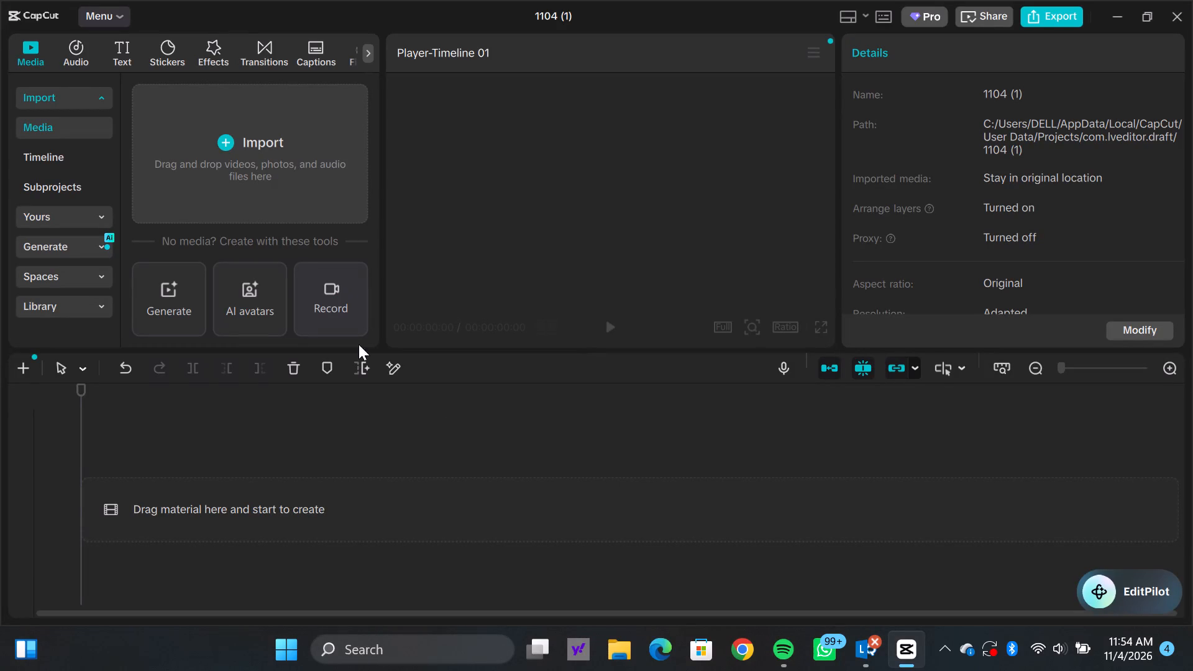
Switch from the empty CapCut project to WhatsApp.
left_click(821, 662)
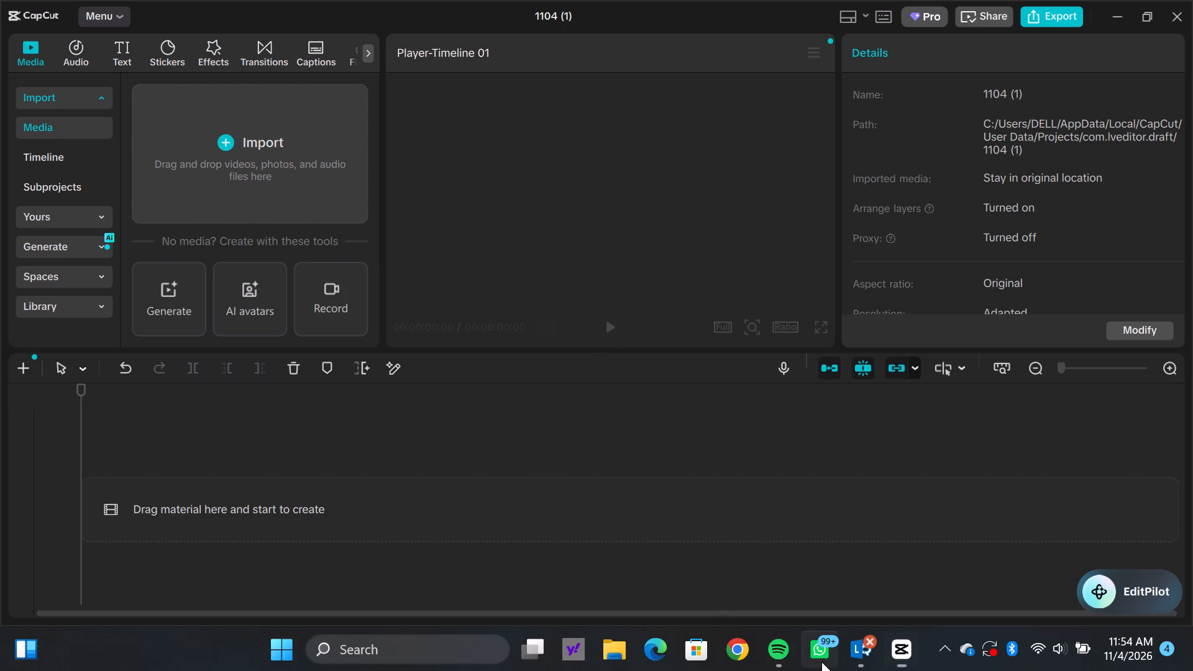
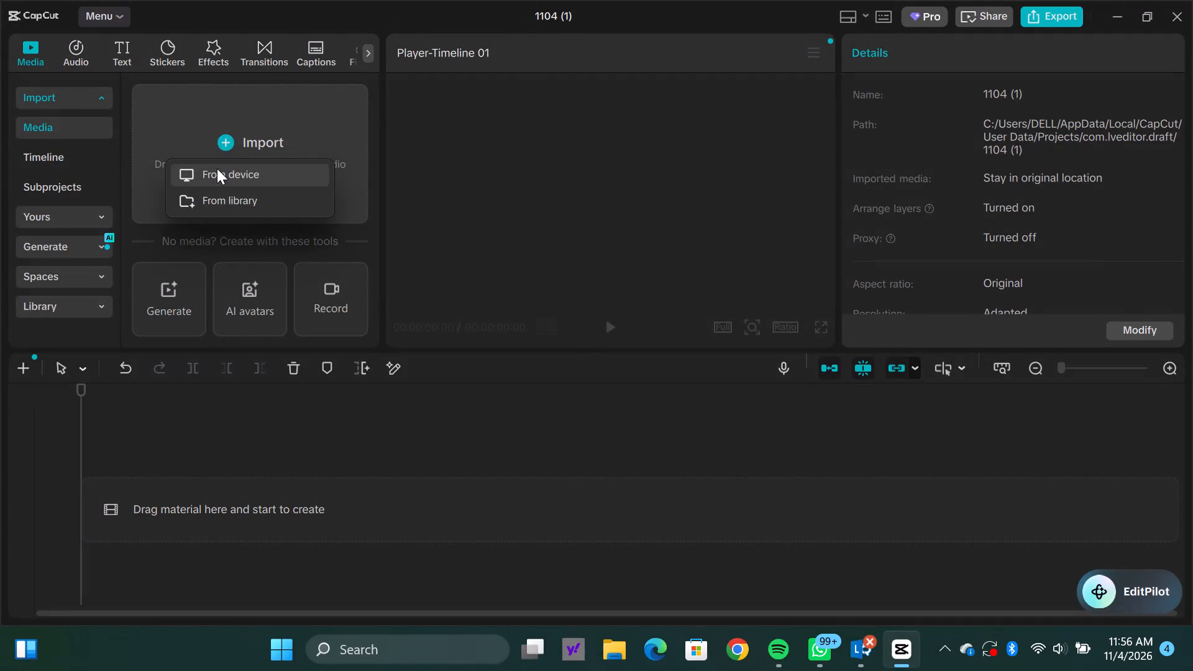
Start a media import from the device and look through the files in the MUSICS folder.
left_click(217, 168)
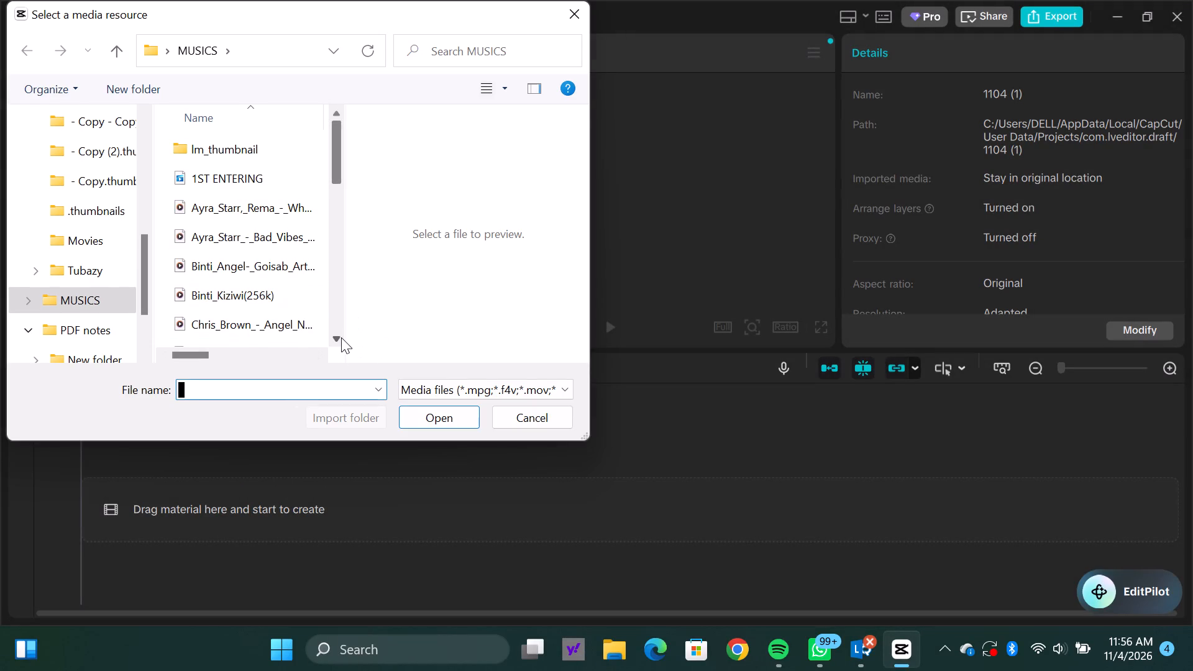
left_click(341, 337)
left_click(341, 337)
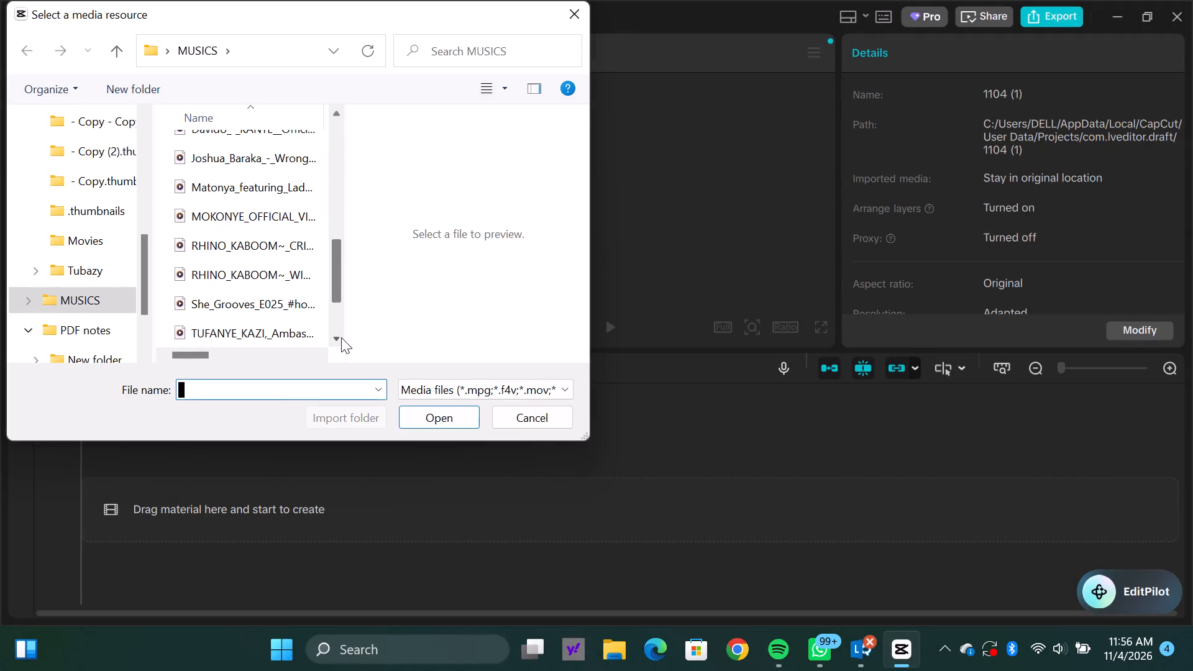
left_click(336, 112)
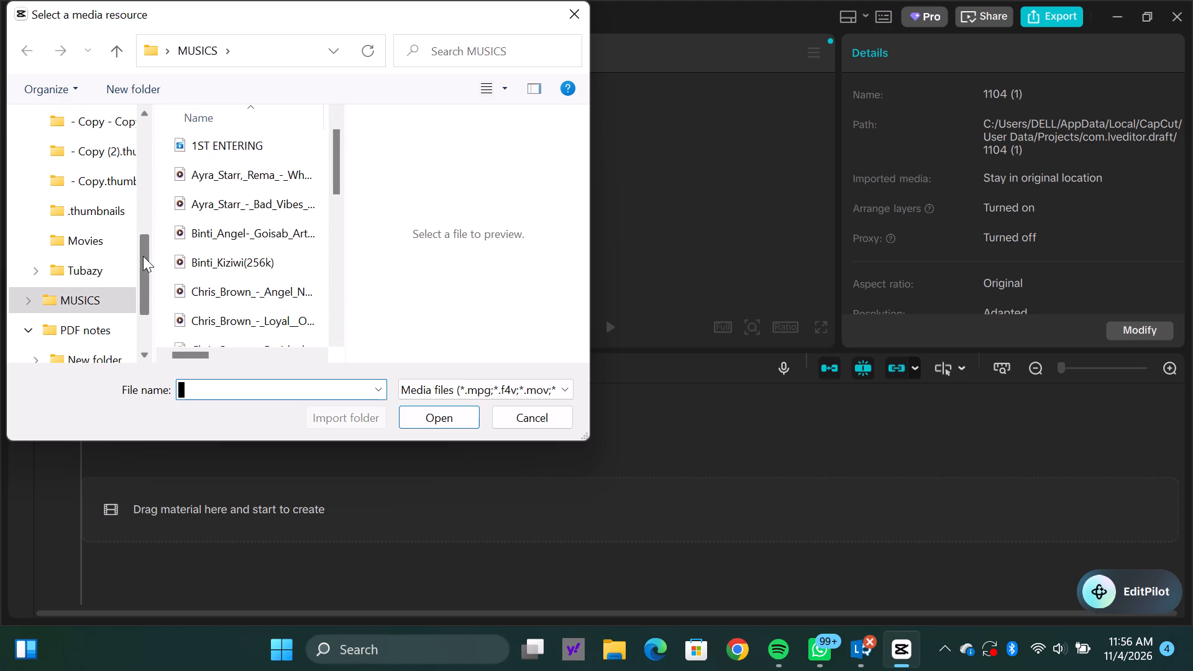
Browse to the Music folder under This PC and open its Documents shortcut to look for media to import.
left_click_drag(143, 256, 155, 165)
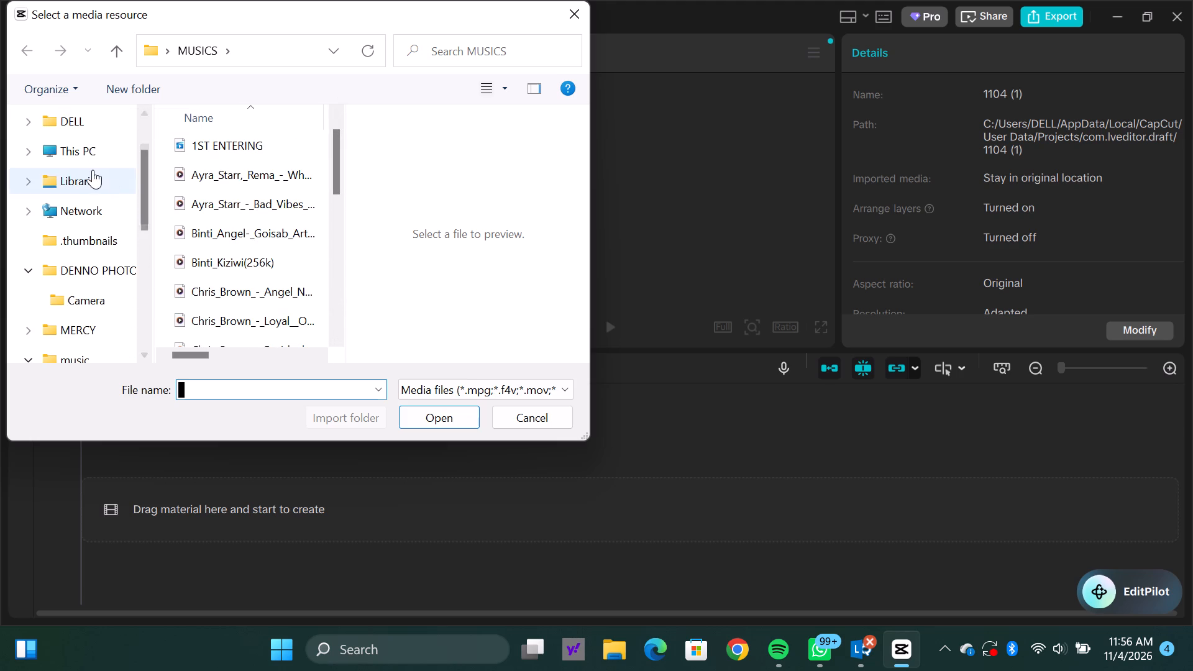
left_click(94, 150)
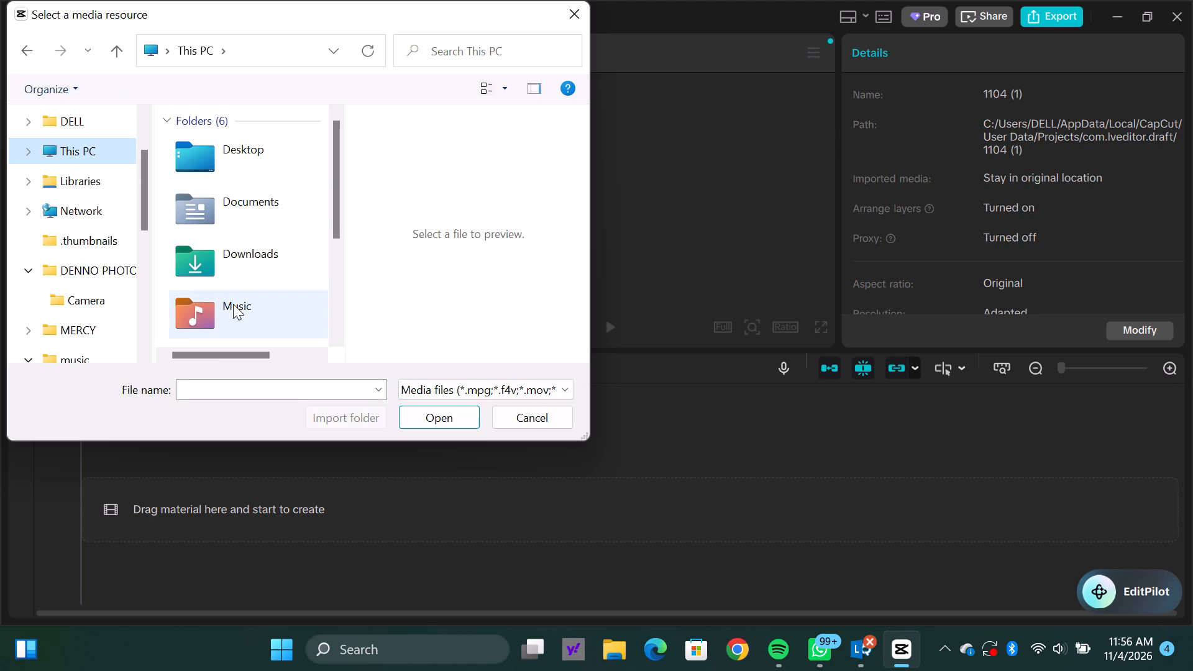
left_click(233, 304)
left_click(233, 304)
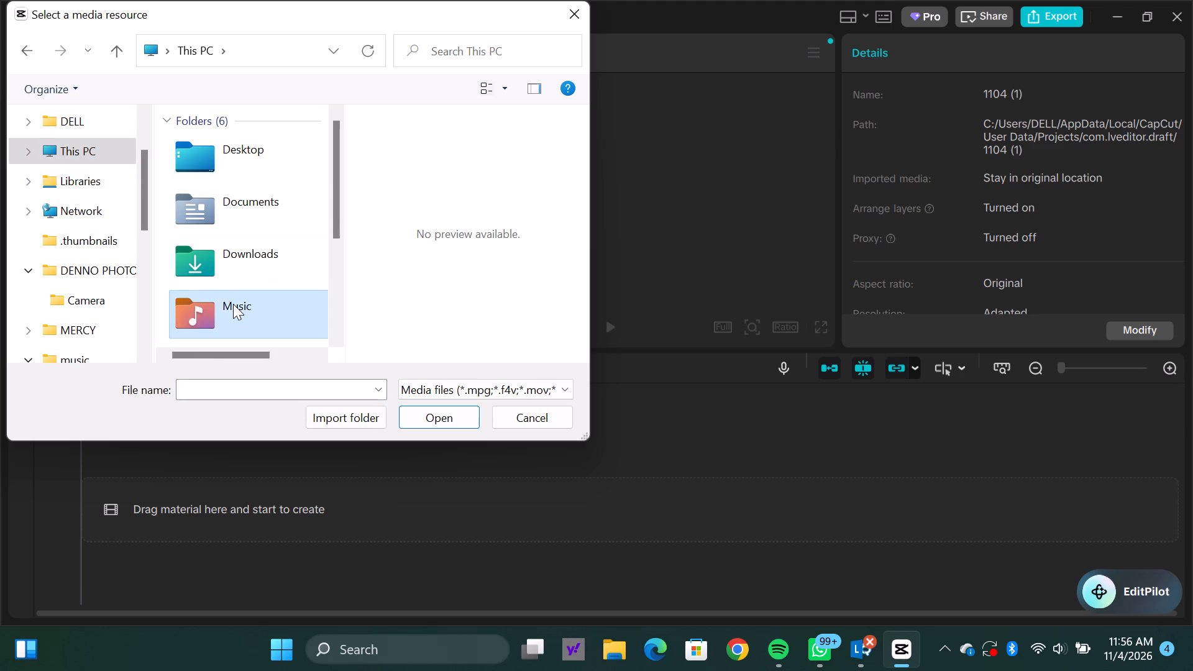
double_click(233, 304)
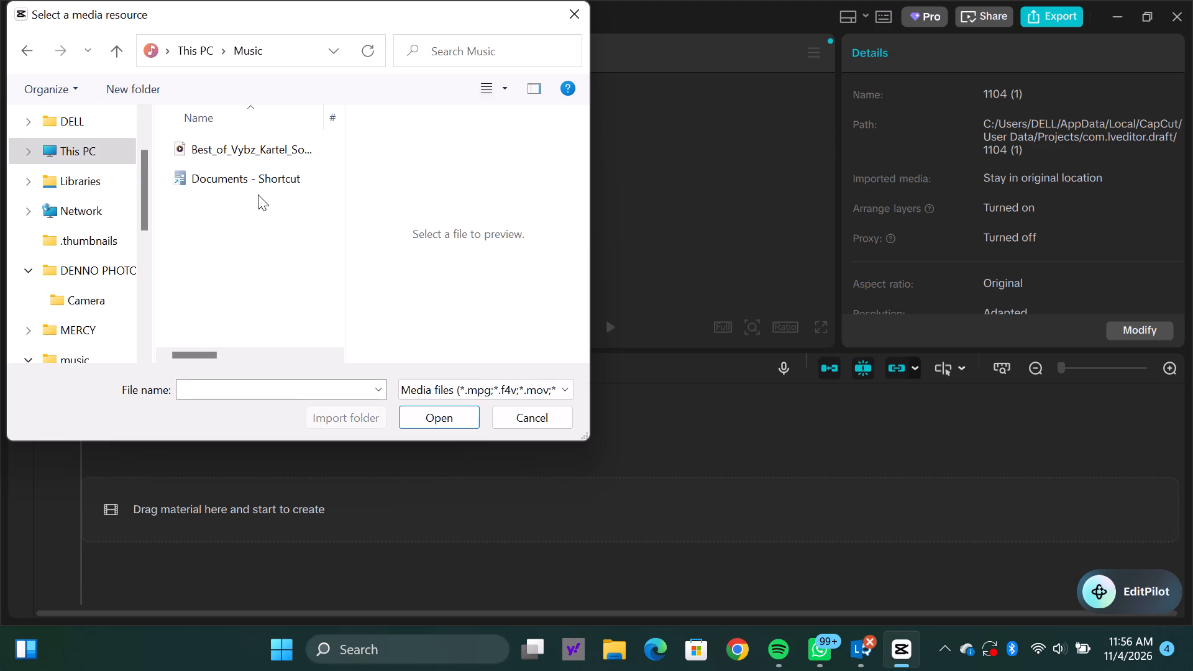
double_click(257, 181)
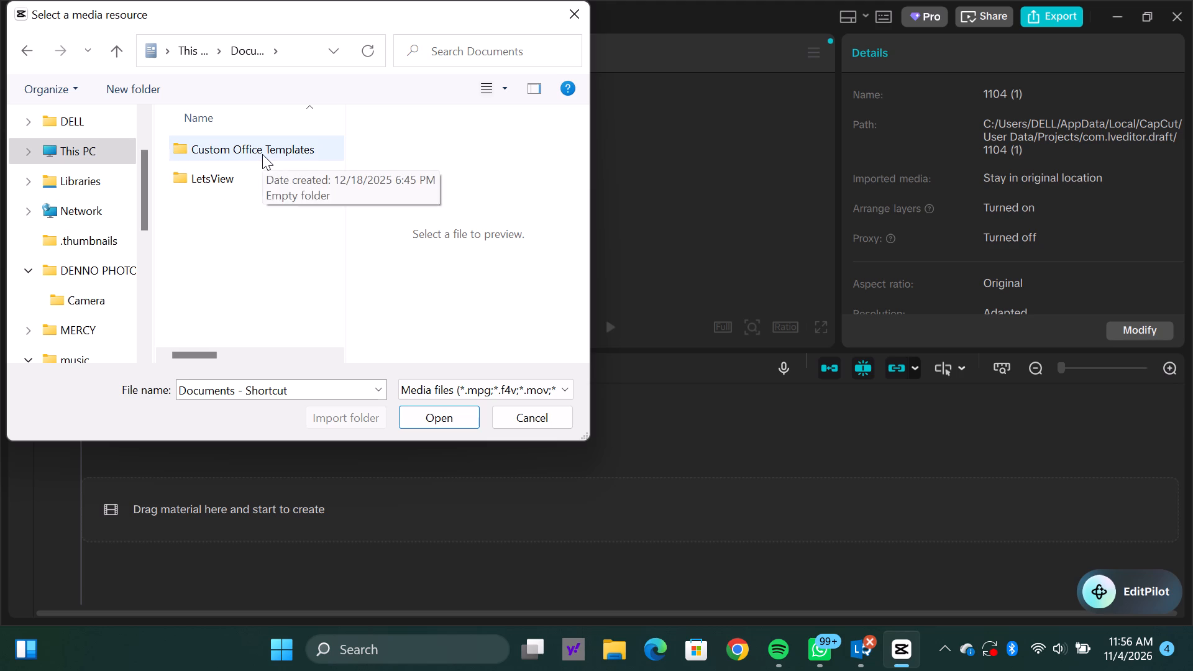
Go back to the Music folder, check the MUSICS folder for media, and close the import dialog without importing anything.
left_click(27, 46)
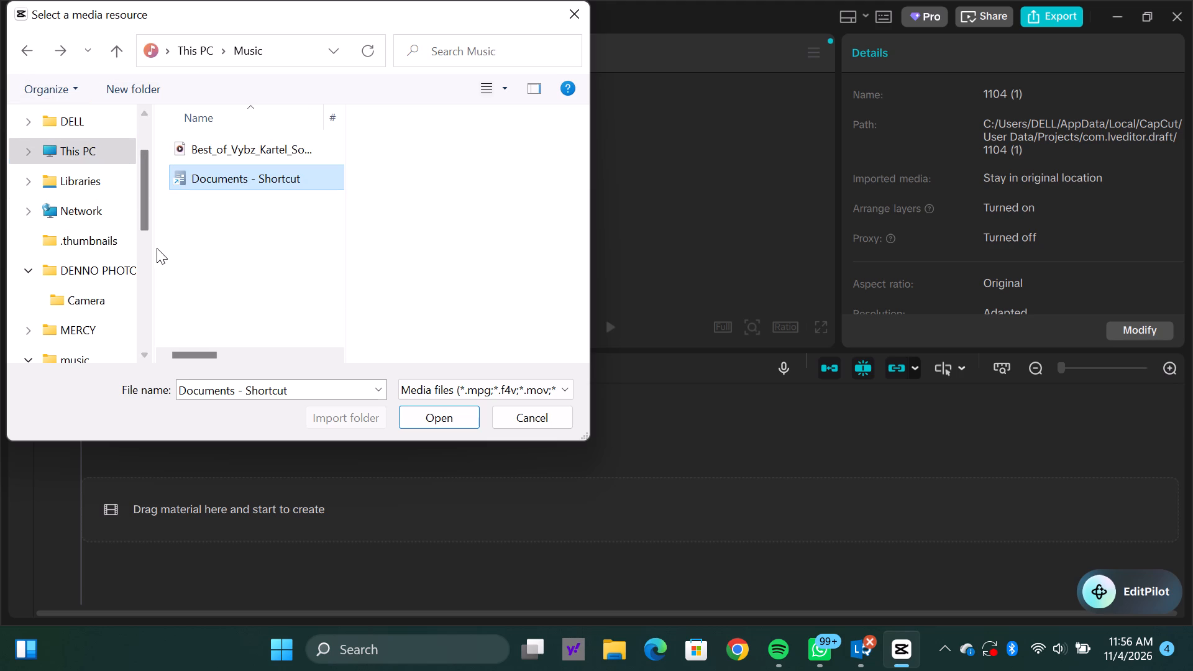
left_click_drag(145, 222, 144, 244)
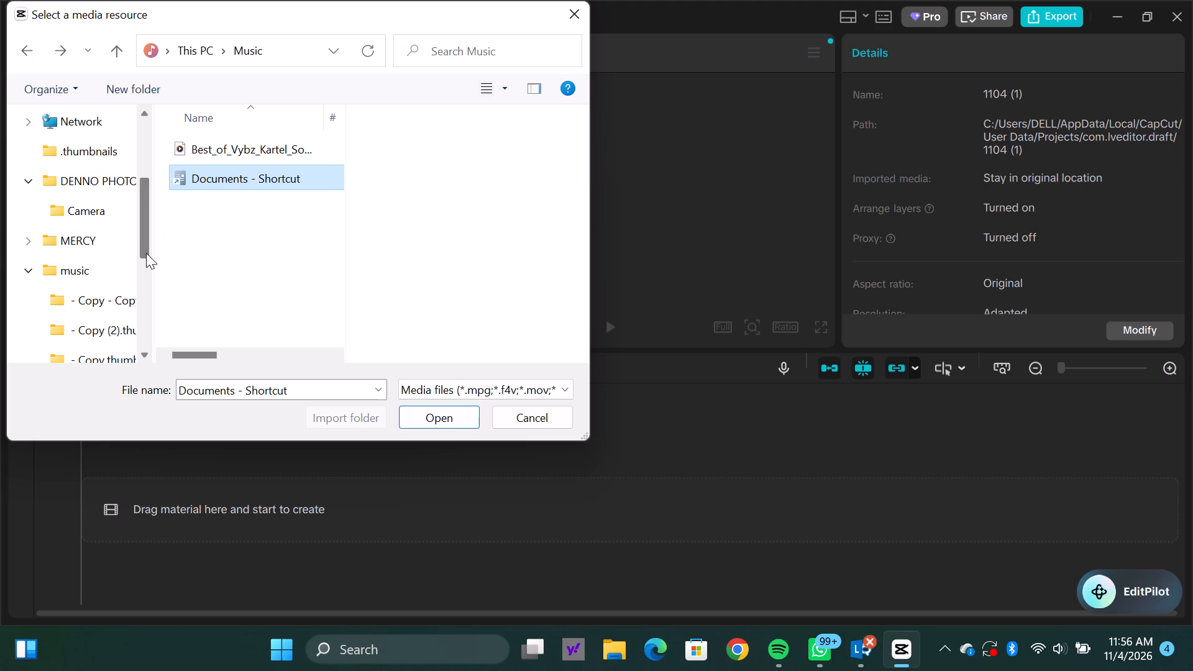
left_click_drag(145, 250, 144, 251)
left_click_drag(144, 251, 144, 266)
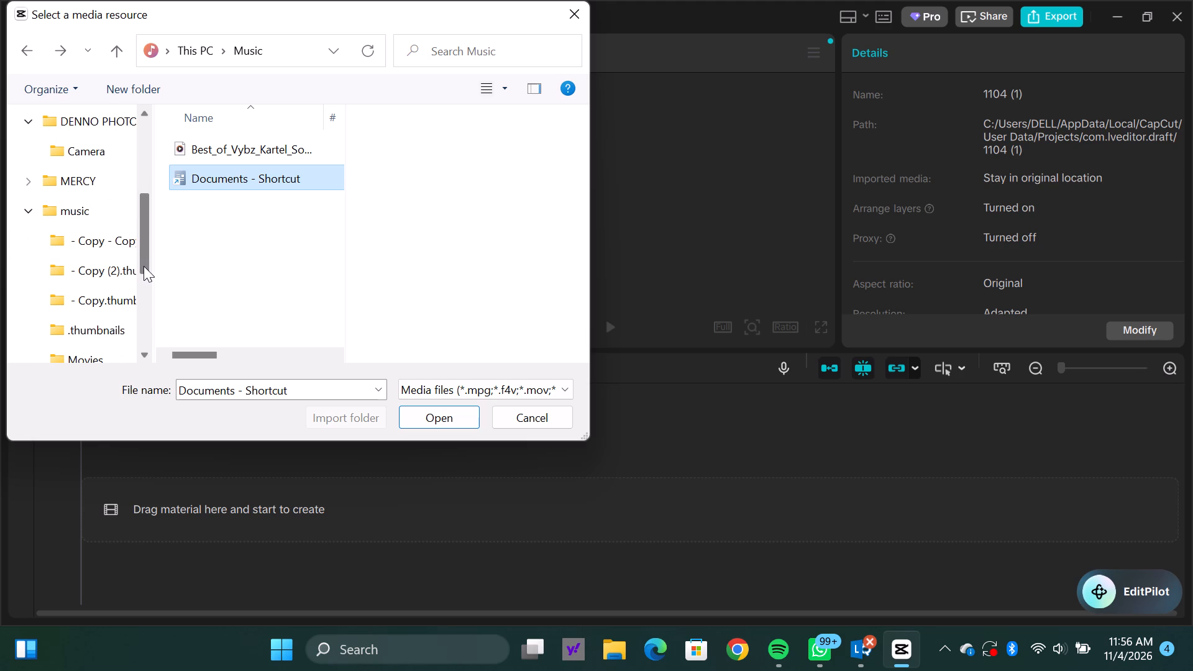
left_click_drag(144, 266, 142, 291)
double_click(86, 327)
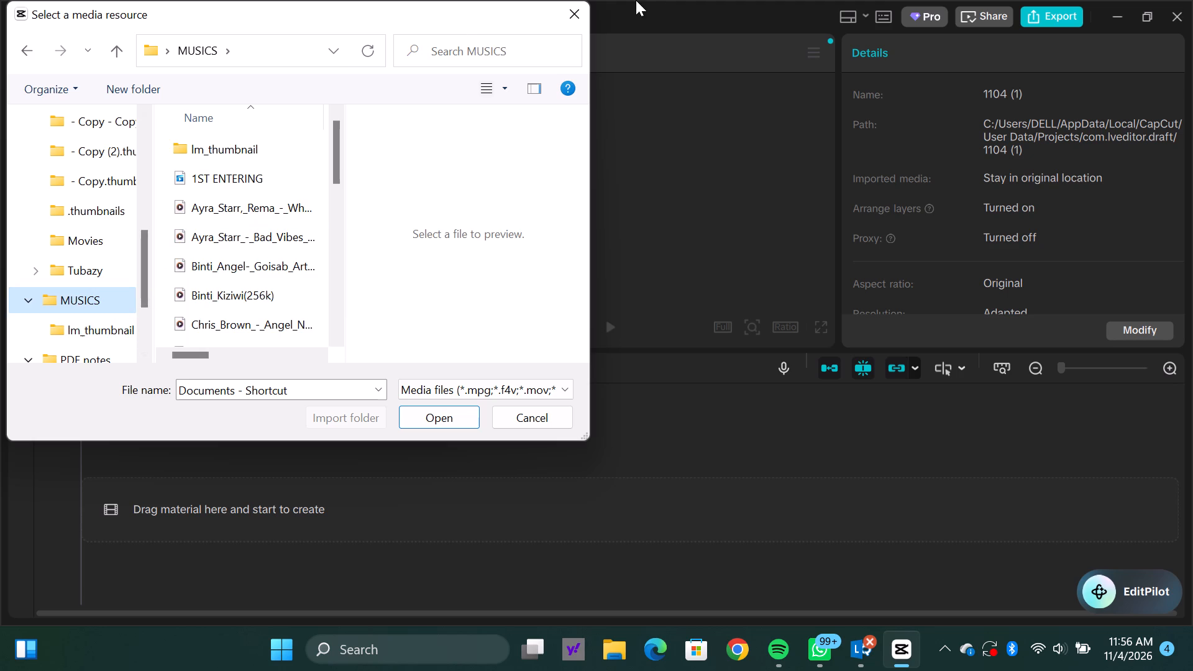
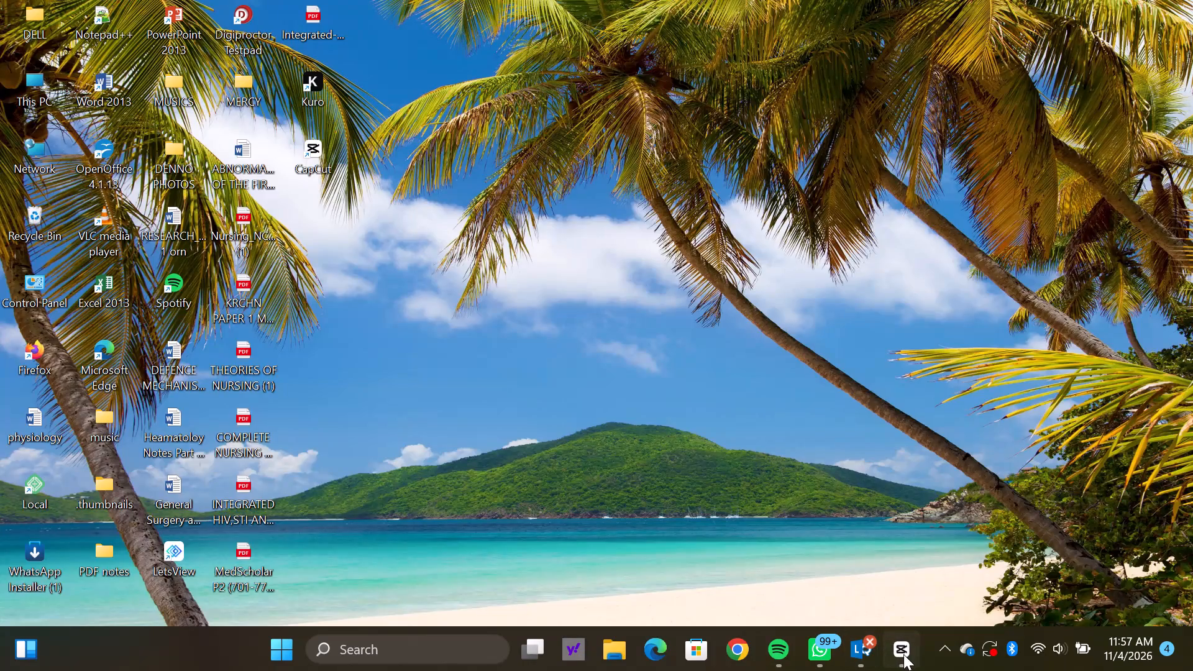
Start a new media import for the empty project 1104 (1).
left_click(238, 152)
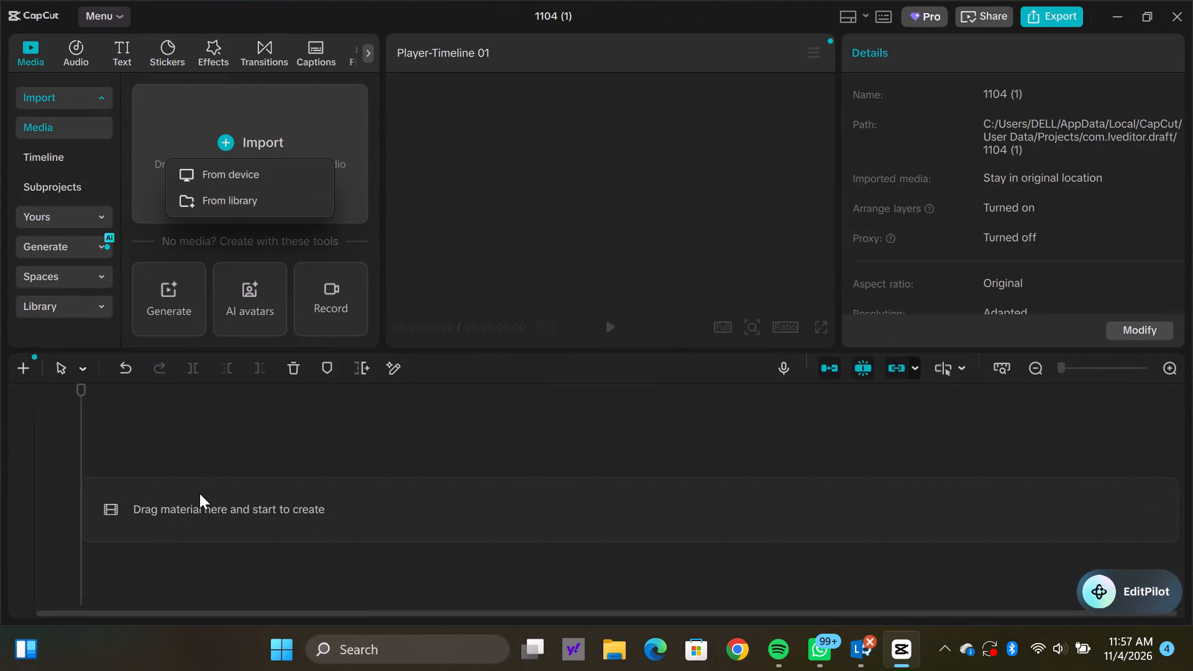
left_click(199, 499)
left_click(225, 151)
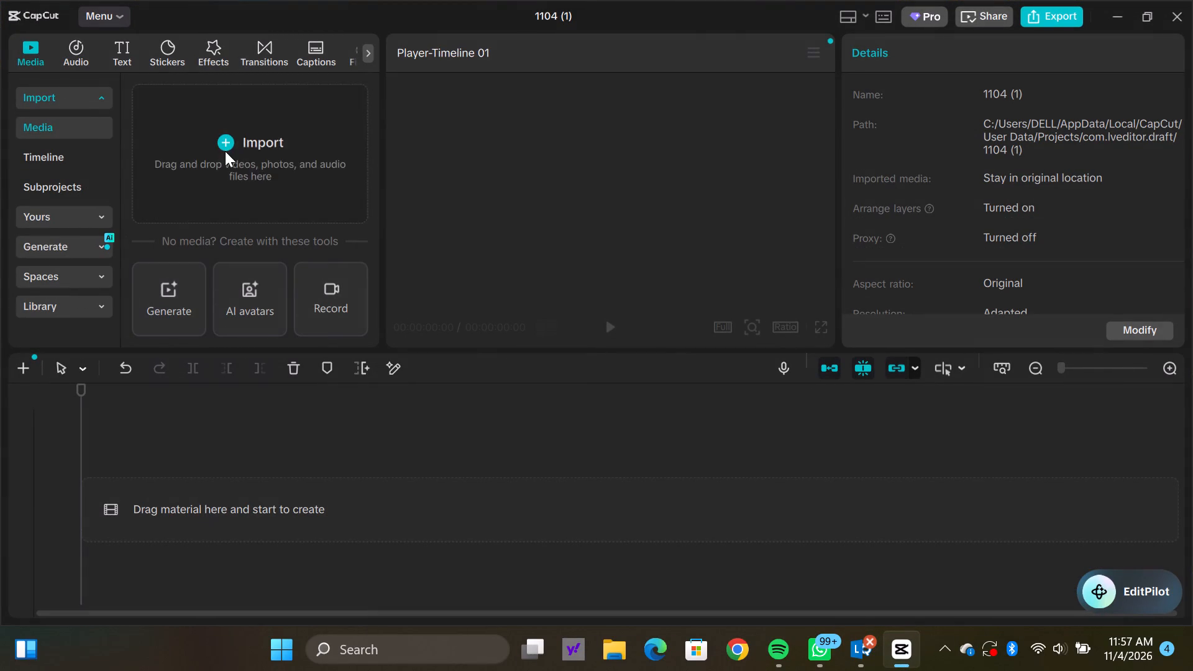
Restart the media import from the device and look through the folder tree around the MUSICS folder for media.
left_click(225, 168)
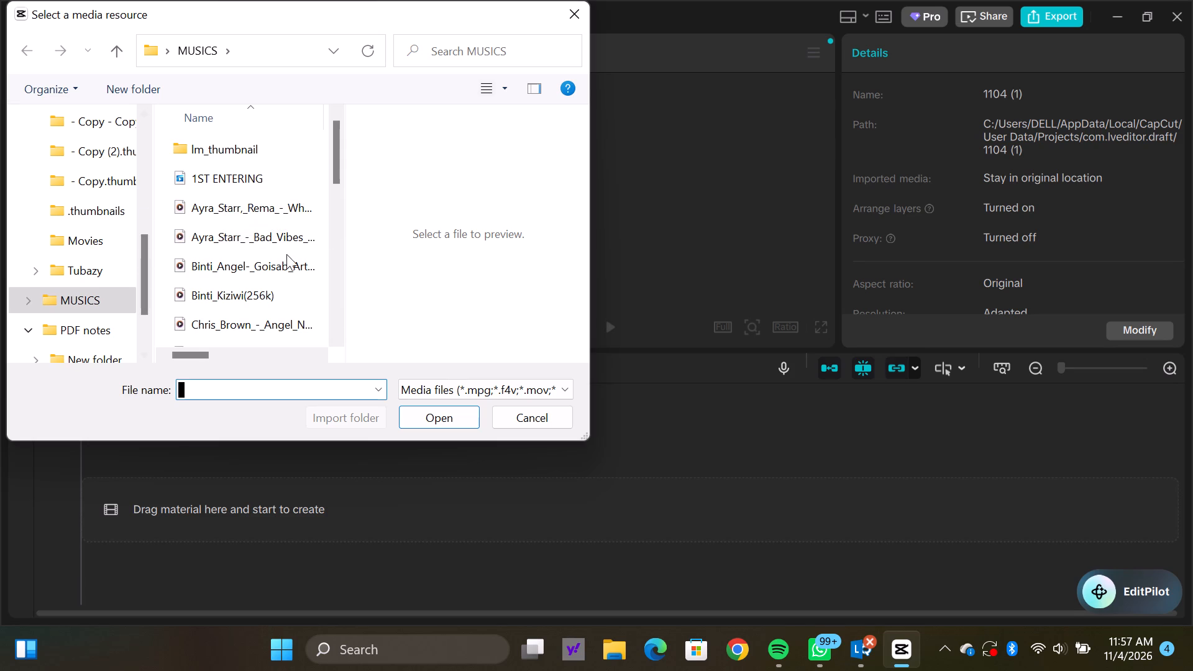
left_click(110, 305)
double_click(110, 304)
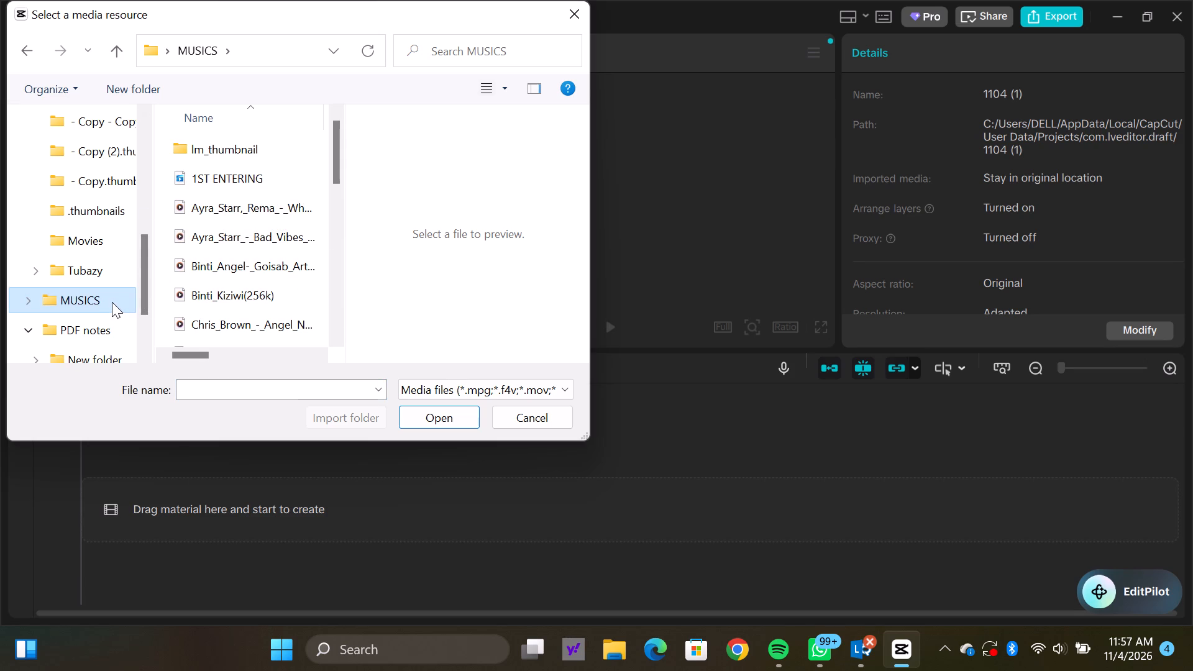
left_click_drag(144, 288, 150, 318)
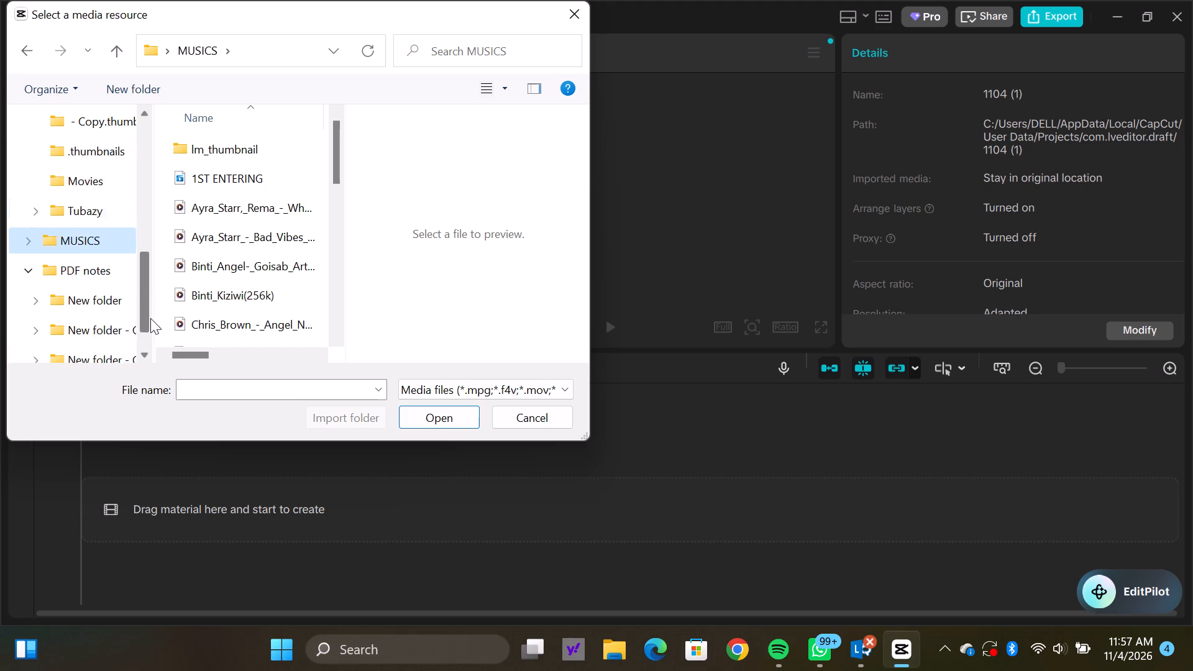
left_click_drag(150, 318, 148, 255)
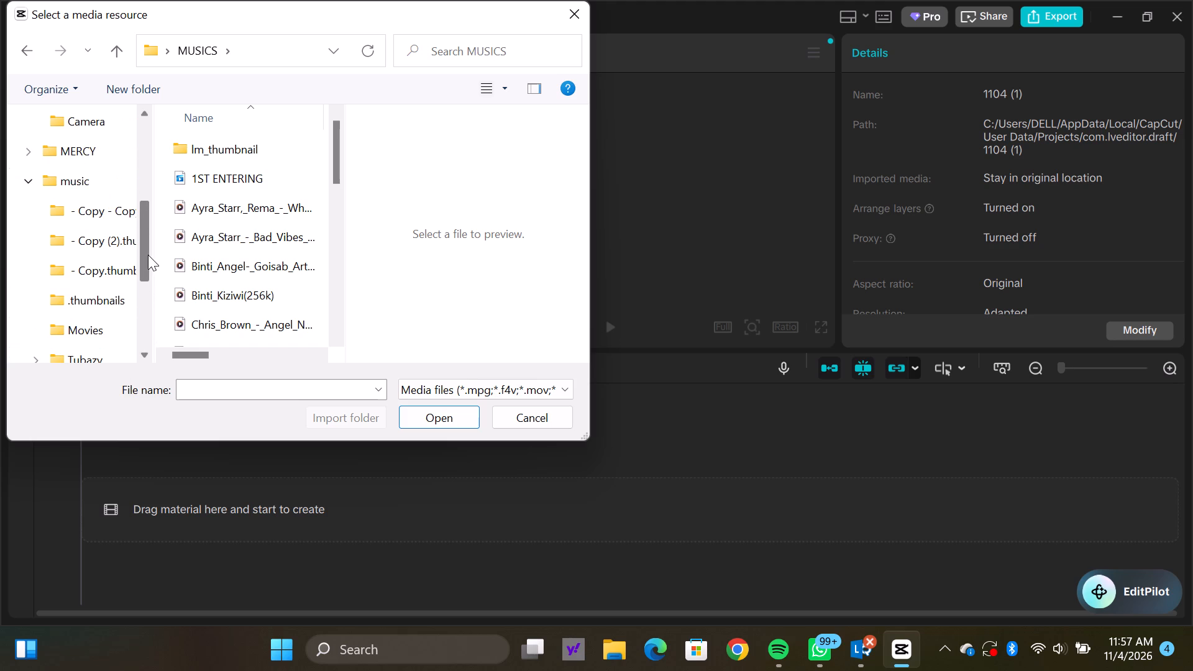
left_click_drag(148, 255, 148, 254)
left_click(88, 188)
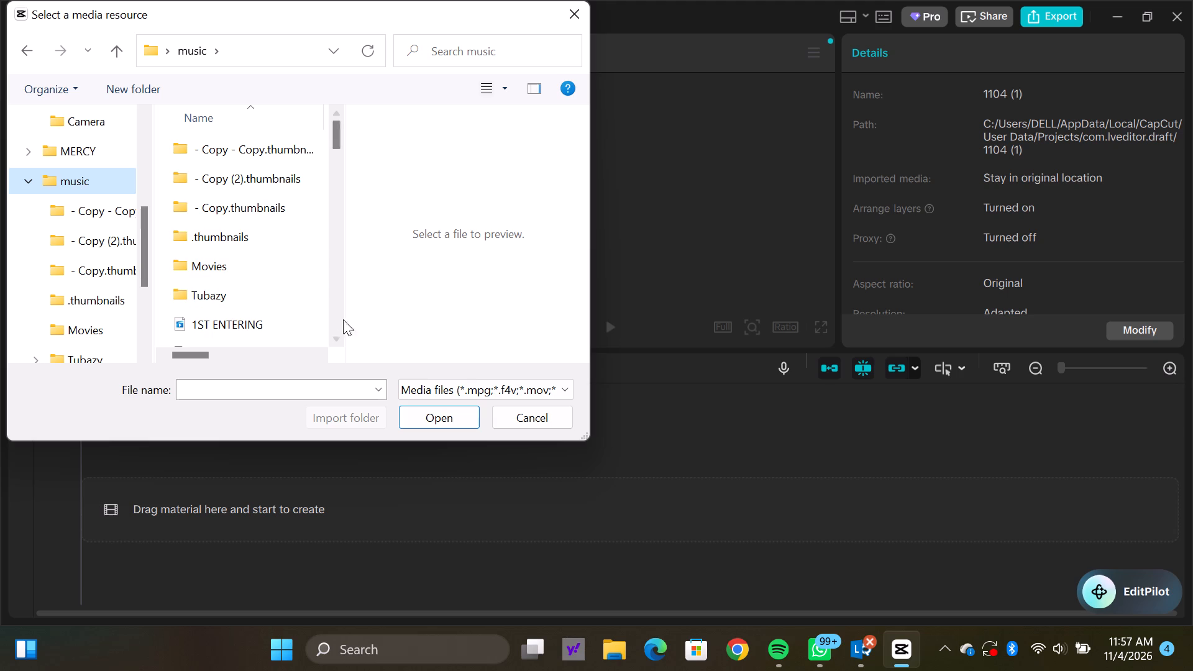
left_click(341, 340)
left_click(341, 340)
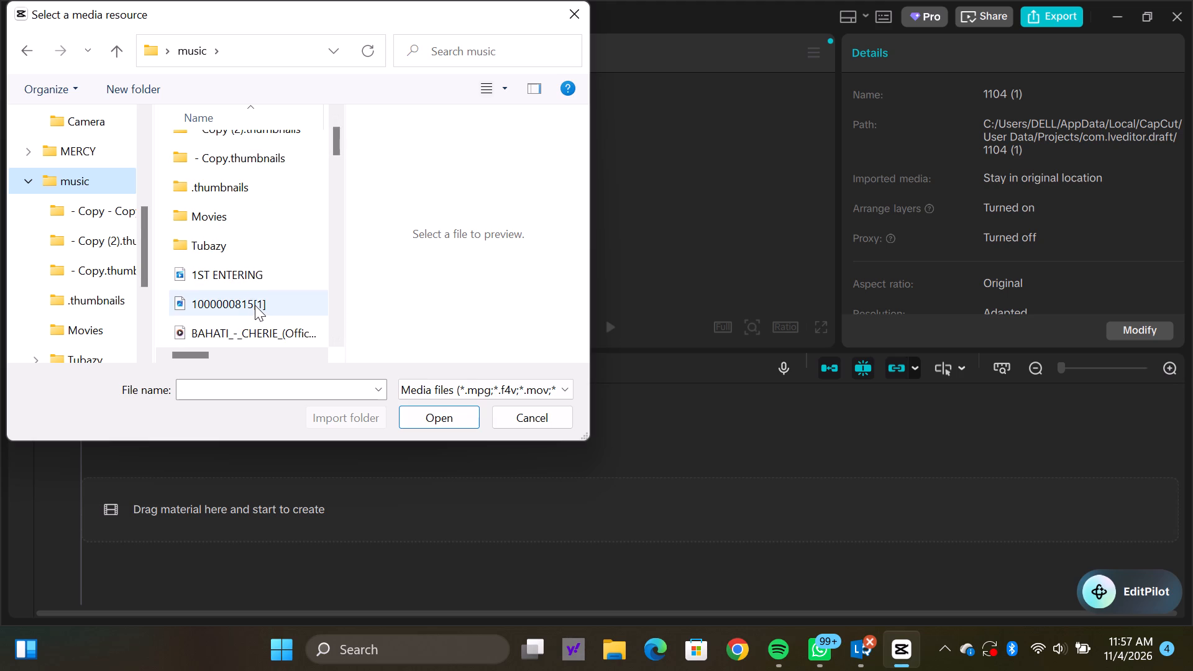
left_click(255, 305)
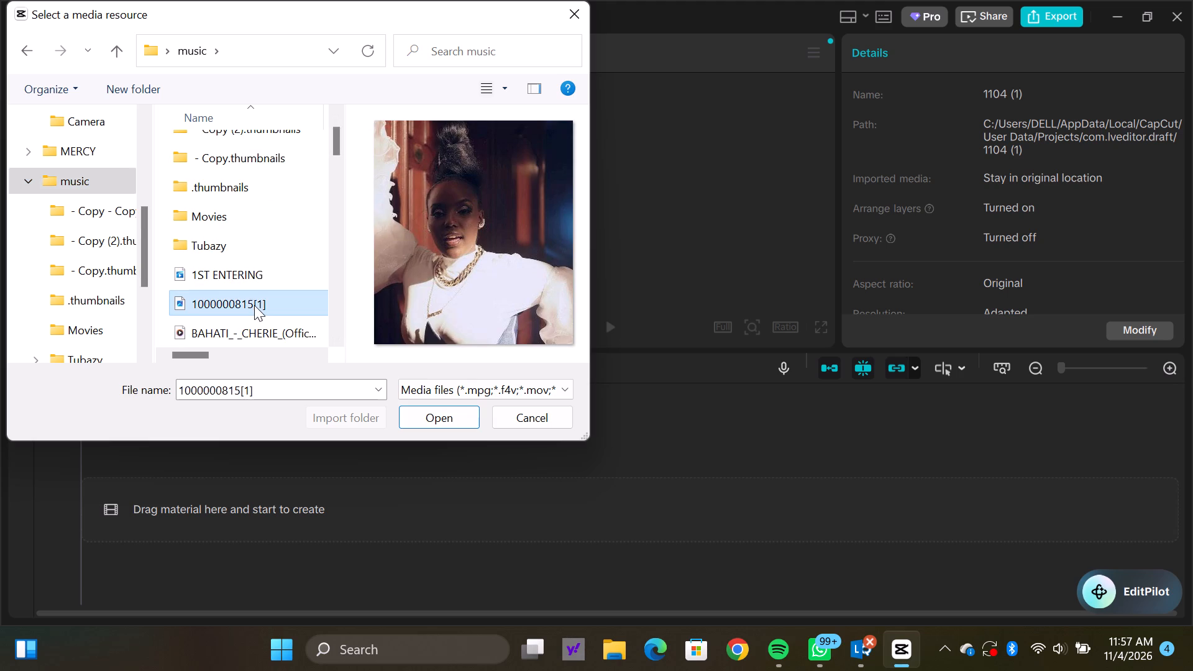
triple_click(336, 340)
left_click(336, 340)
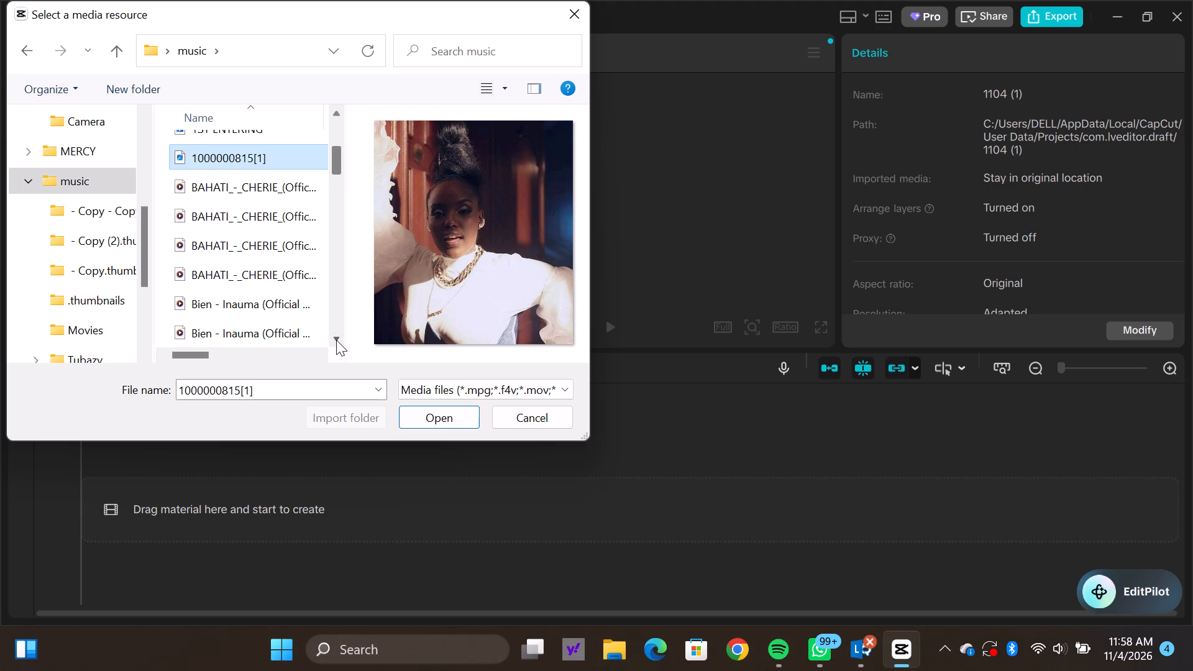
left_click(336, 339)
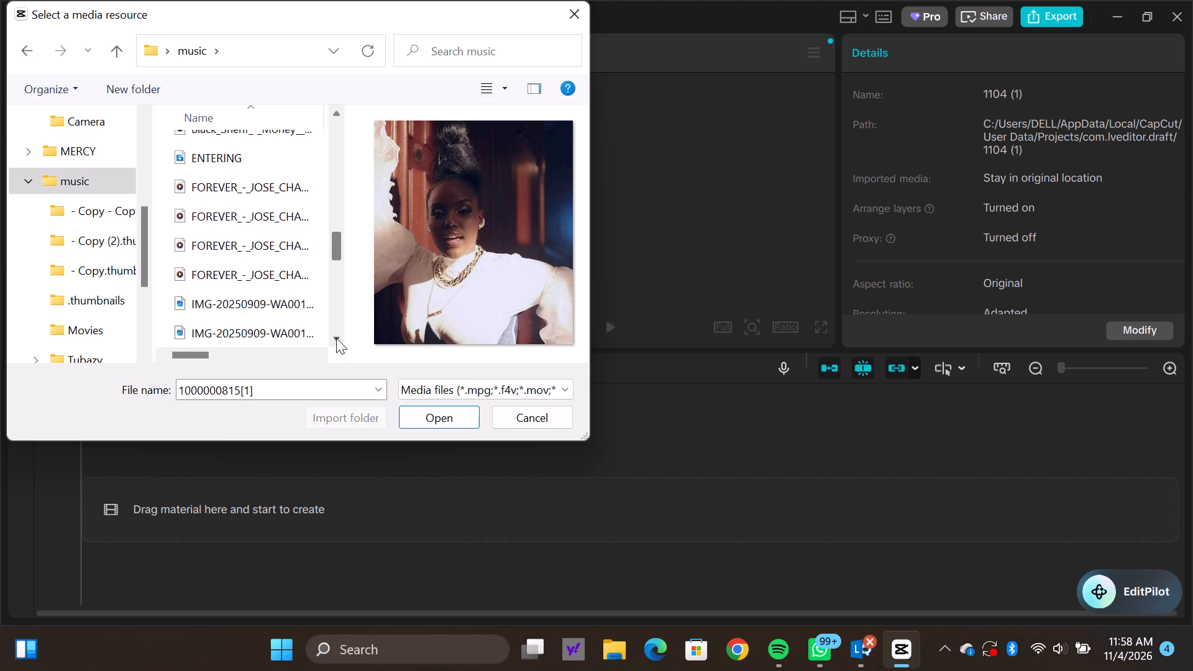
left_click_drag(336, 335, 339, 271)
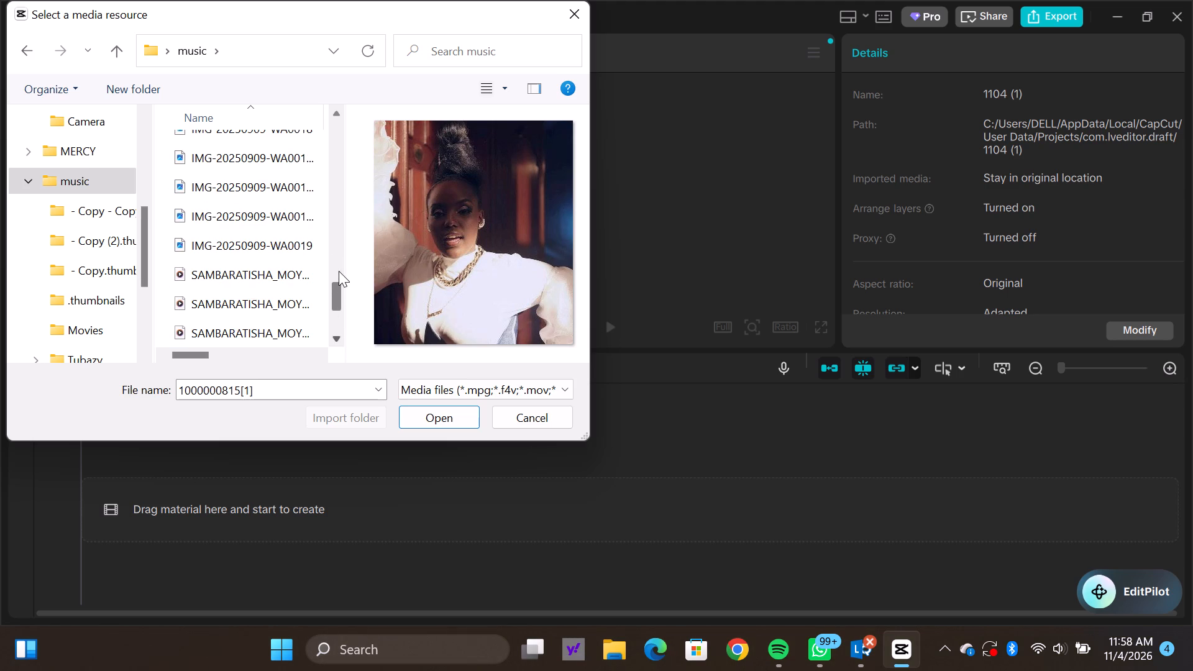
left_click_drag(339, 271, 339, 270)
left_click_drag(339, 288, 352, 113)
left_click(560, 19)
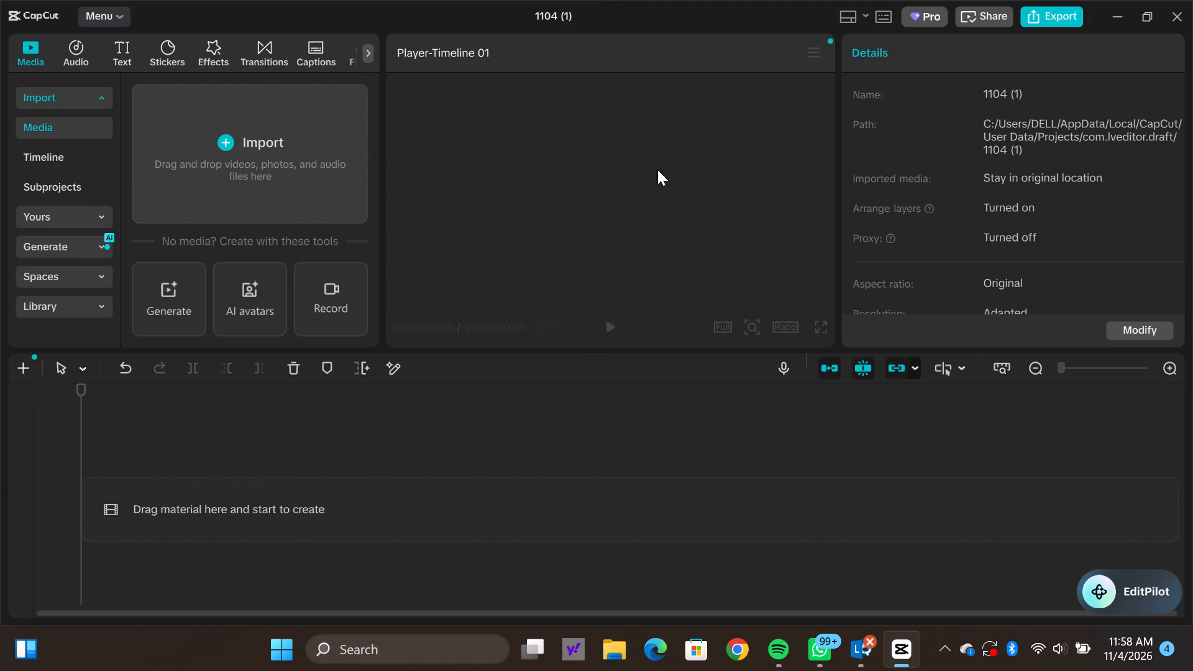
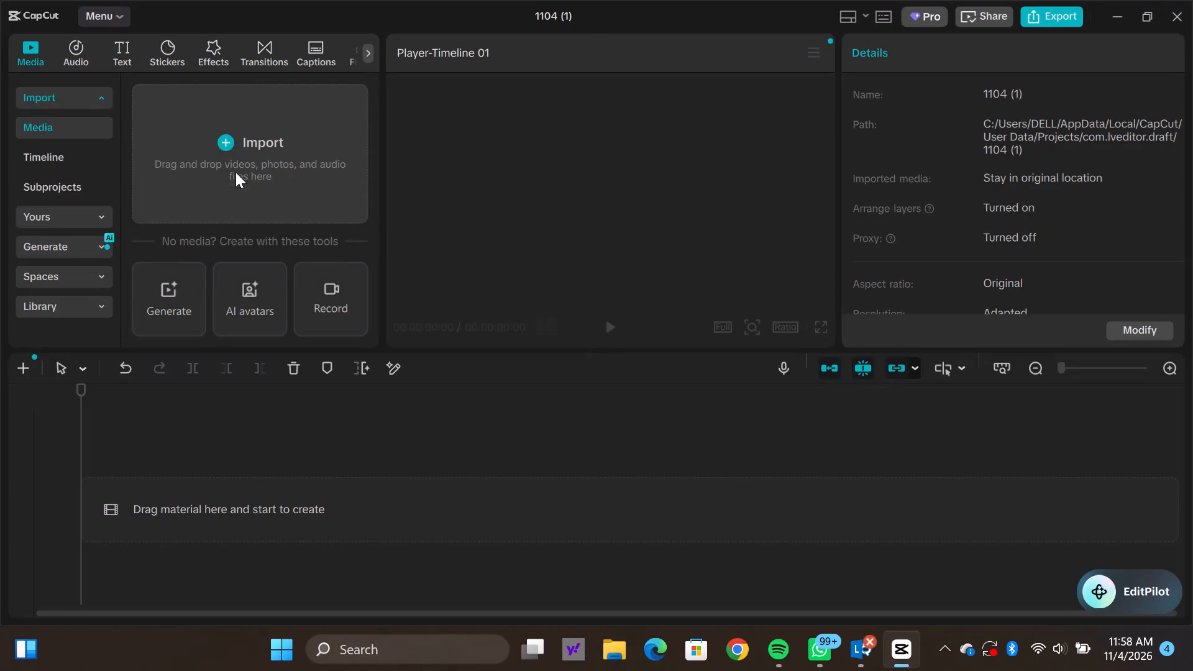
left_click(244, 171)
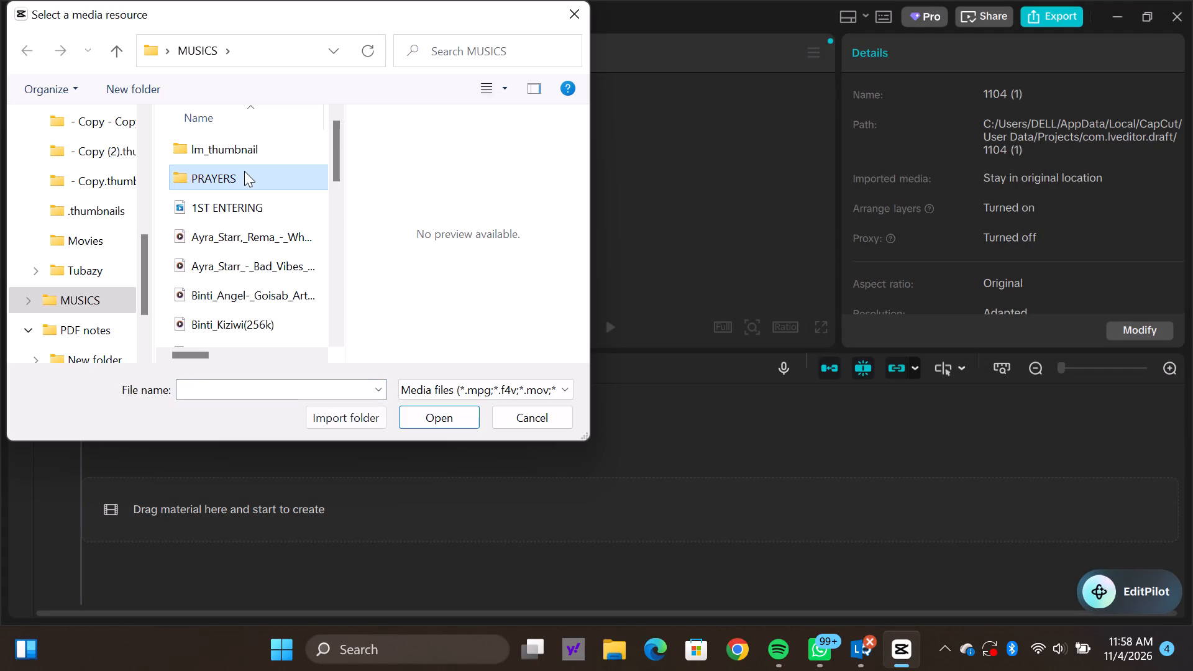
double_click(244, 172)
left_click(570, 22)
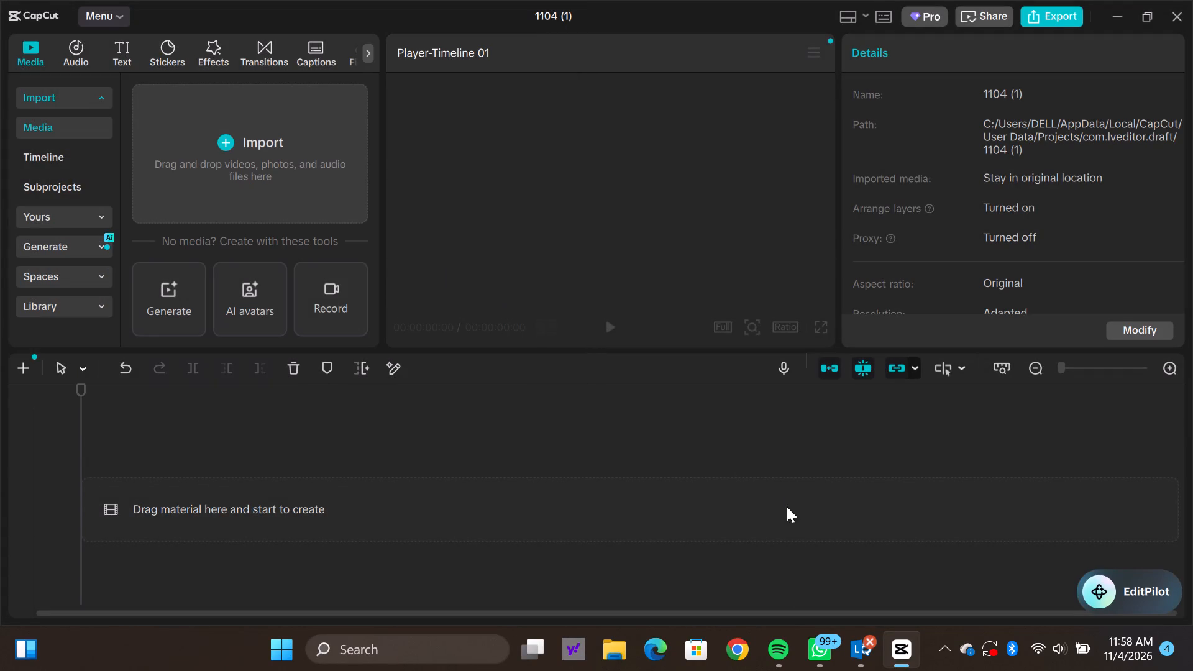
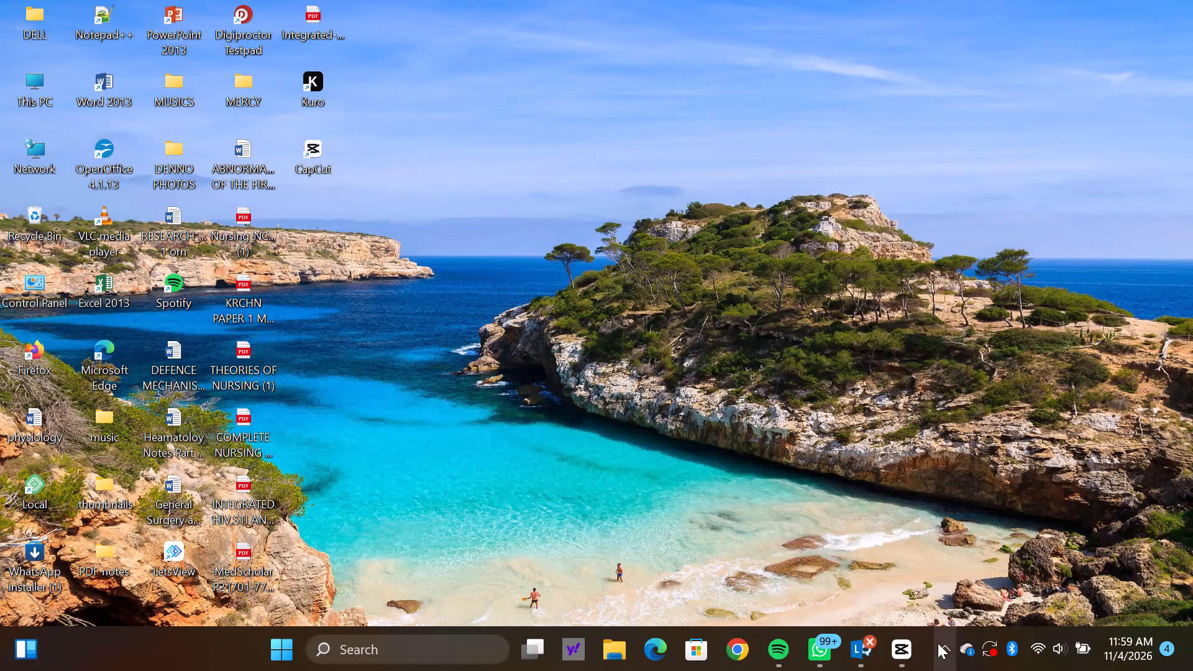
Switch to CapCut and check the PRAYERS folder inside MUSICS for media to import, then dismiss the file selection and minimize CapCut.
left_click(900, 647)
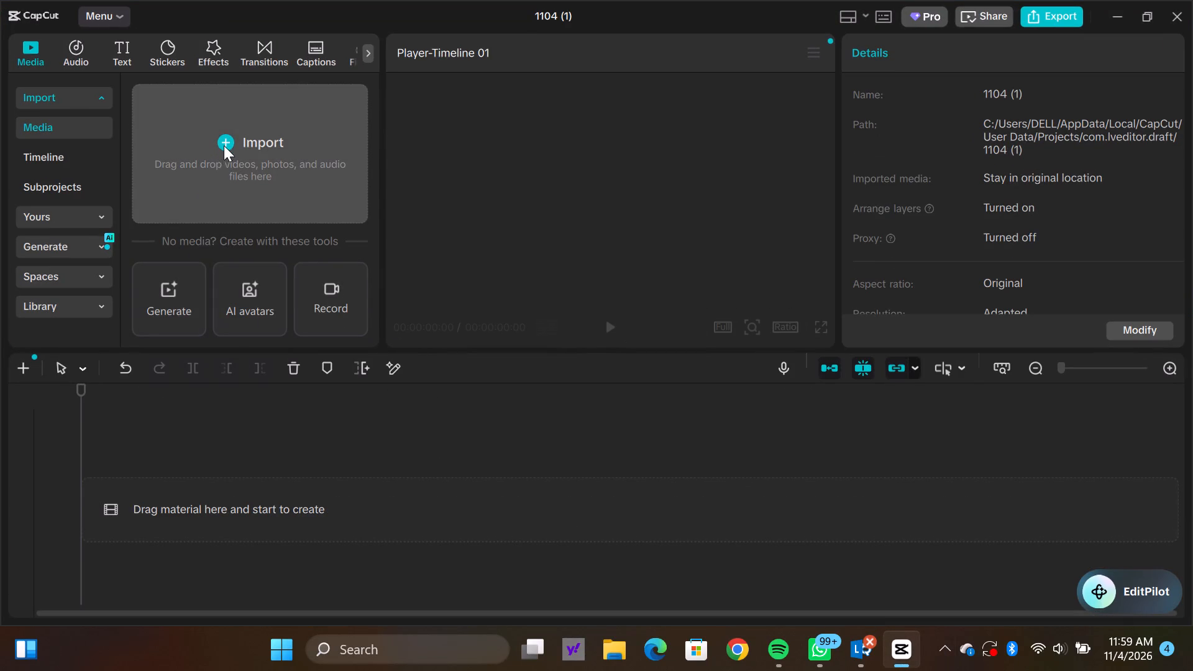
left_click(224, 145)
left_click(230, 183)
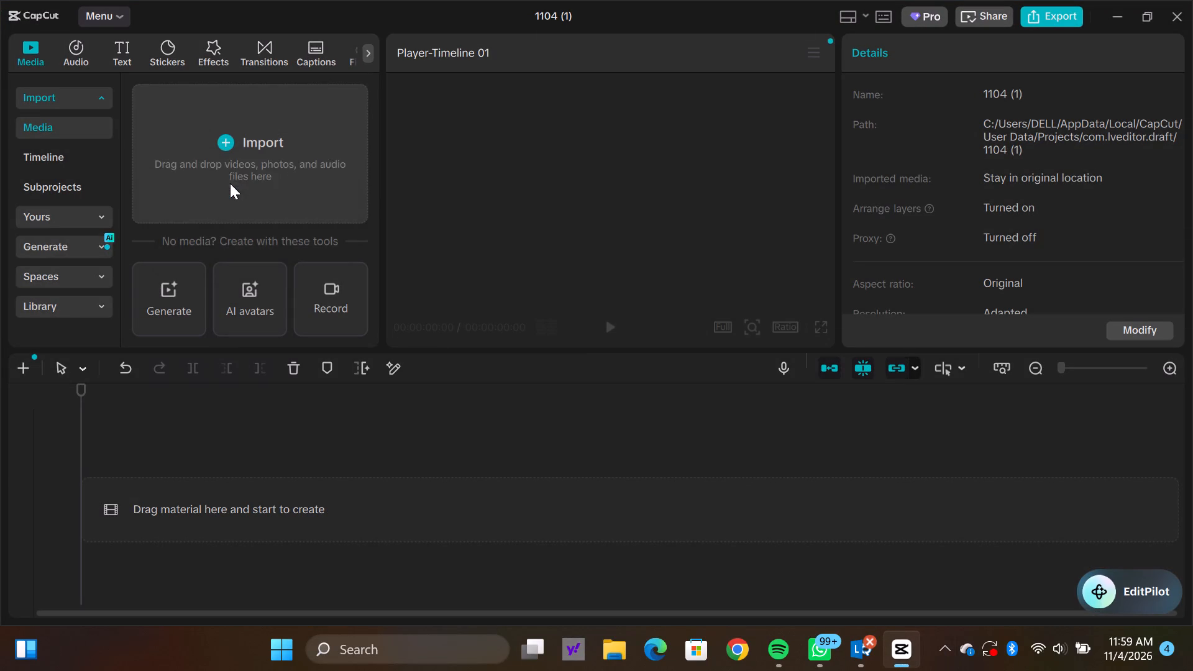
left_click(227, 178)
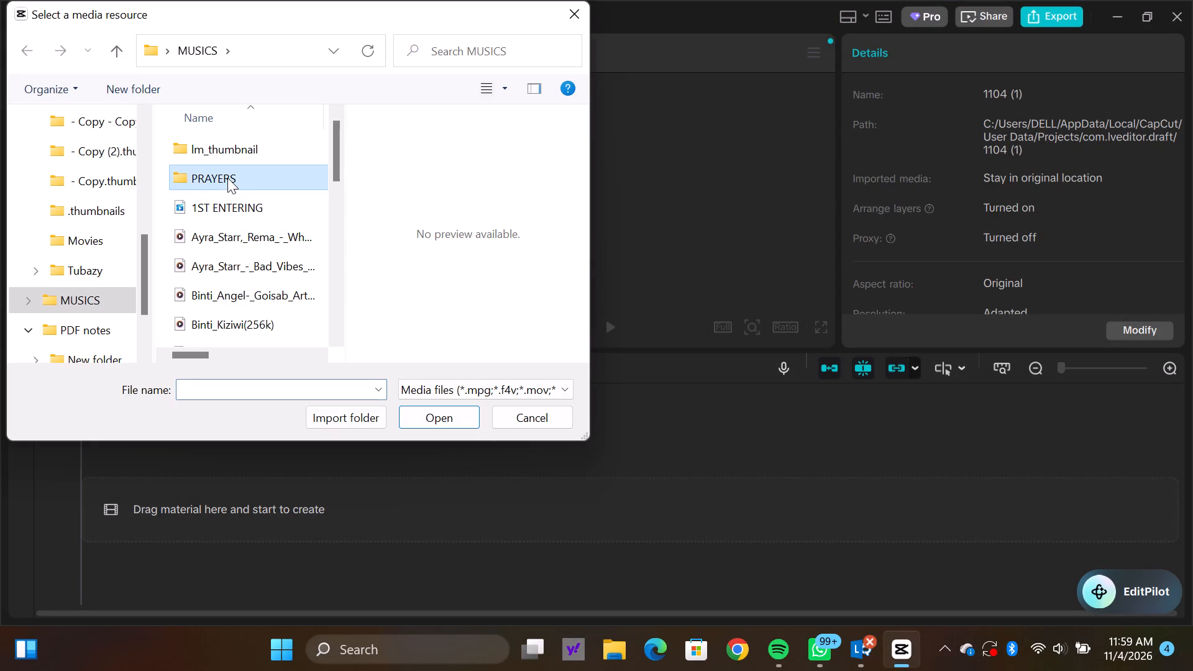
double_click(268, 170)
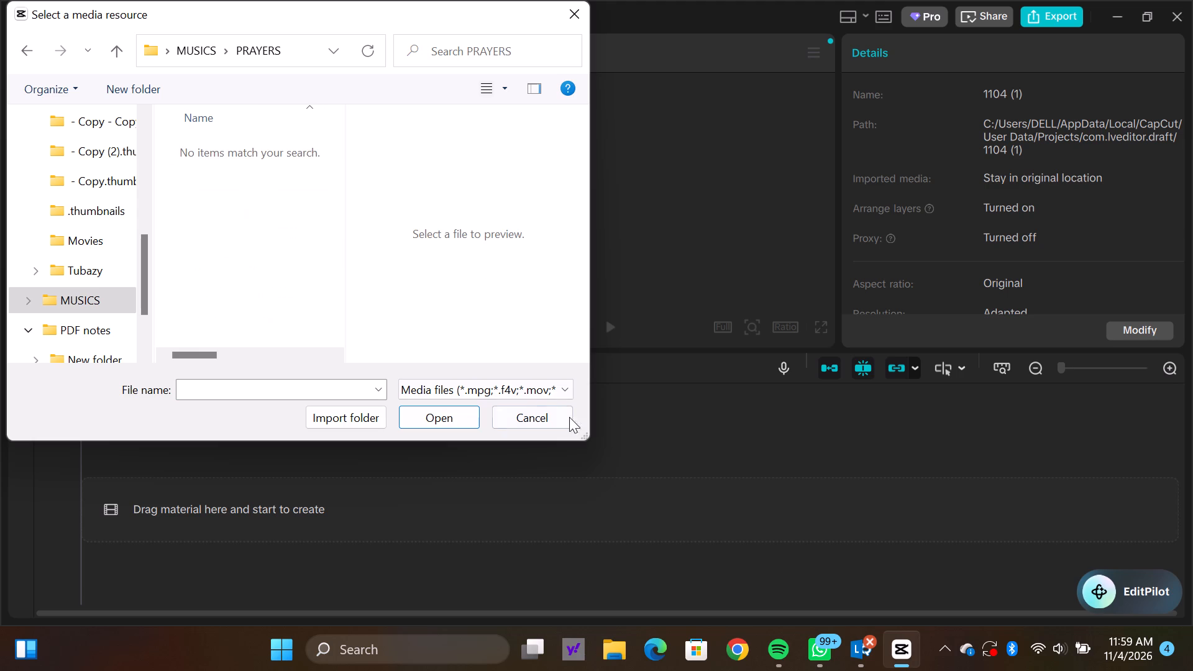
left_click(583, 9)
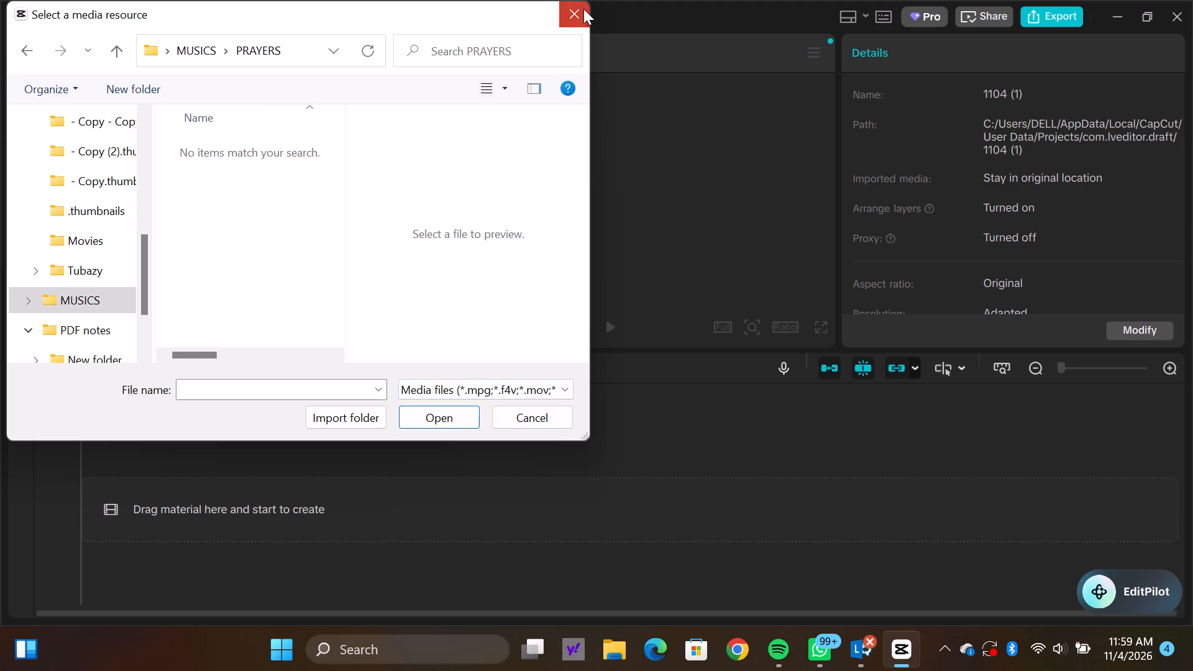
left_click(1116, 14)
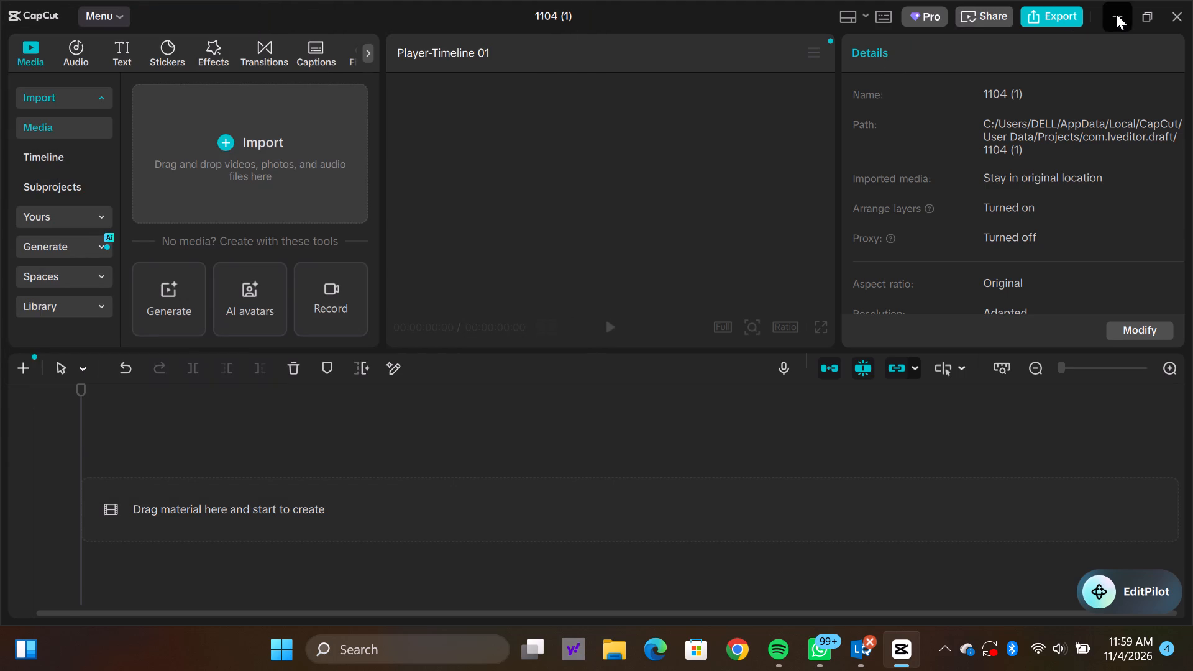
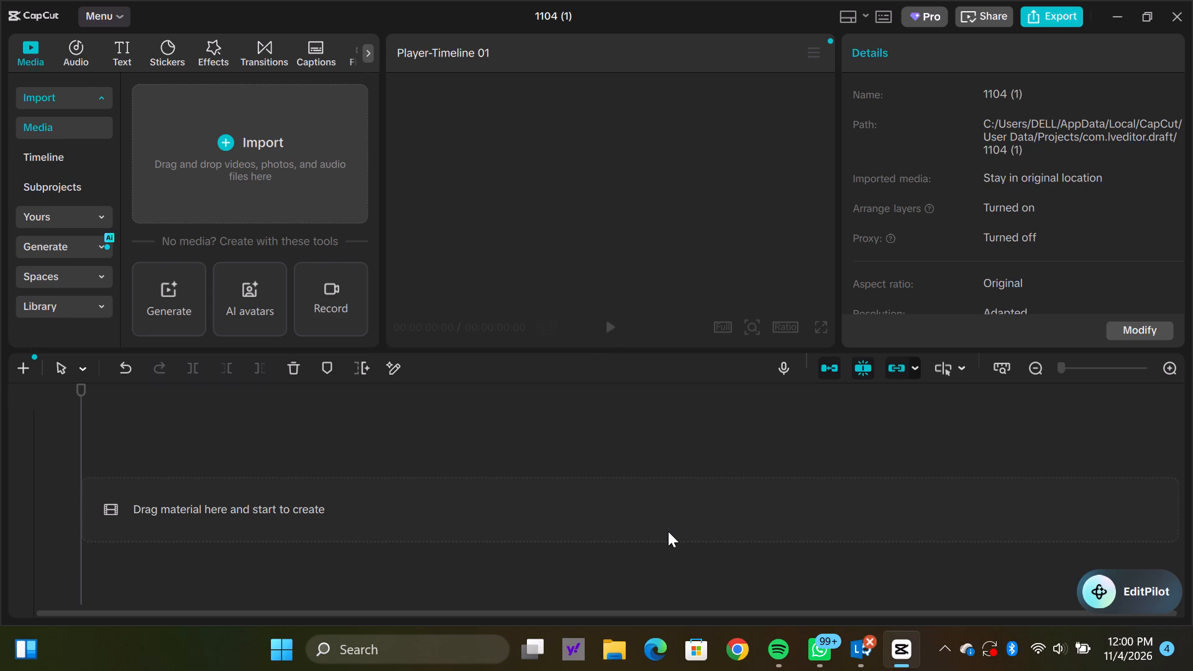
Import the 1ST ENTERING file from the MUSICS folder into the project's media.
left_click(228, 139)
left_click(231, 178)
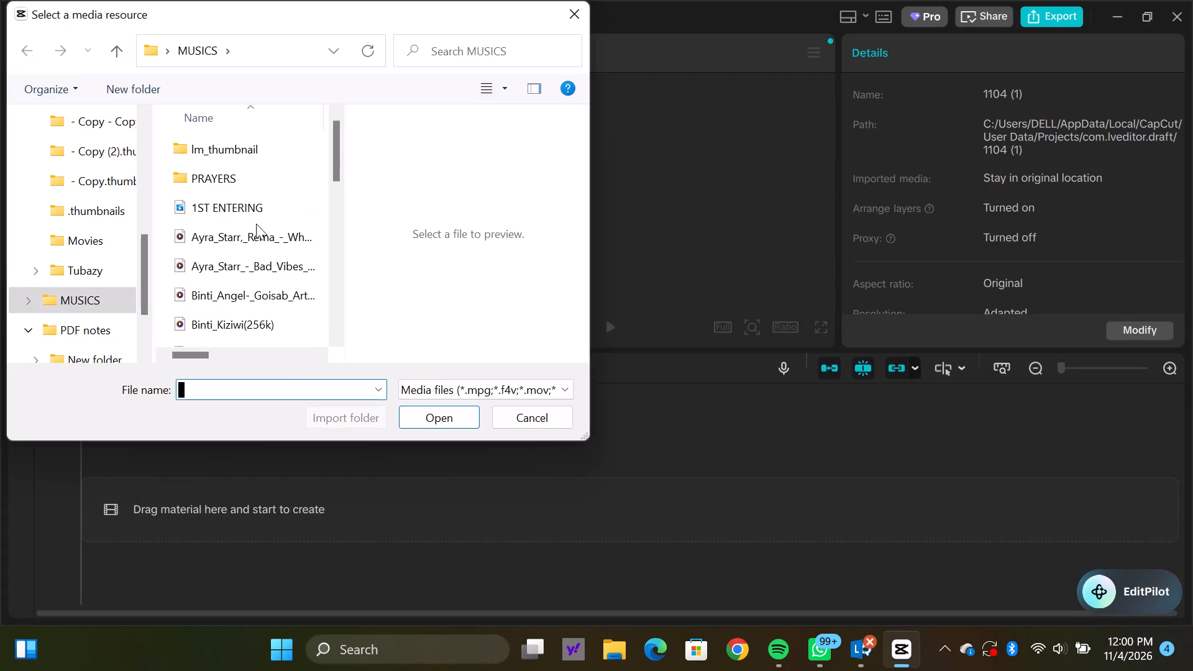
left_click(247, 202)
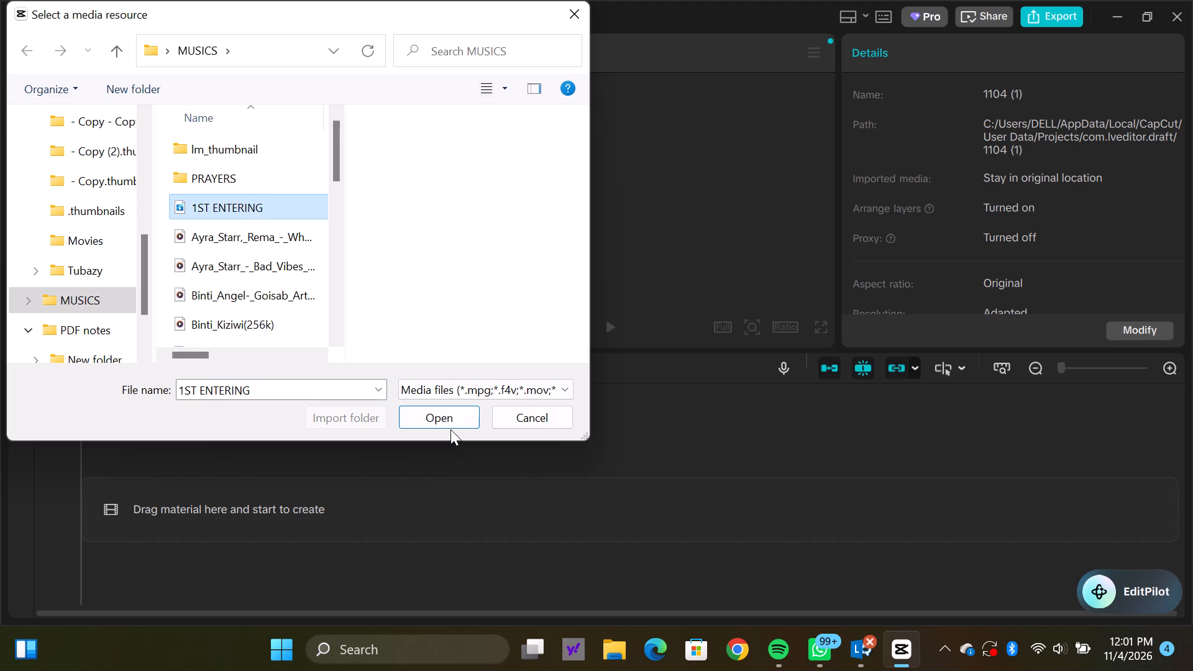
left_click(450, 419)
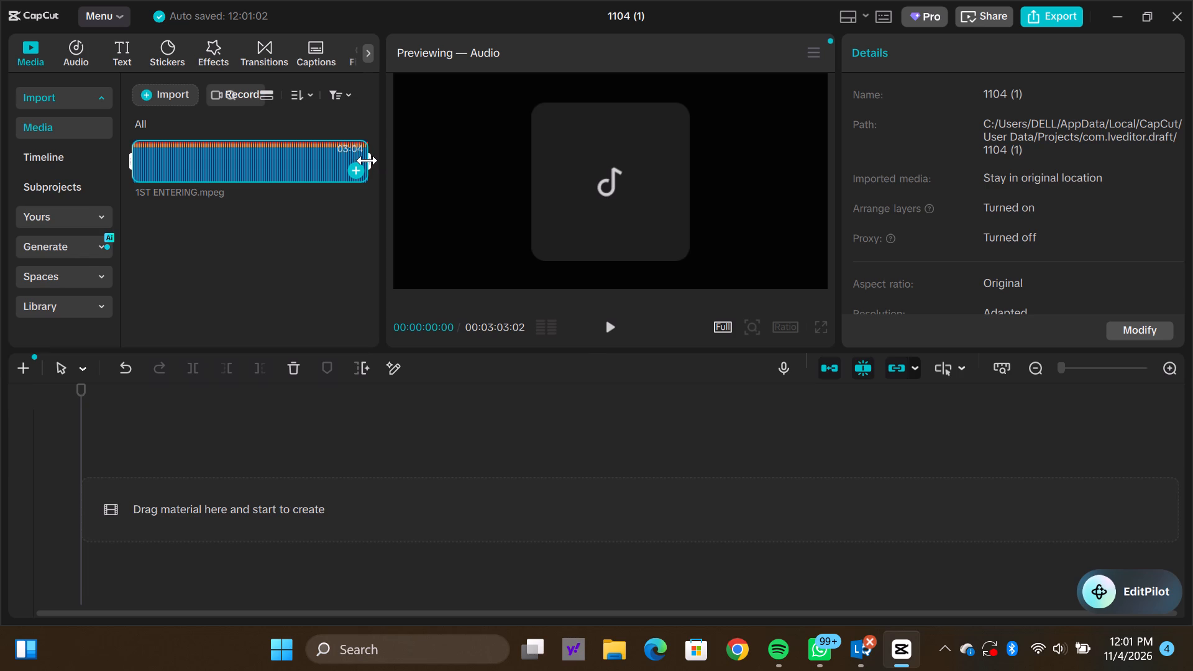
Trim the end of the 1ST ENTERING audio in the media library, keeping about the first 1 minute 5 seconds.
left_click_drag(367, 160, 278, 155)
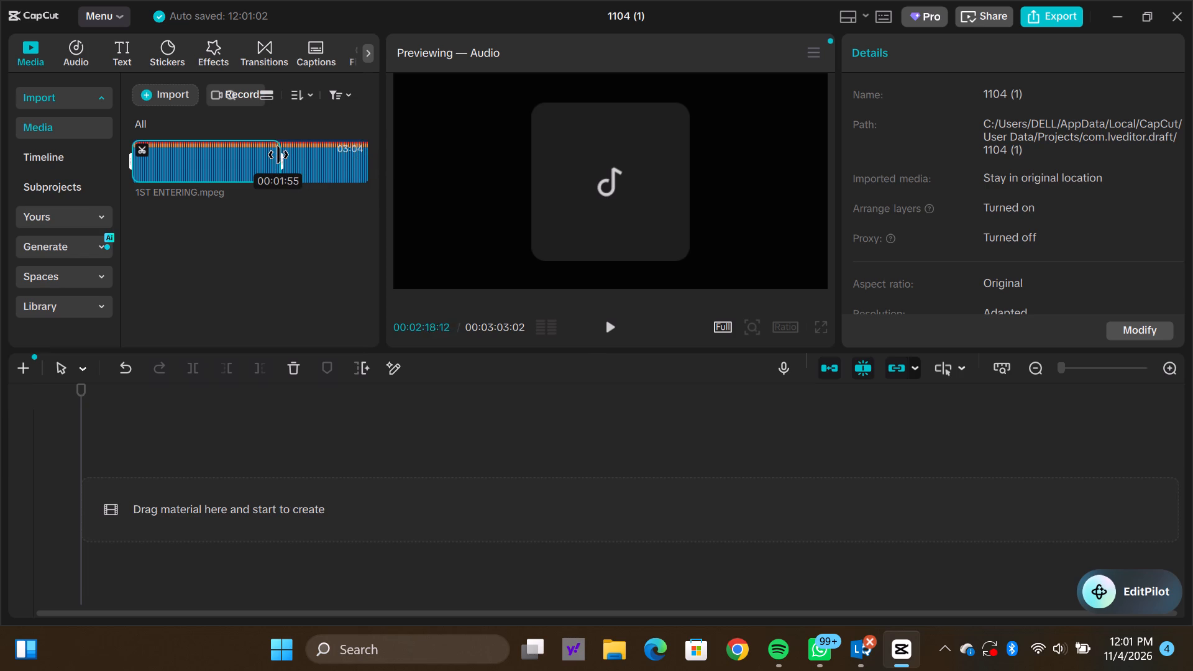
left_click_drag(278, 155, 262, 155)
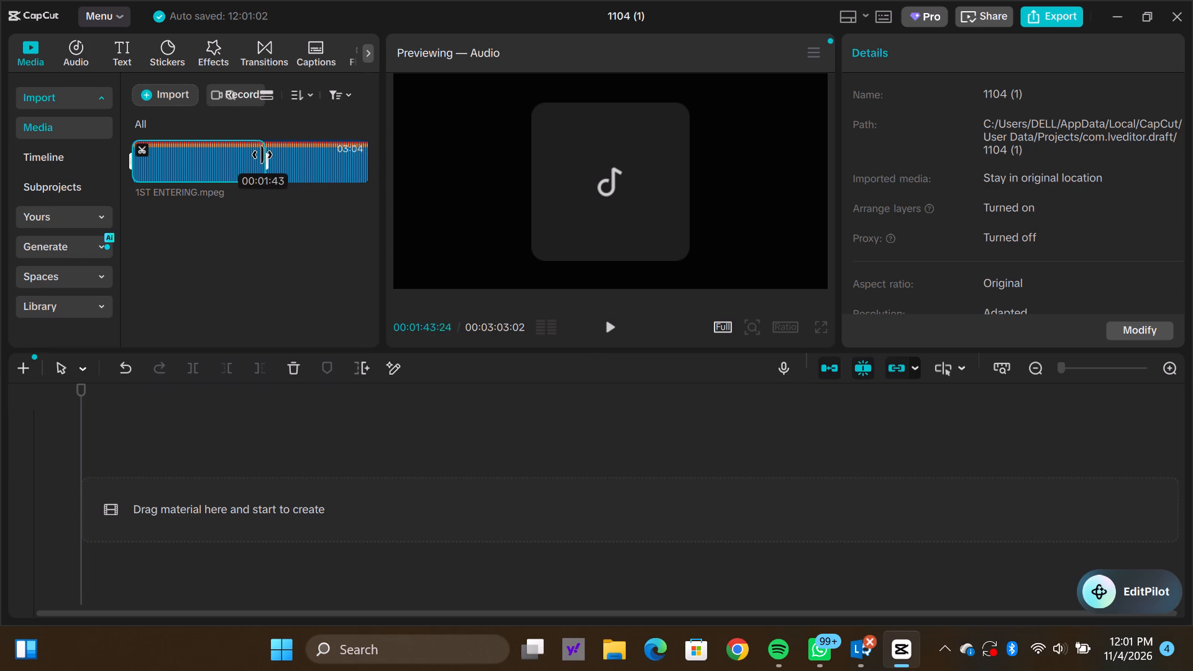
left_click_drag(262, 155, 234, 156)
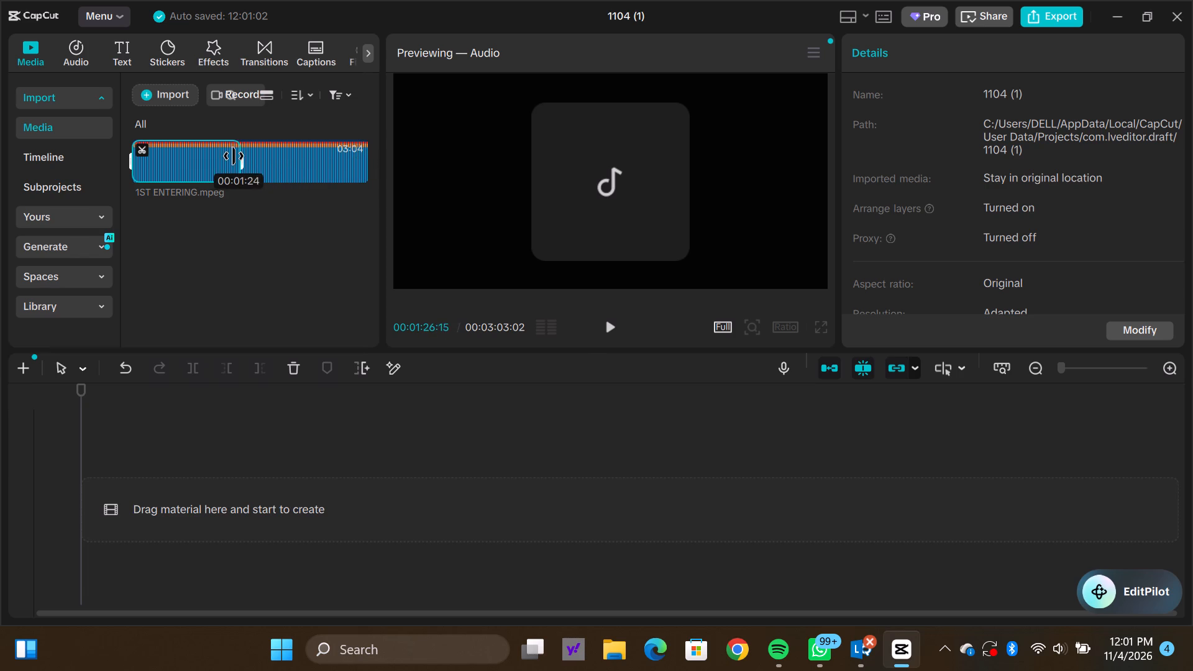
left_click_drag(234, 156, 217, 155)
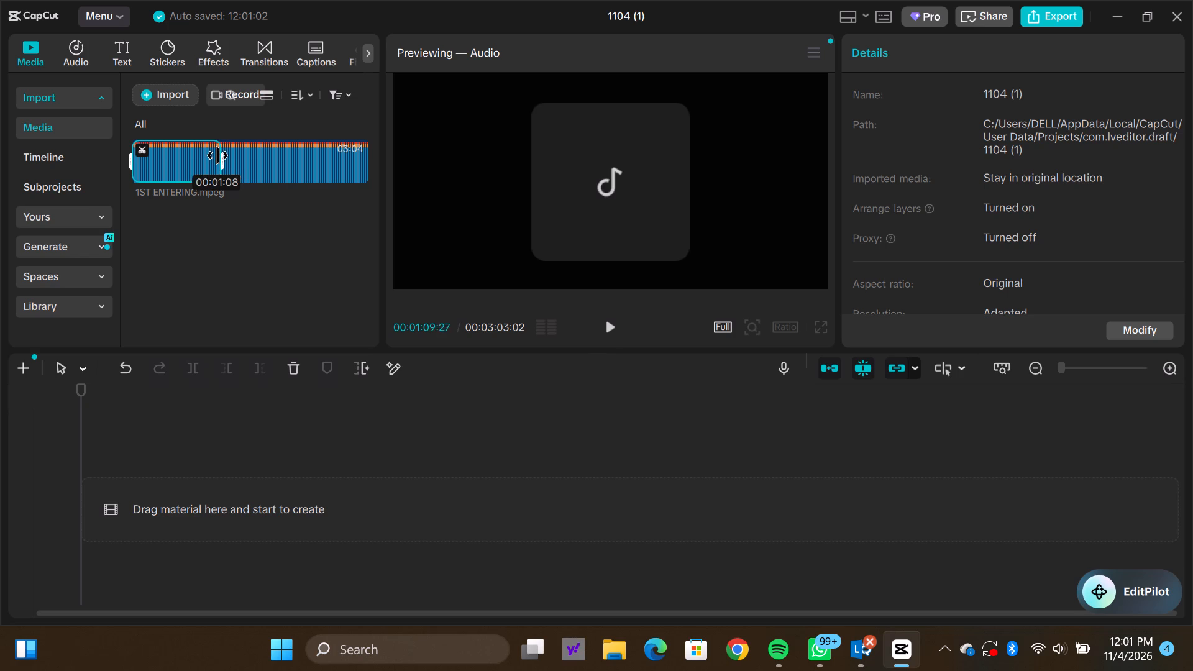
left_click_drag(217, 155, 214, 155)
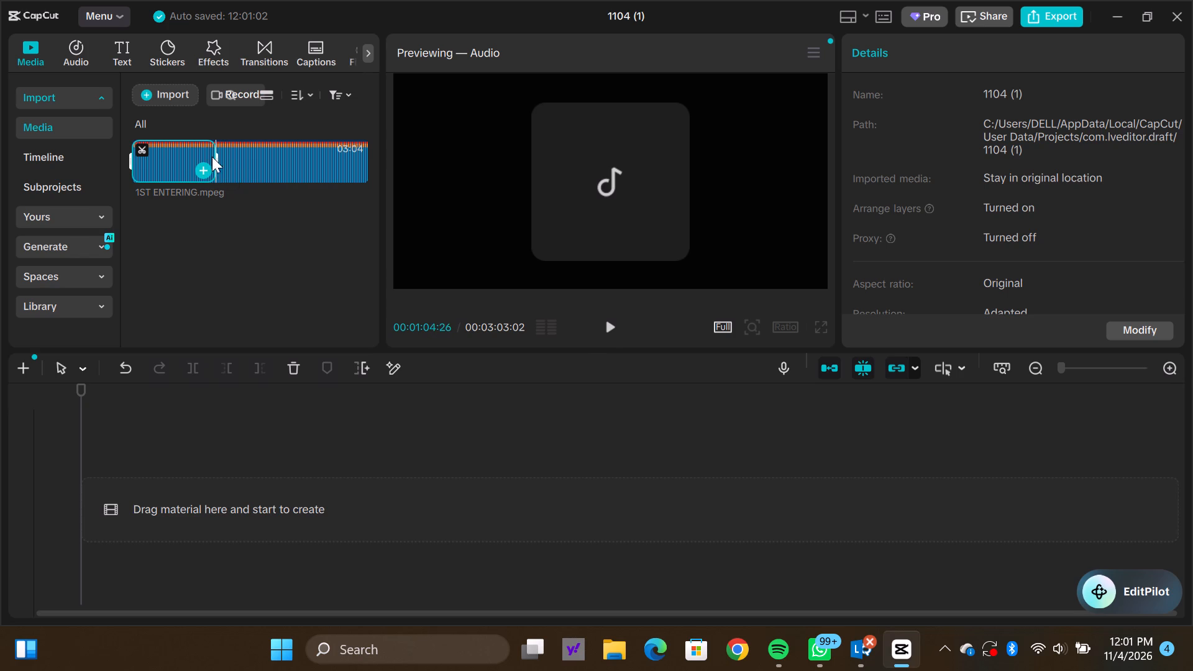
Place the trimmed 1ST ENTERING audio on the timeline, starting at 00:00.
left_click_drag(168, 167, 185, 213)
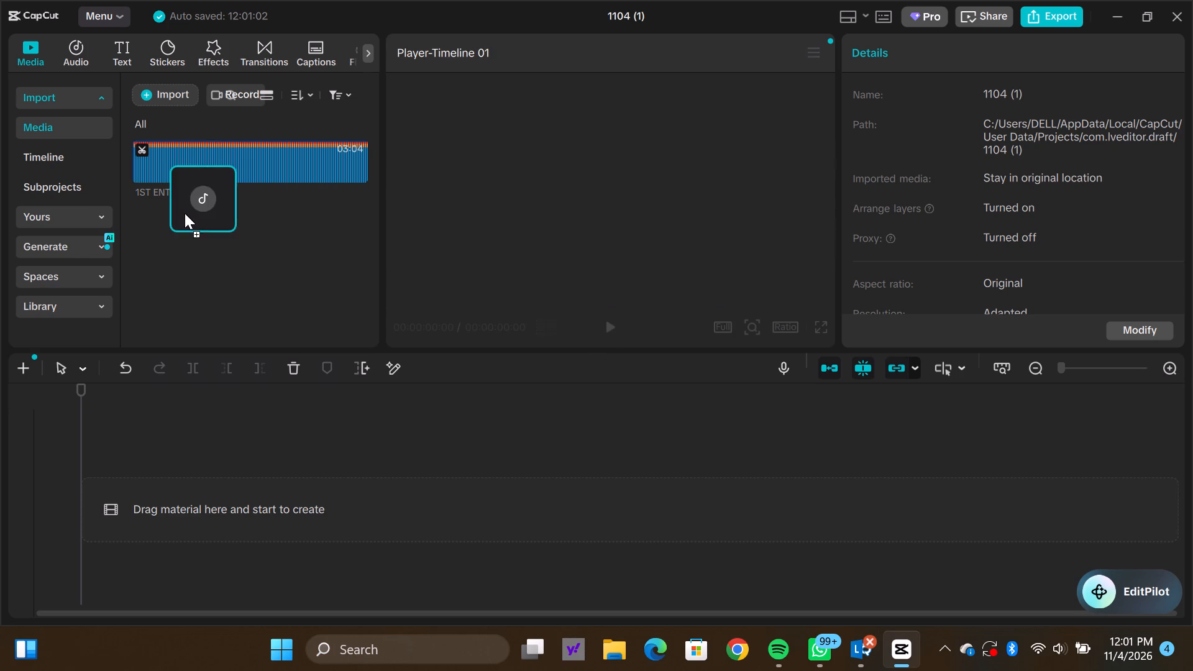
left_click_drag(185, 213, 168, 502)
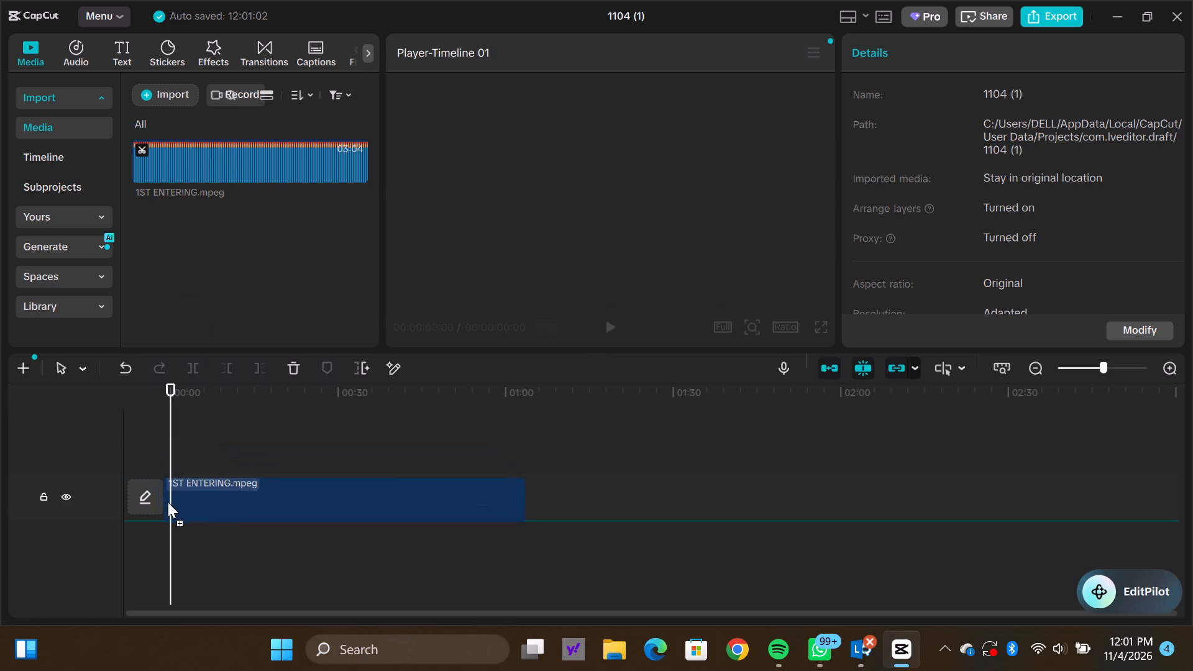
left_click_drag(168, 502, 170, 503)
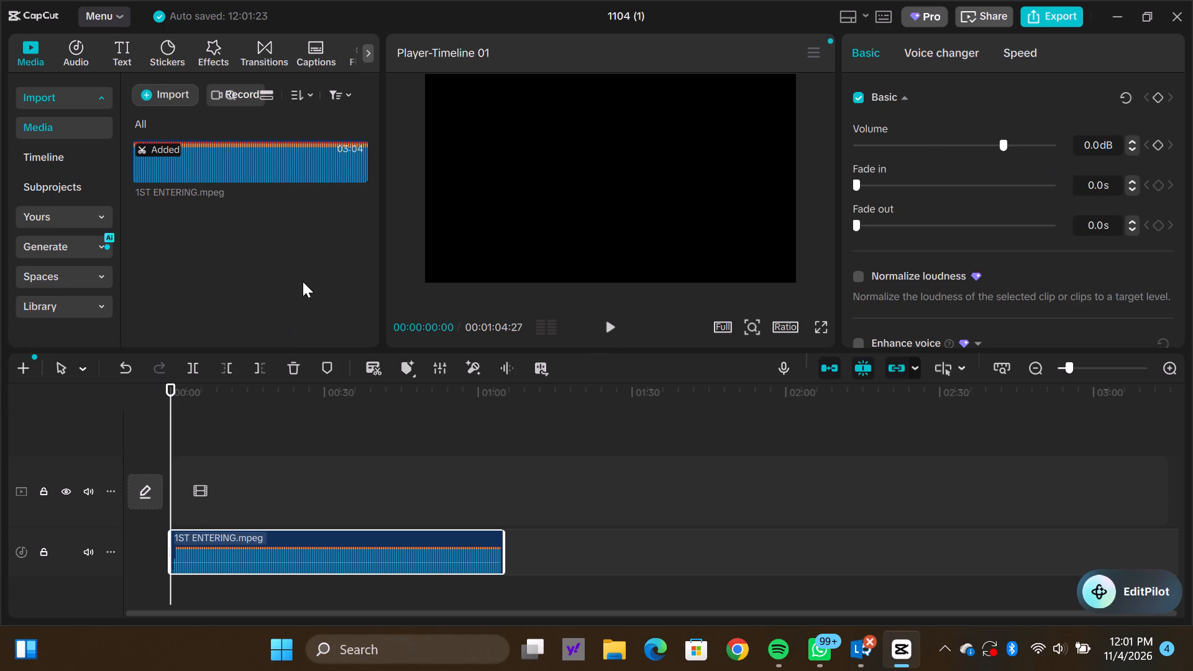
Play the timeline from the start to listen to the 1ST ENTERING clip.
left_click(608, 327)
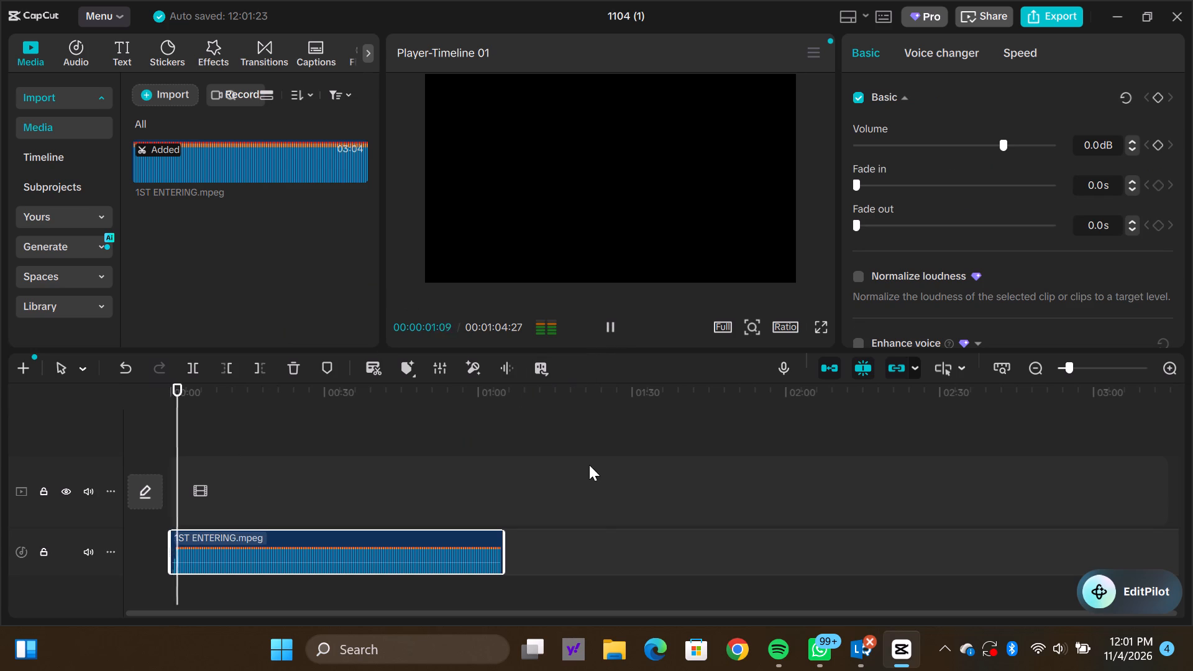
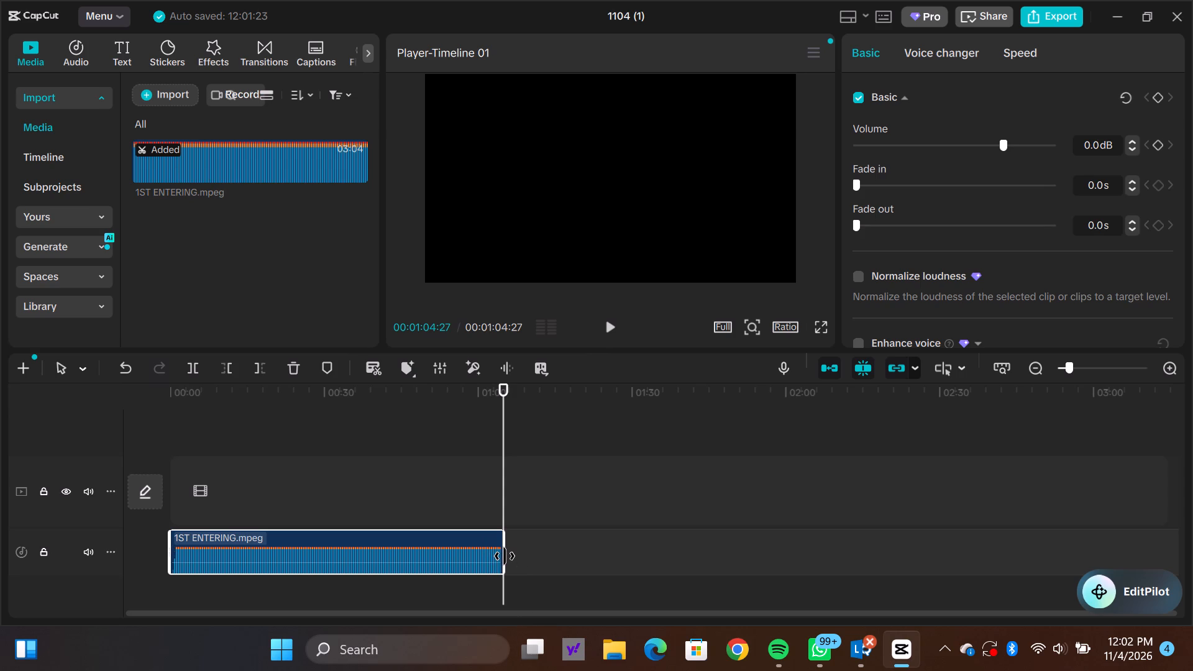
Trim the end of the 1ST ENTERING clip on the timeline to about 1 minute 3 seconds.
left_click_drag(505, 556, 494, 556)
left_click_drag(494, 556, 490, 556)
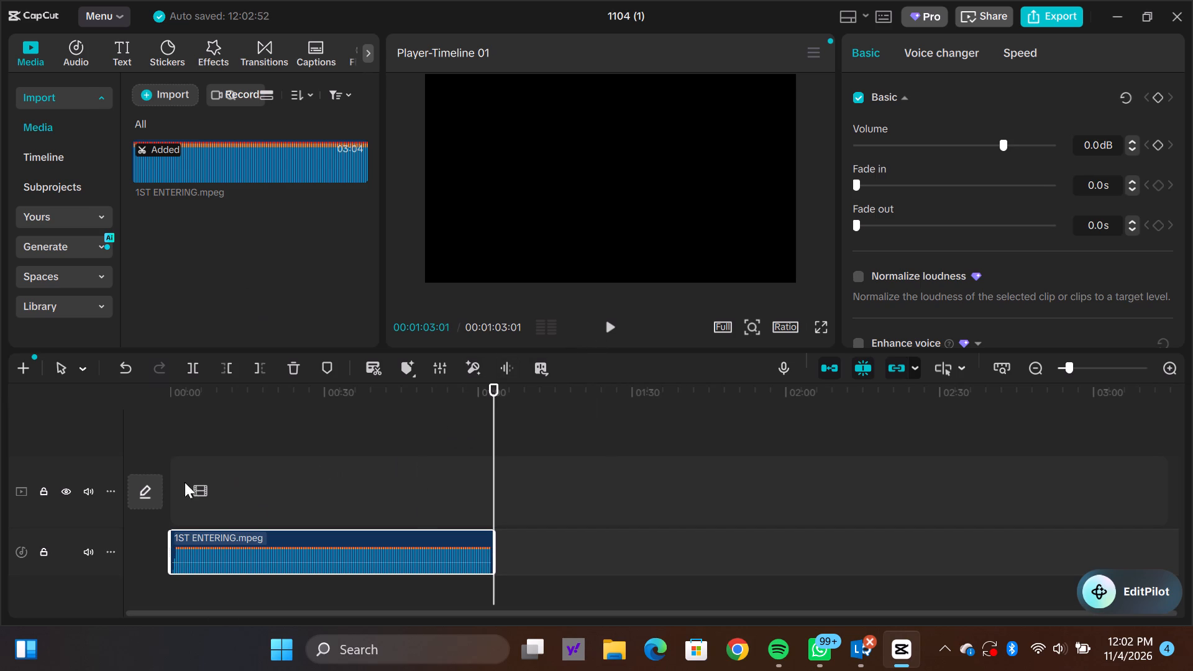
Return the playhead to 00:00 and play the trimmed 1ST ENTERING clip from the start to listen to it.
left_click(169, 472)
left_click(181, 465)
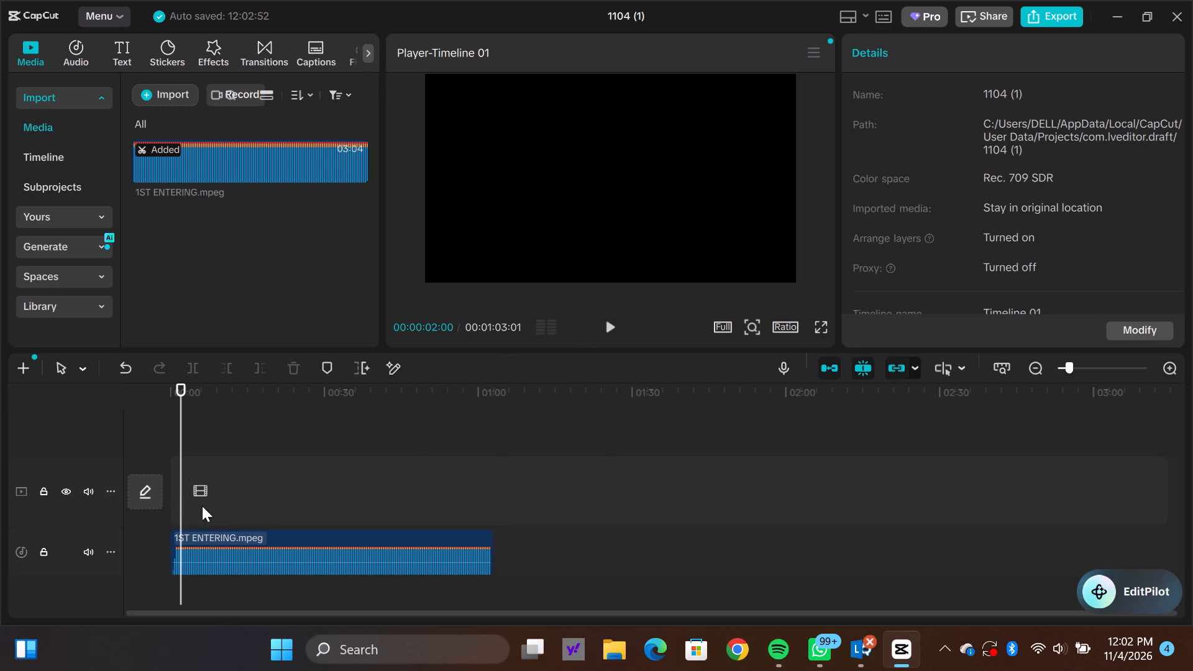
left_click_drag(180, 381, 176, 381)
left_click_drag(176, 381, 171, 383)
left_click_drag(183, 385, 169, 386)
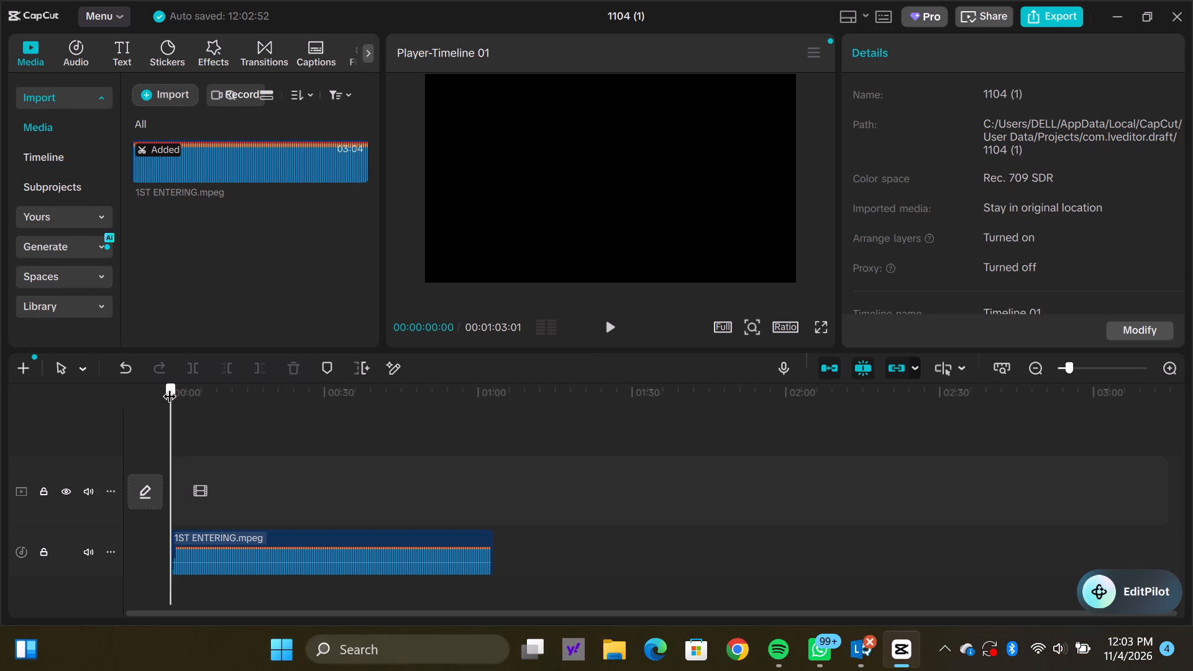
left_click_drag(169, 386, 163, 387)
left_click(615, 326)
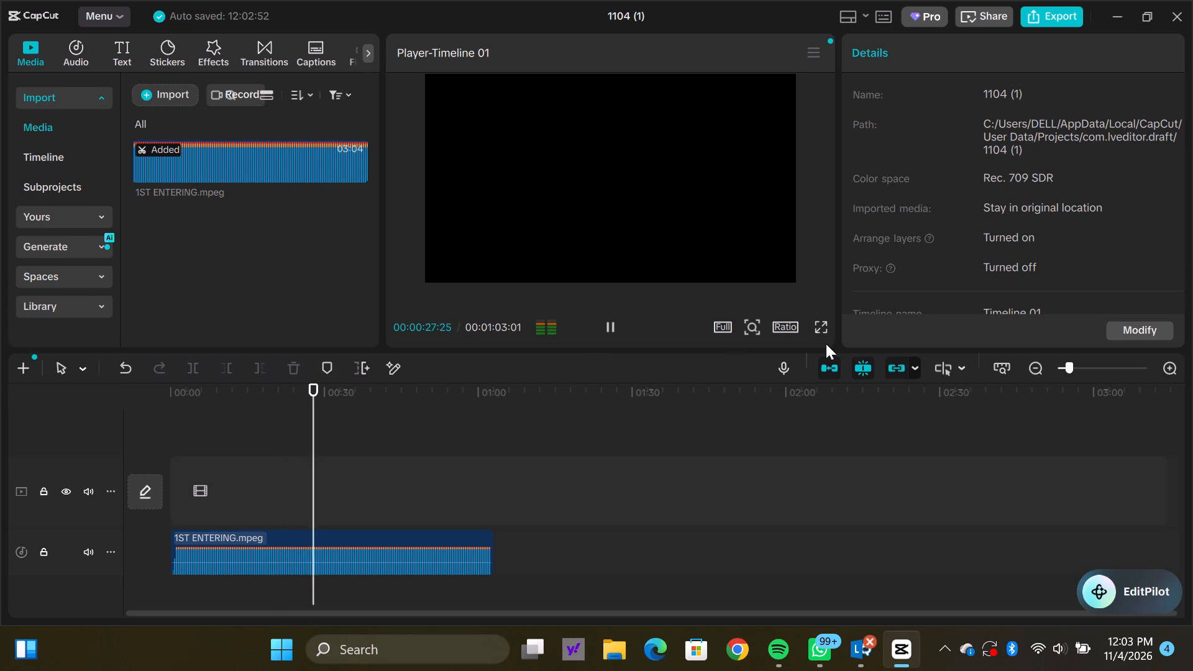
left_click(1061, 651)
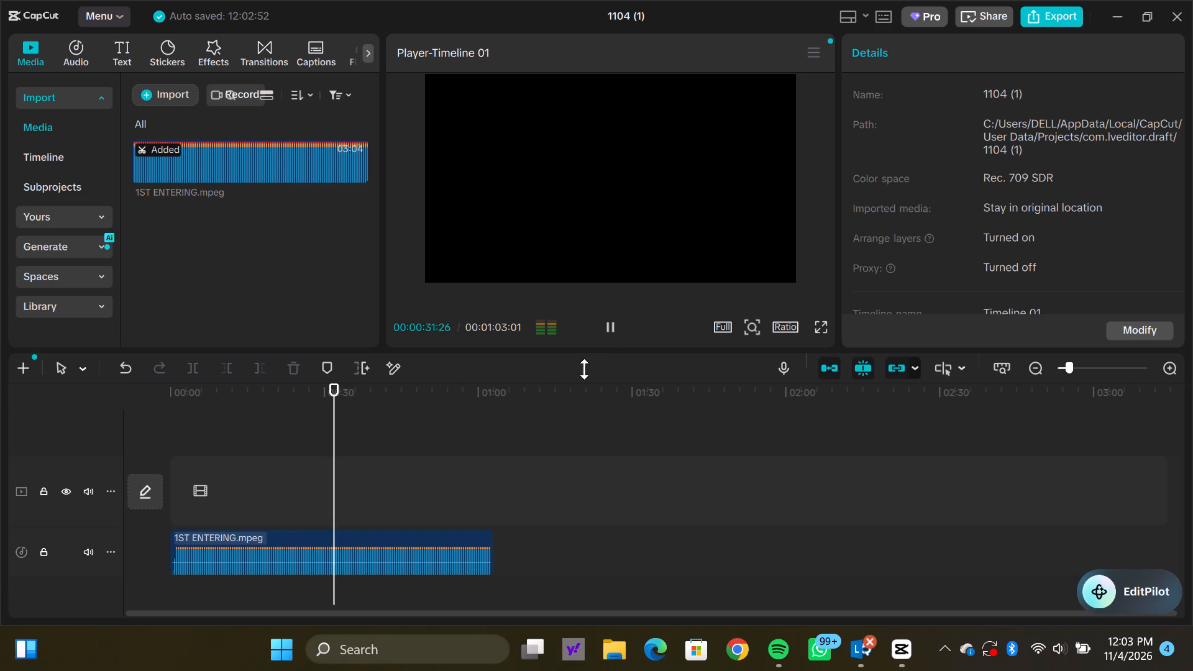
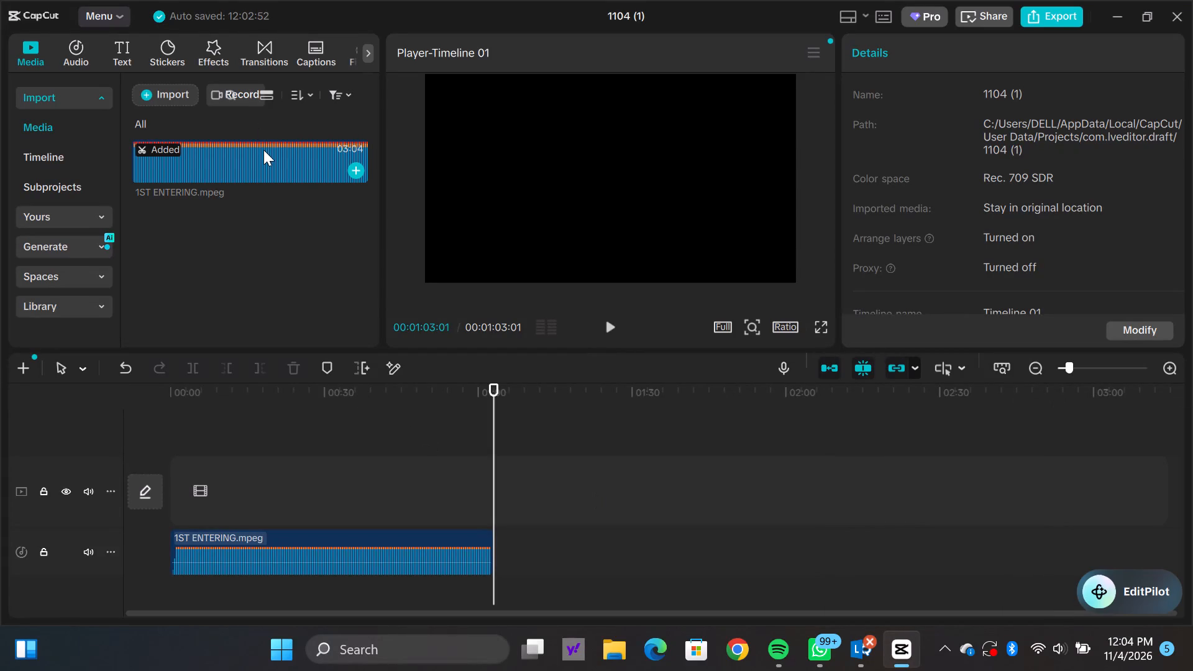
Extend the selected range of the 1ST ENTERING audio in the media library to the clip's full length.
left_click(263, 154)
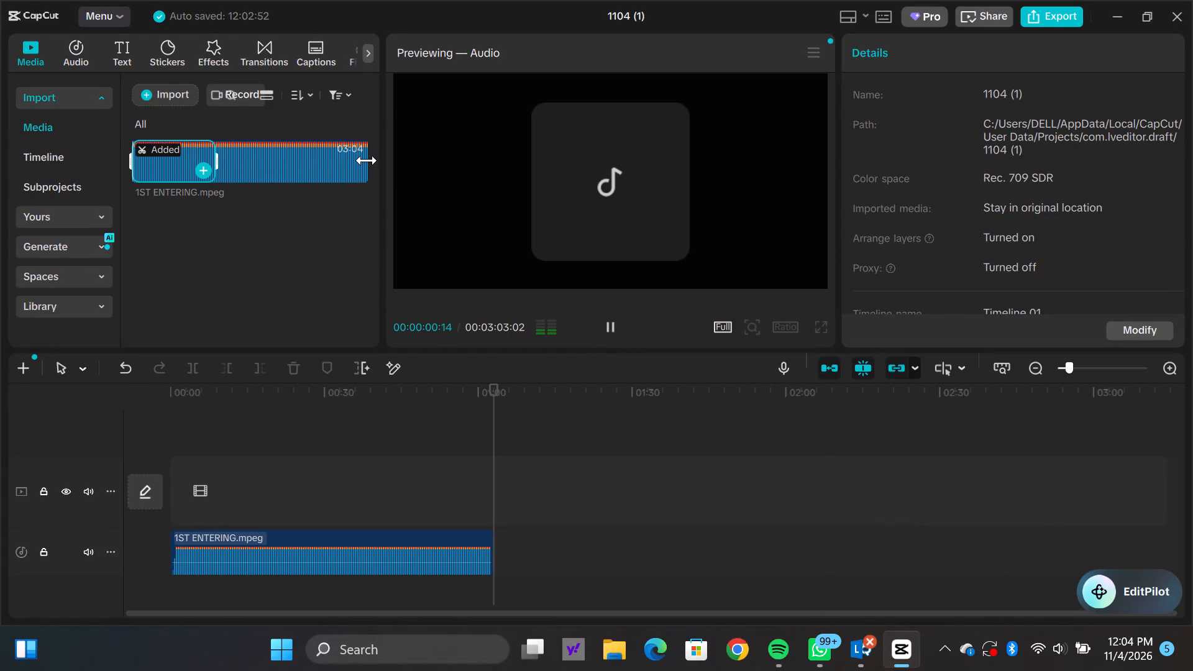
left_click(367, 160)
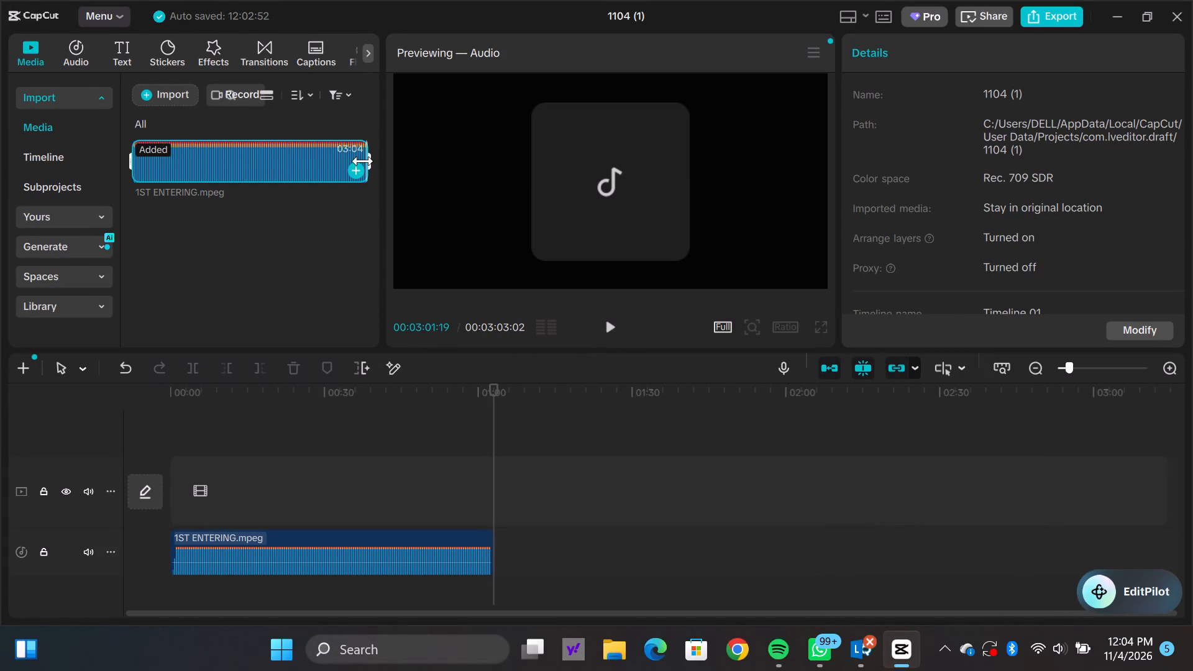
Open the file import to bring another media file into the project.
left_click(165, 94)
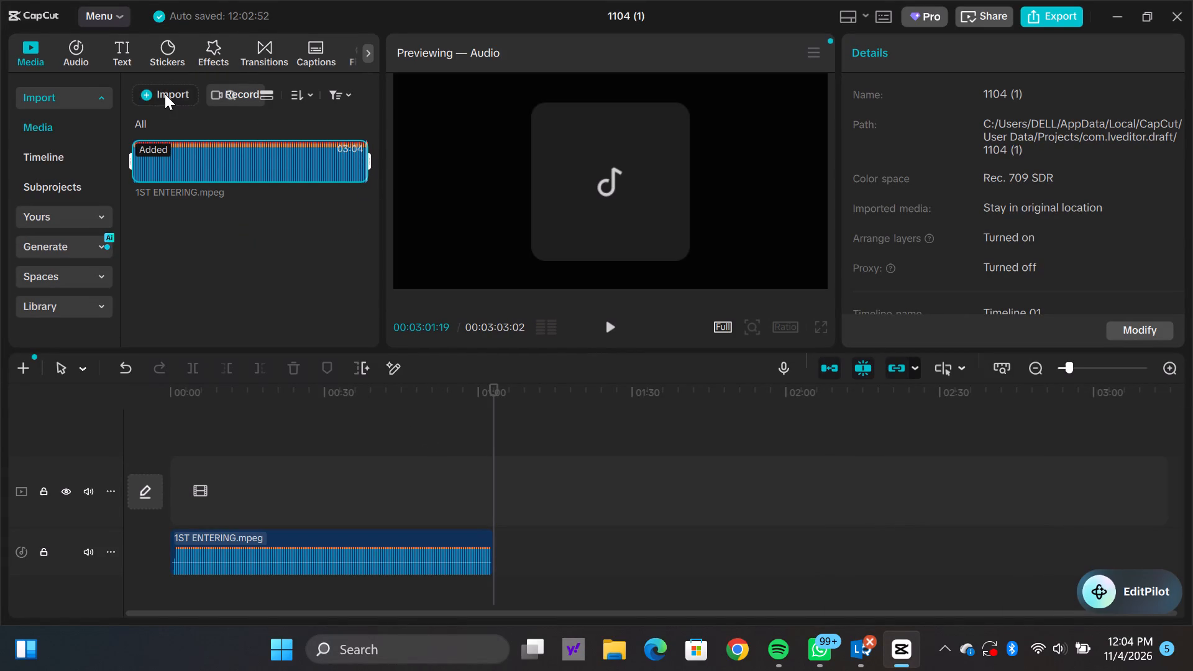
Import the 2ND audio file from the PRAYERS folder inside MUSICS into the project media.
left_click(193, 128)
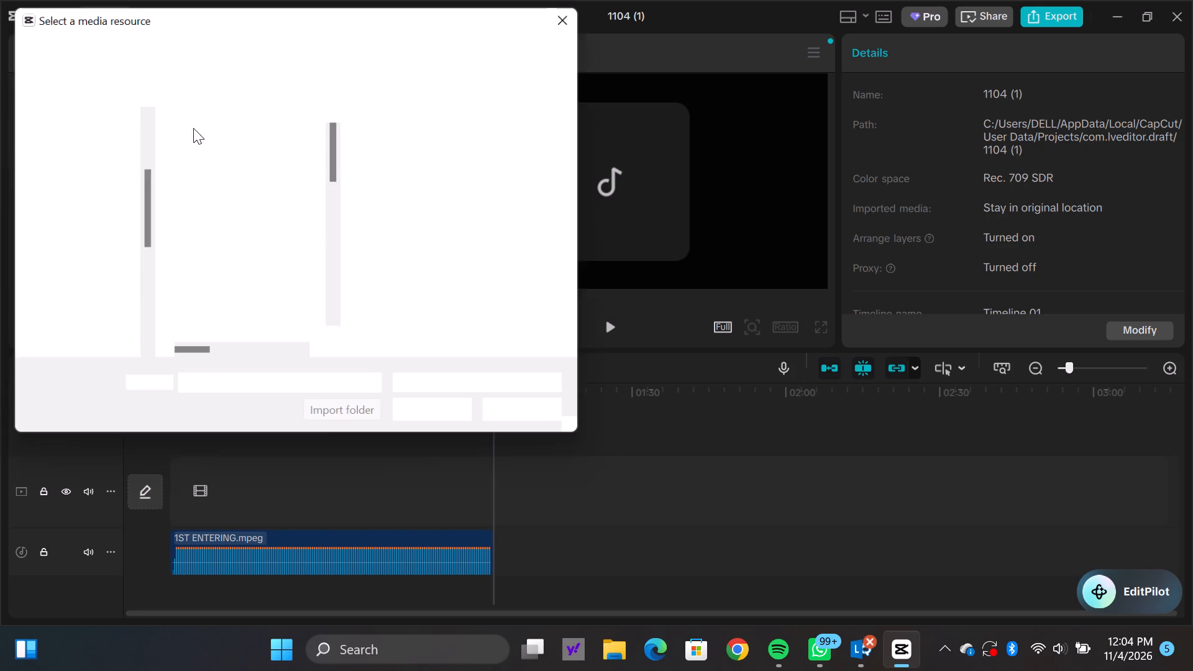
left_click(242, 186)
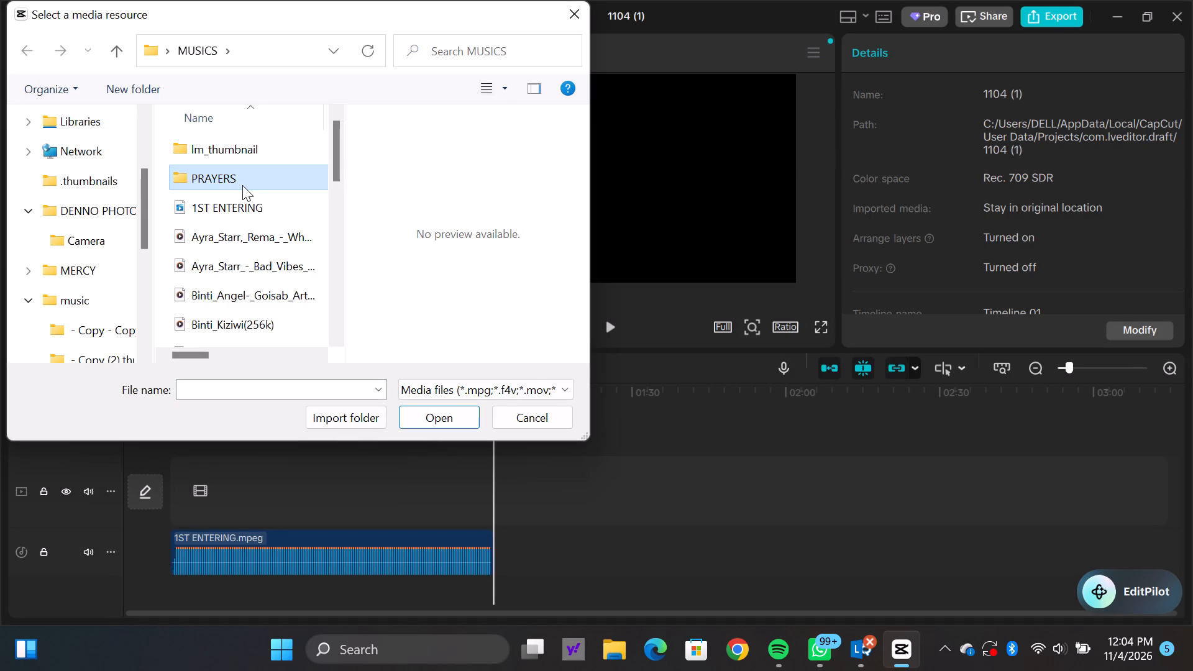
double_click(242, 185)
left_click(235, 190)
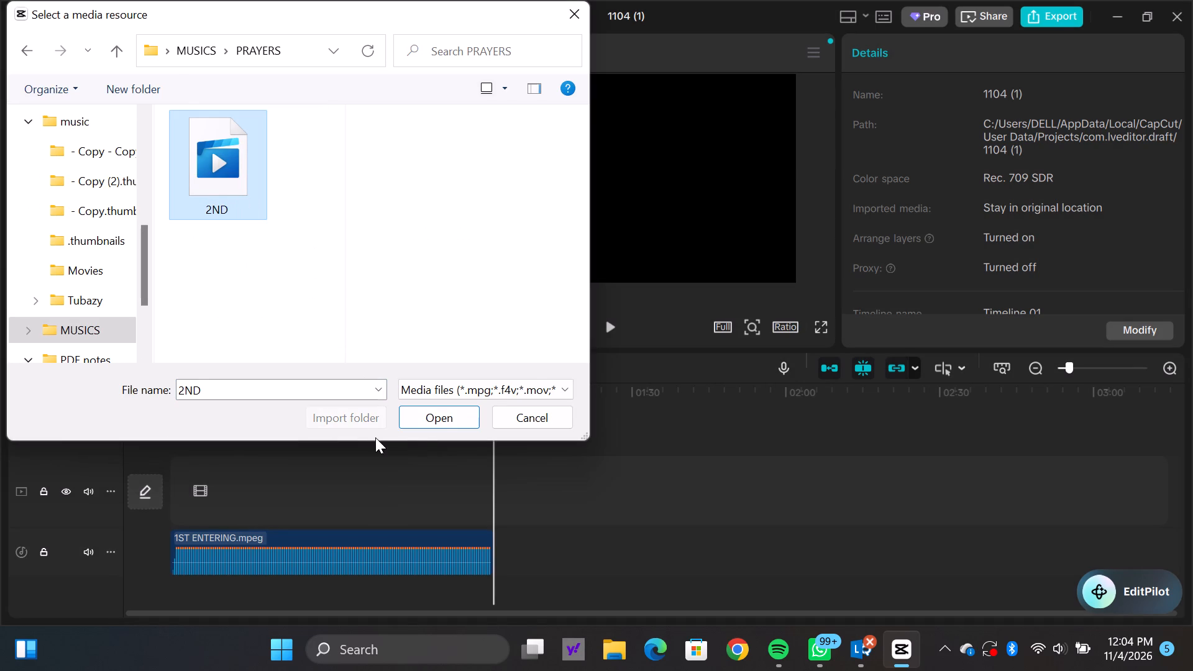
left_click(442, 415)
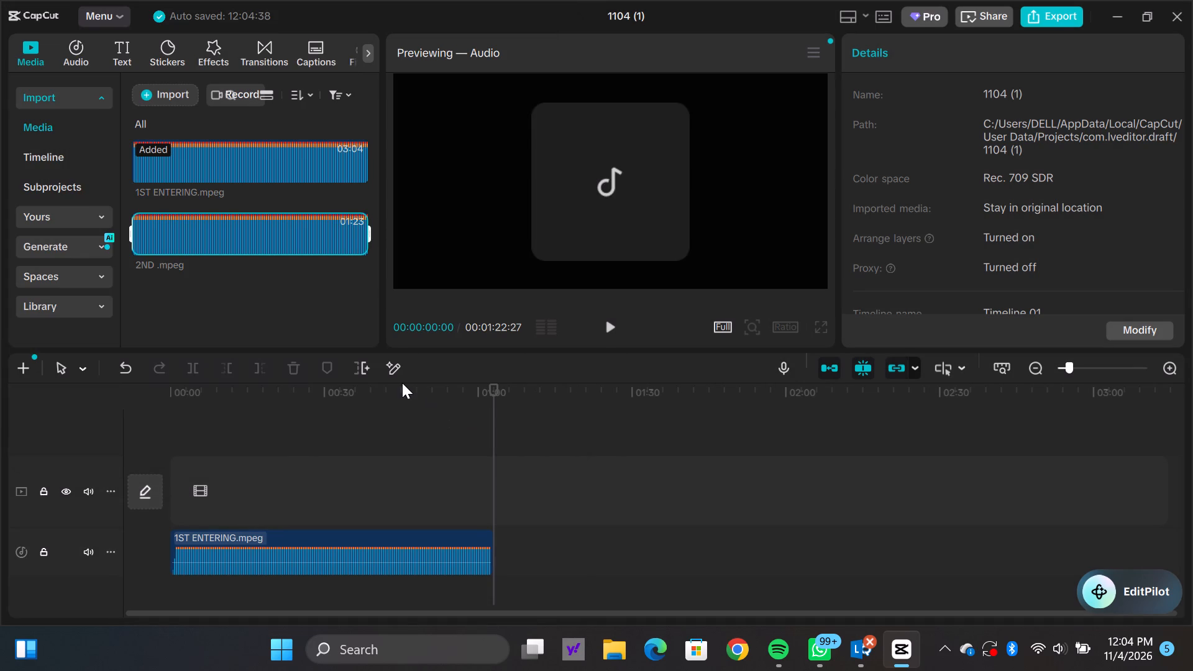
Preview the imported 2ND audio in the media library from about 17 seconds.
left_click(182, 239)
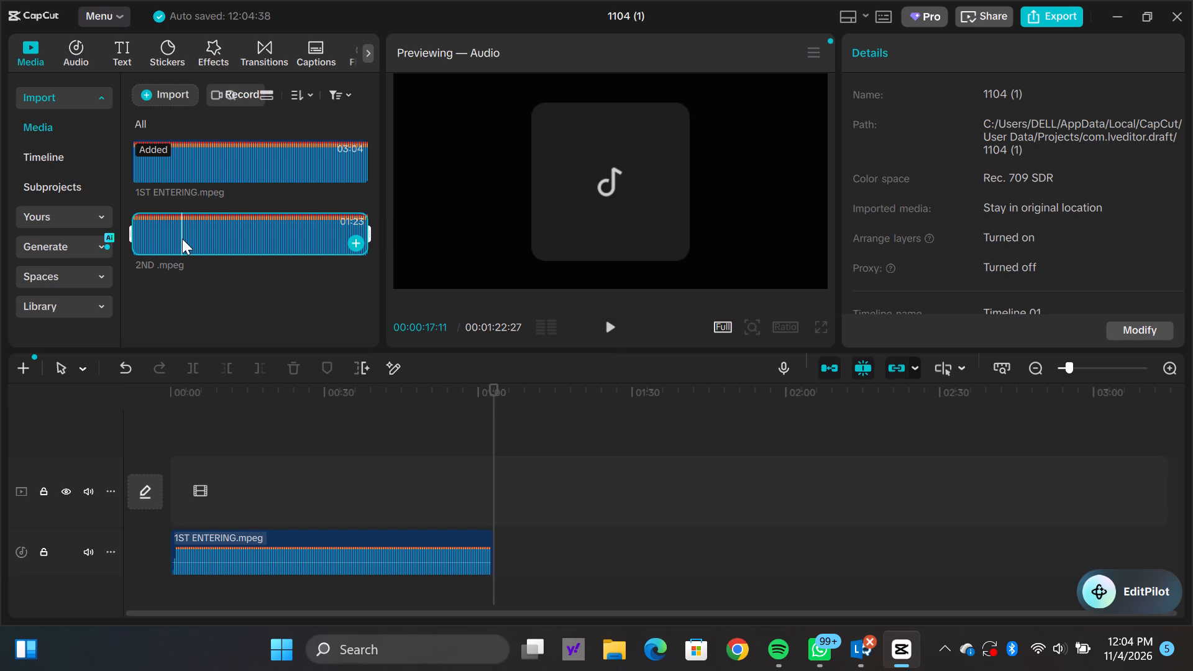
left_click(611, 321)
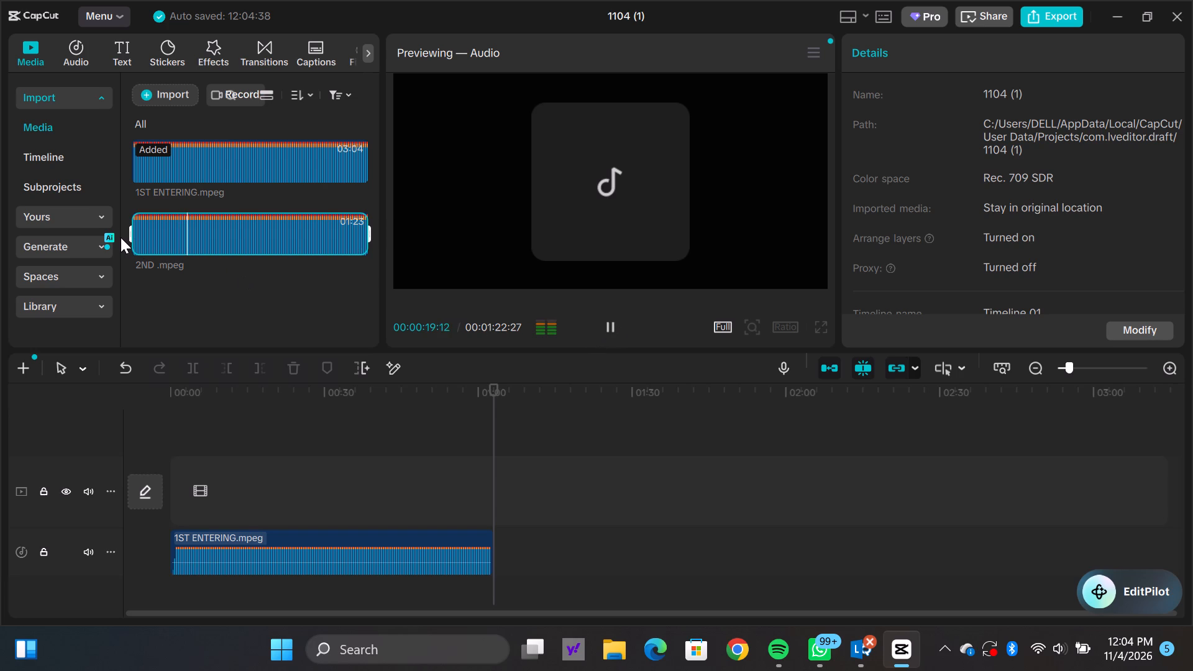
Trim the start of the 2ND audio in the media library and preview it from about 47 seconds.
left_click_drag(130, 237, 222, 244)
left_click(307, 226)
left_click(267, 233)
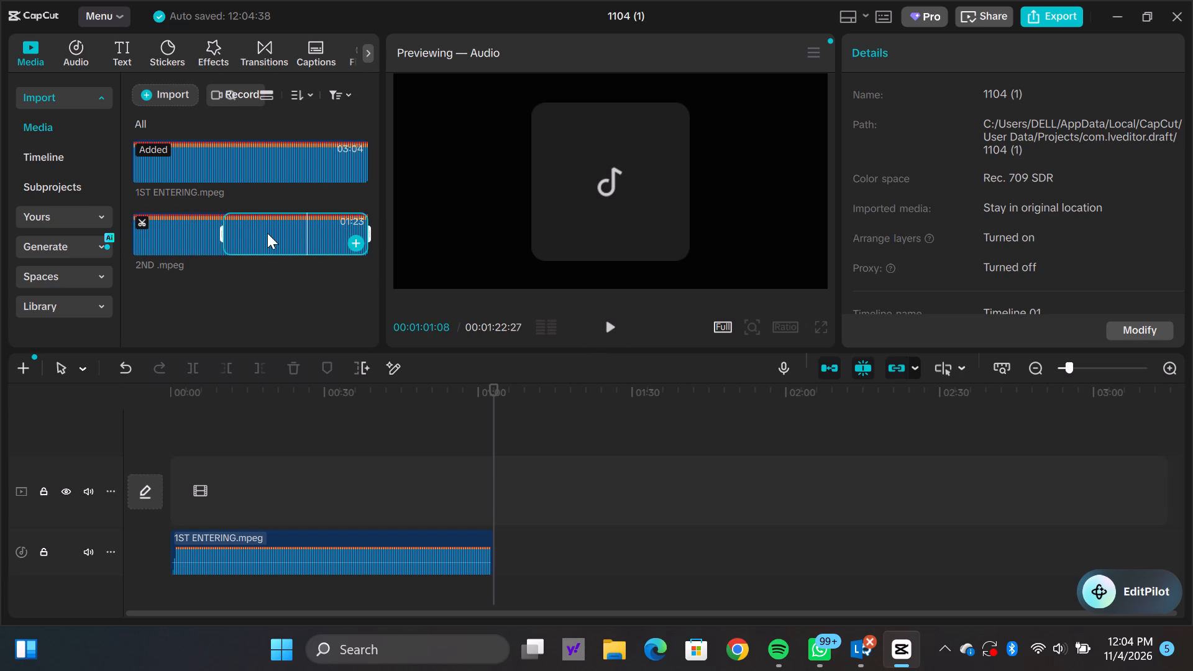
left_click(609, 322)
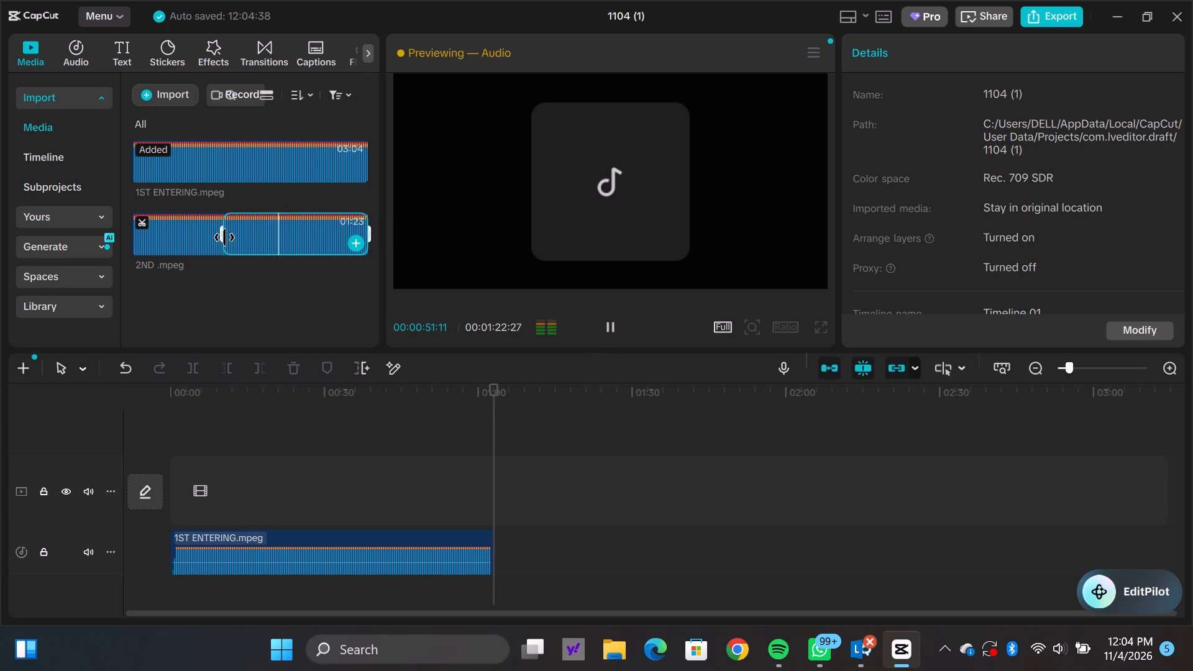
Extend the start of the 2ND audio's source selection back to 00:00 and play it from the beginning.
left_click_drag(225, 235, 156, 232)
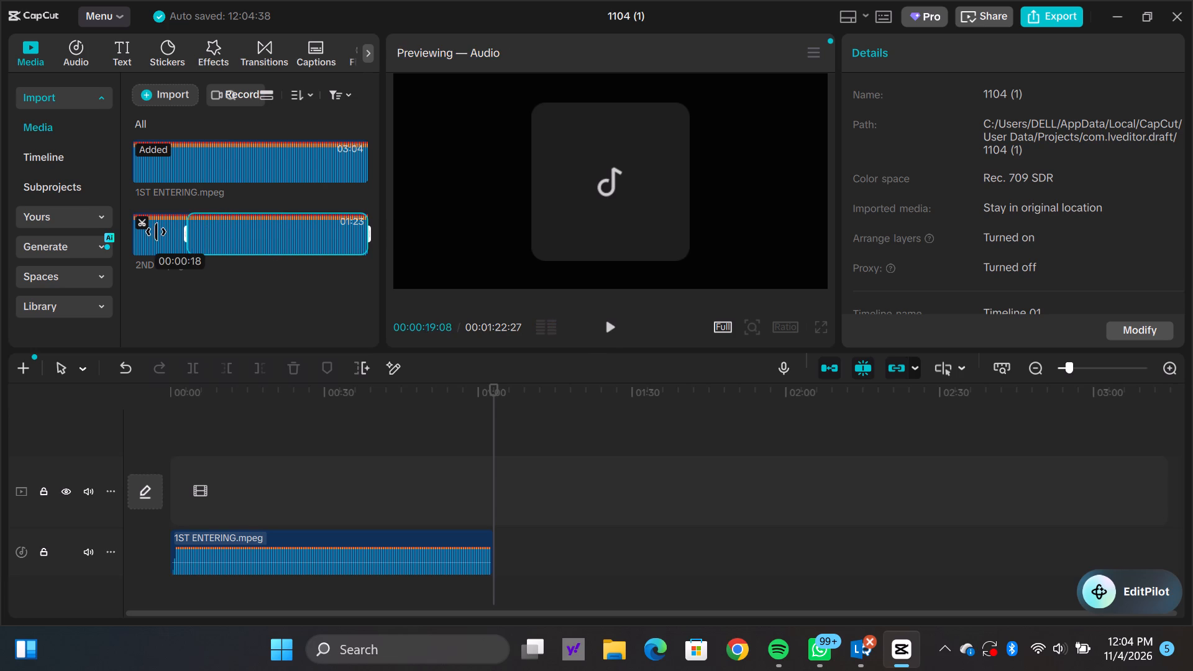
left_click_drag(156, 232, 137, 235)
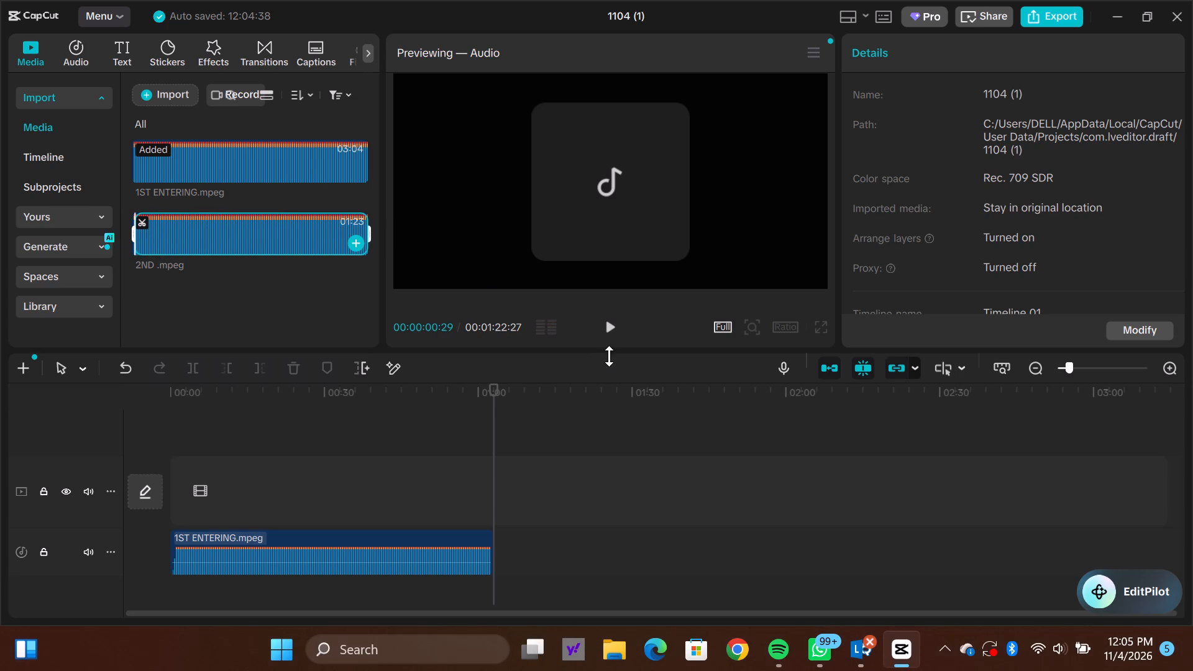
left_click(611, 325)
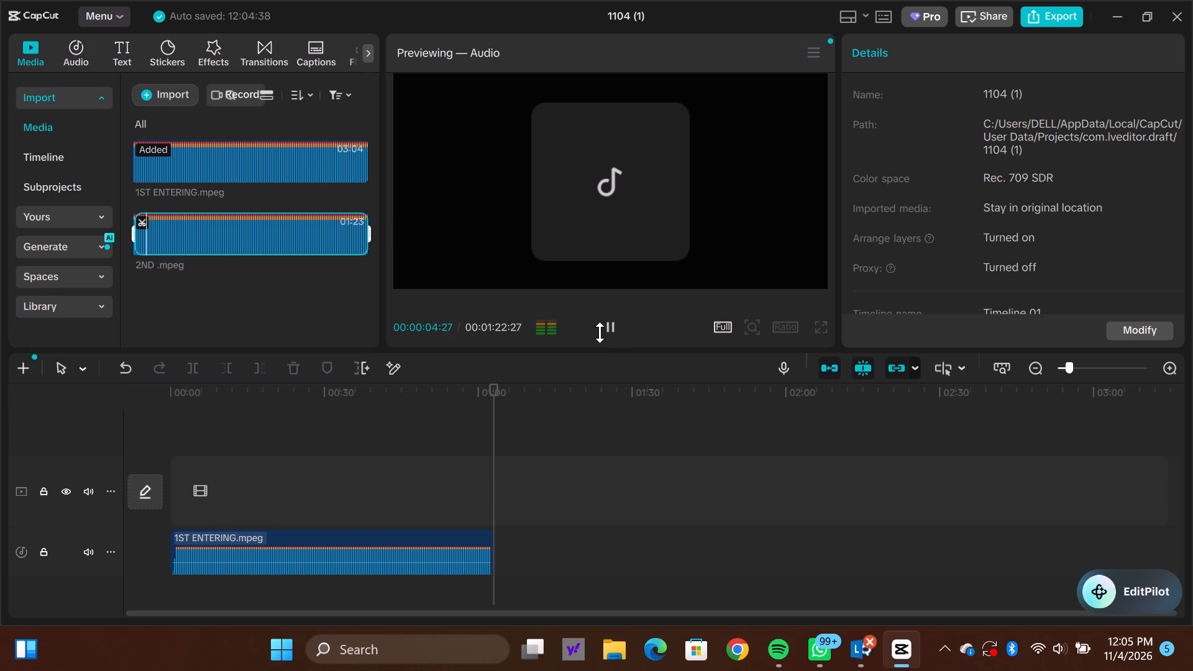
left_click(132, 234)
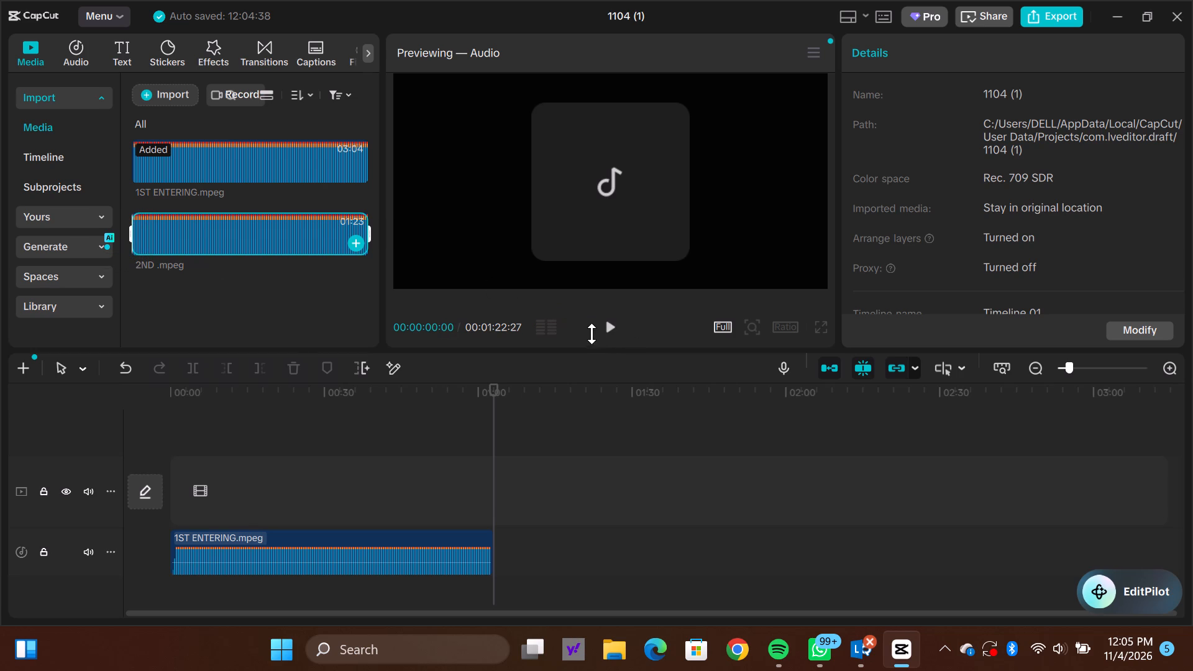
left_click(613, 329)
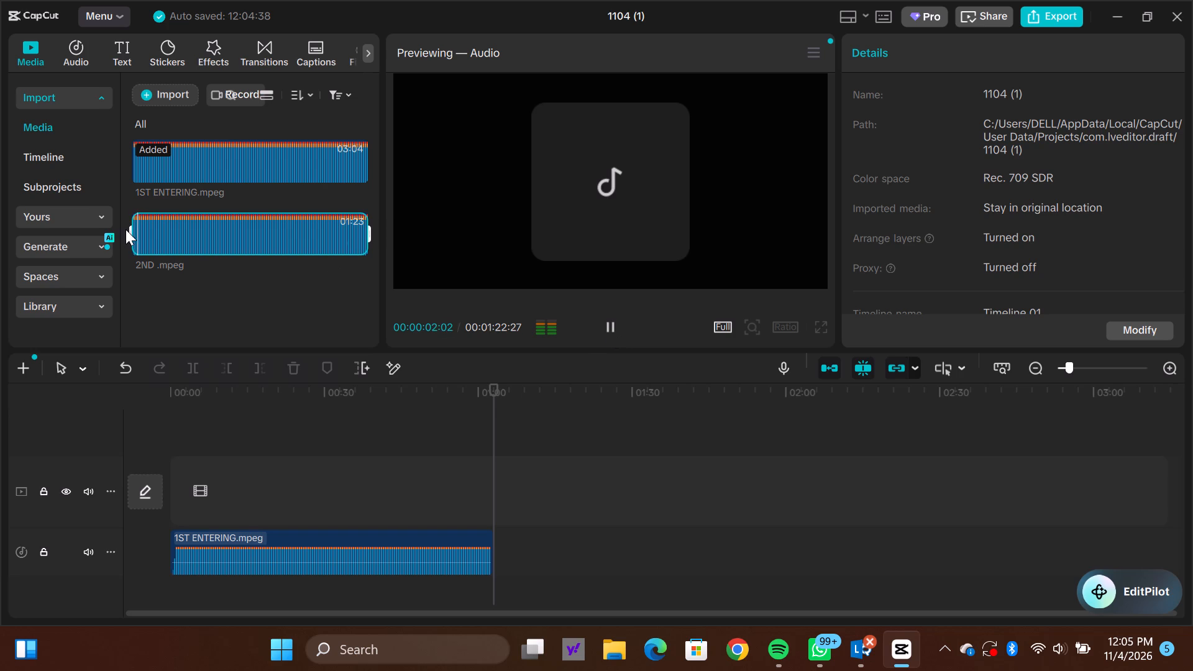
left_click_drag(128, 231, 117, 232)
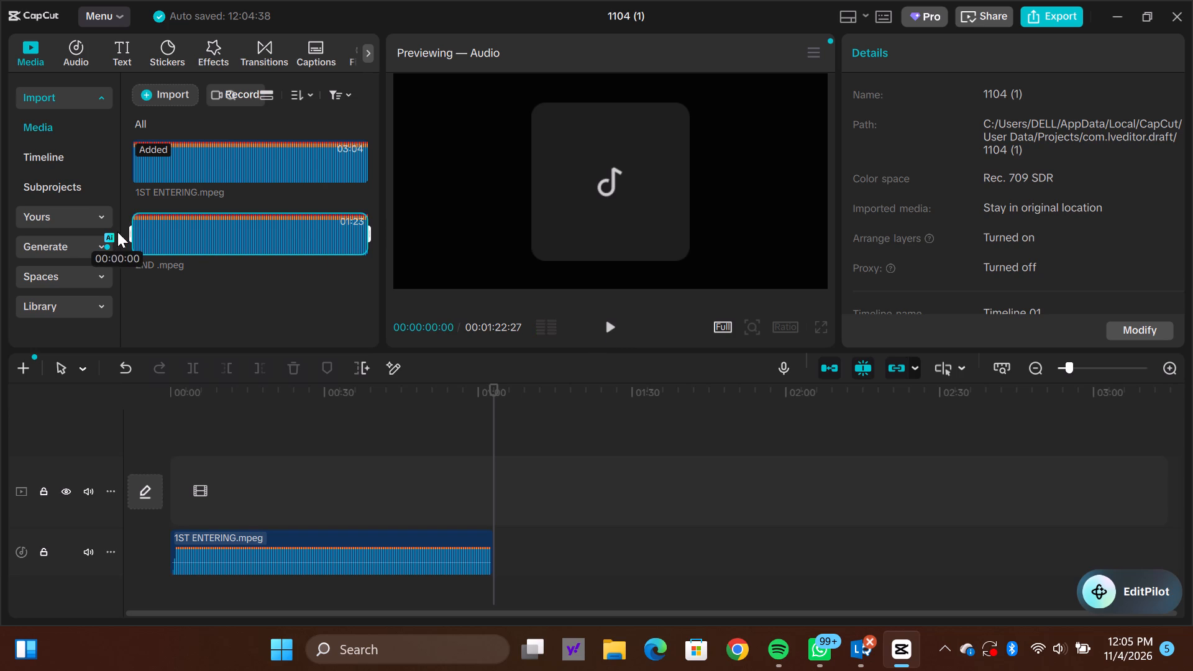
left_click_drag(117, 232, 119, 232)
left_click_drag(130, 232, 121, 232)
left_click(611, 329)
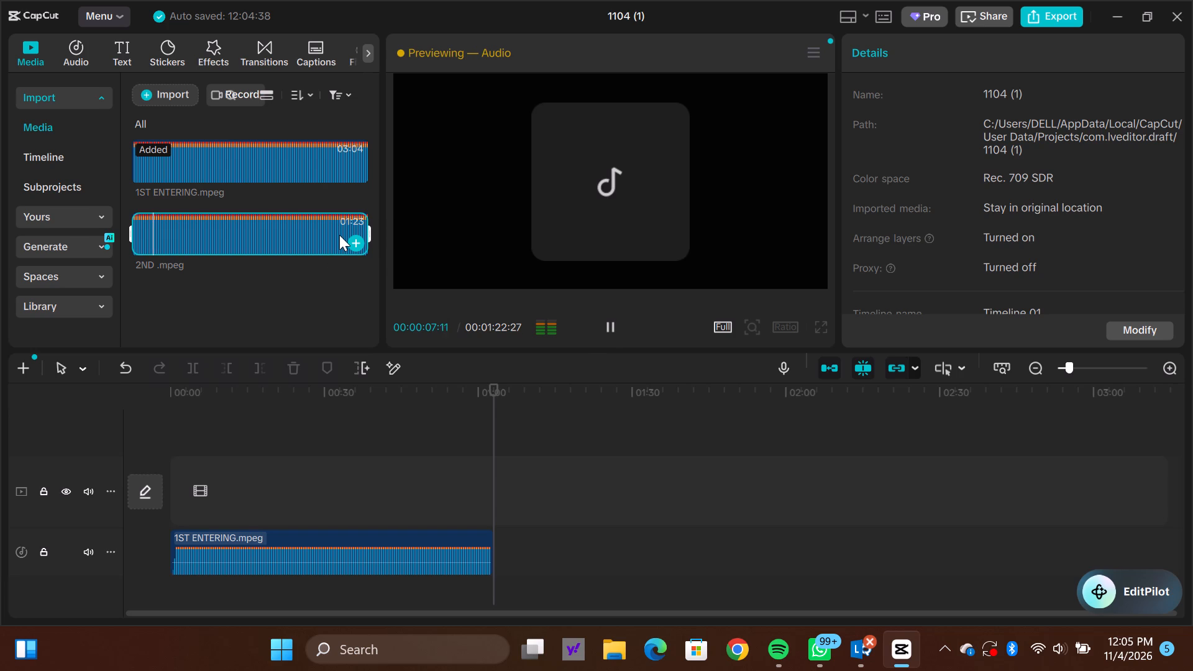
Place the full 2ND audio on the audio track directly after the 1ST ENTERING clip, at about 1 minute 3 seconds.
left_click_drag(338, 235, 514, 480)
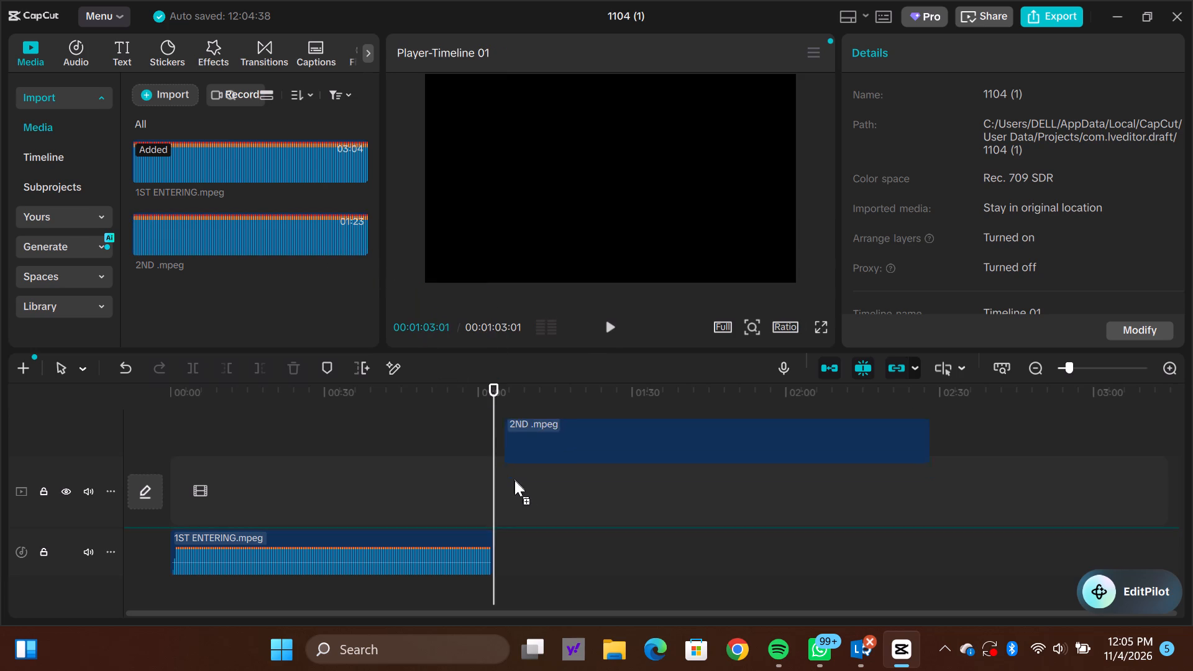
left_click_drag(514, 480, 493, 556)
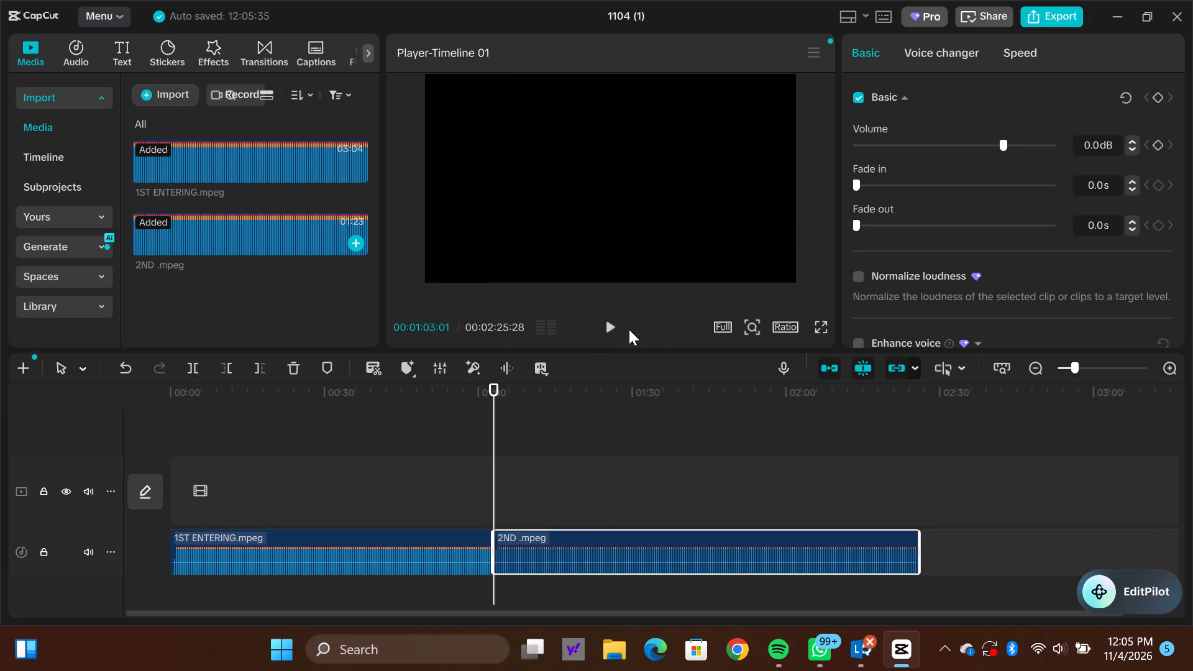
Listen to the timeline from the start of the 2ND clip, and again from 00:00.
left_click(606, 330)
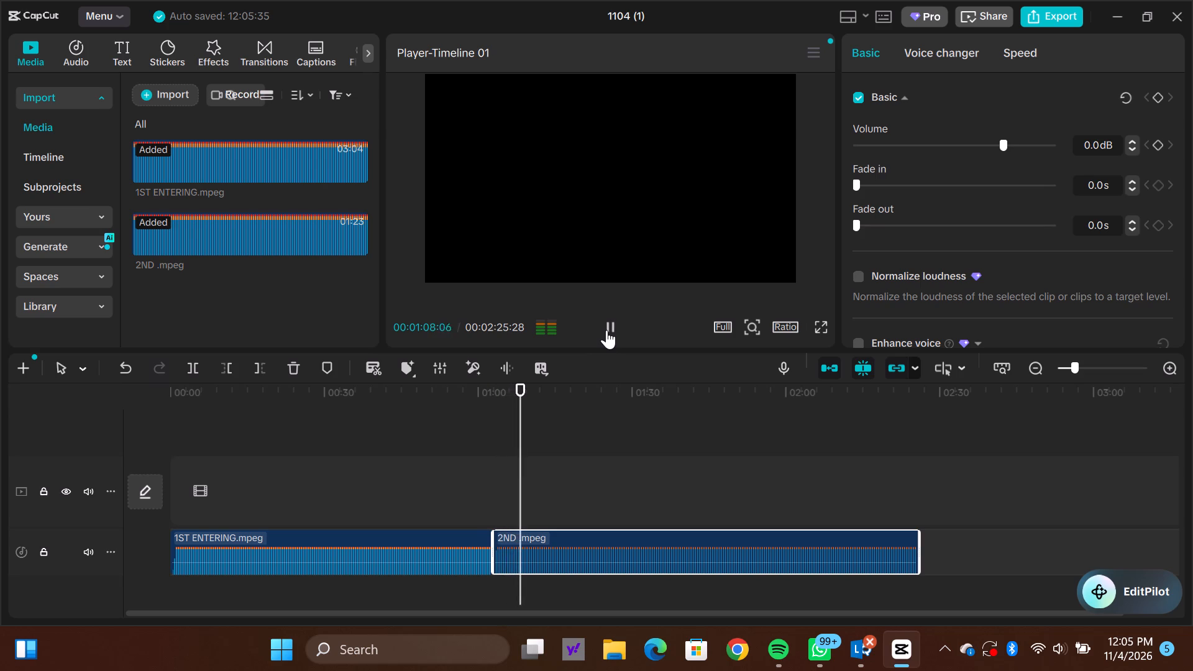
left_click(174, 478)
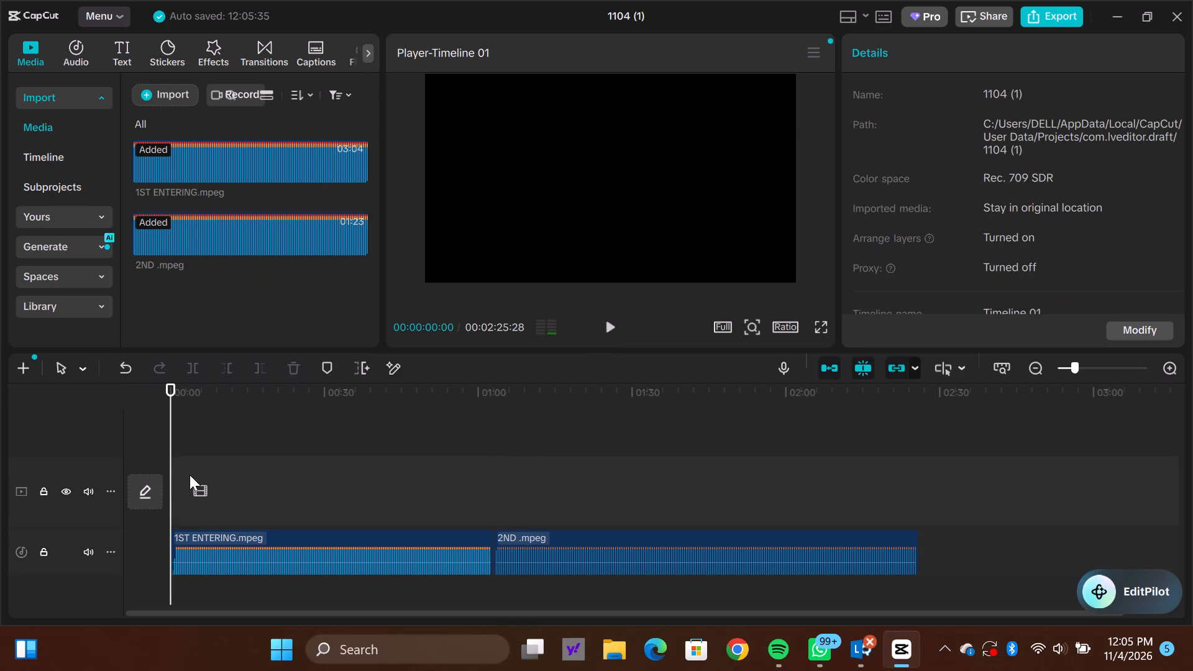
left_click(613, 324)
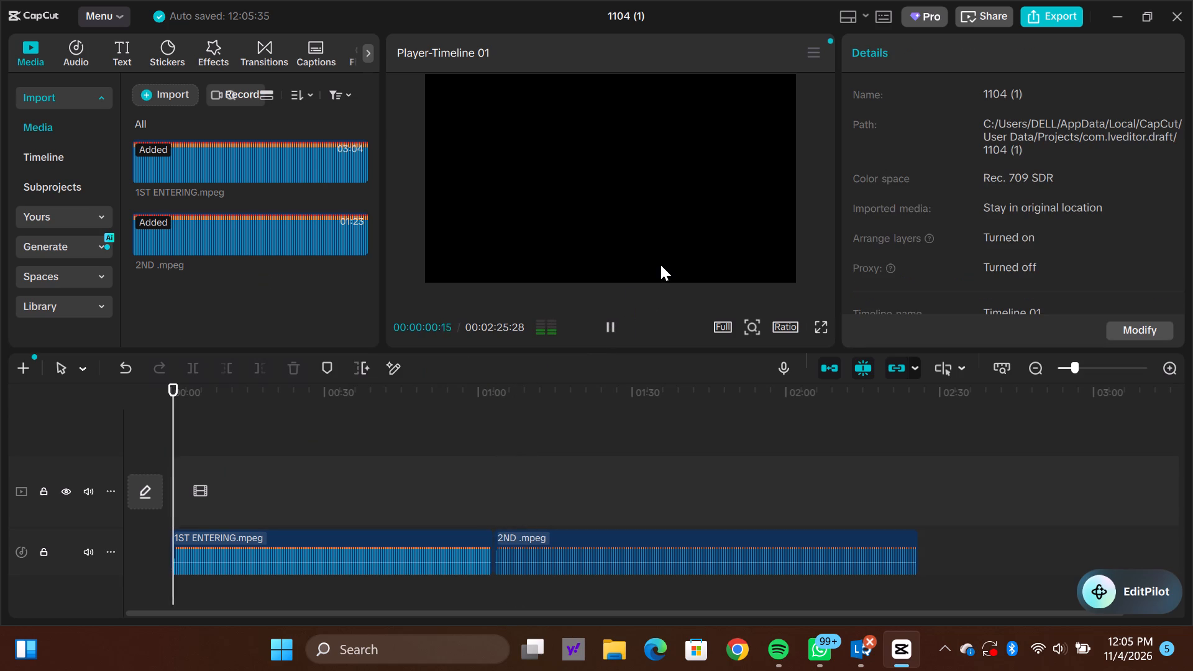
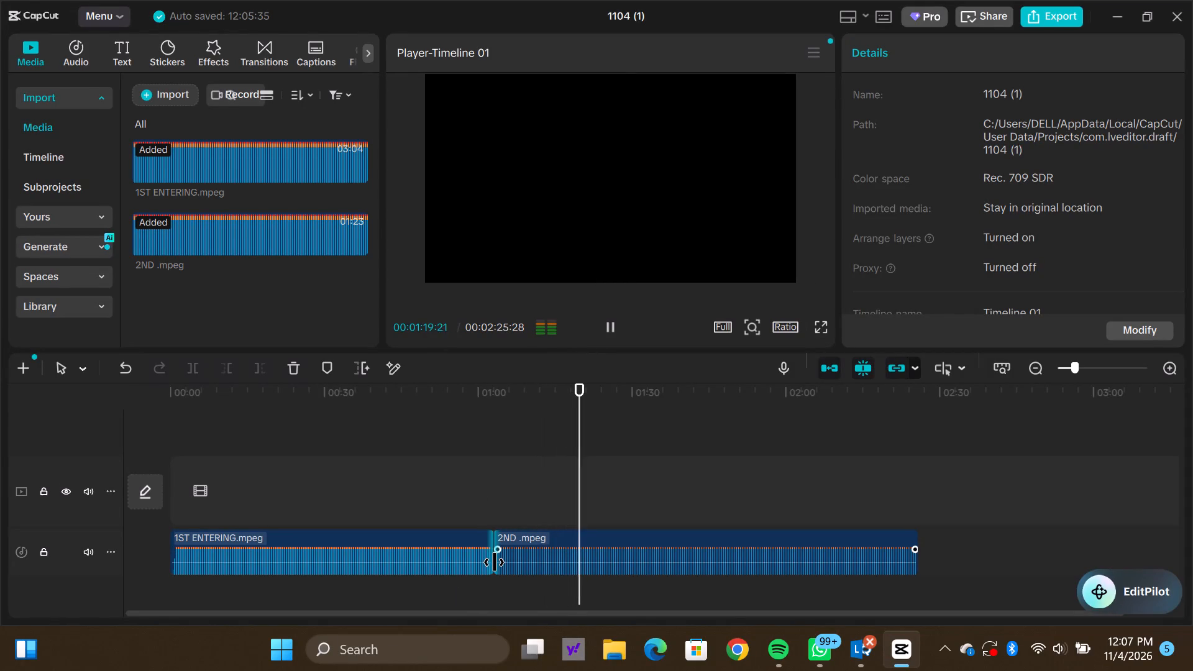
Play the timeline across the join of the two clips, starting from about 50 seconds.
left_click(450, 561)
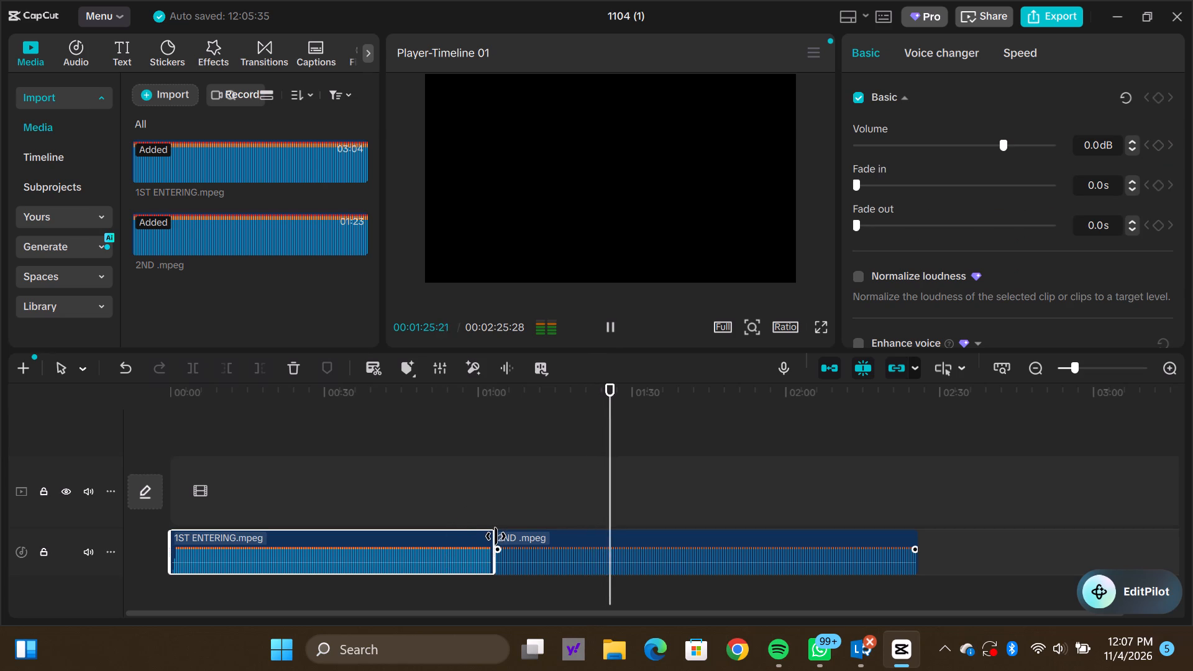
left_click(306, 540)
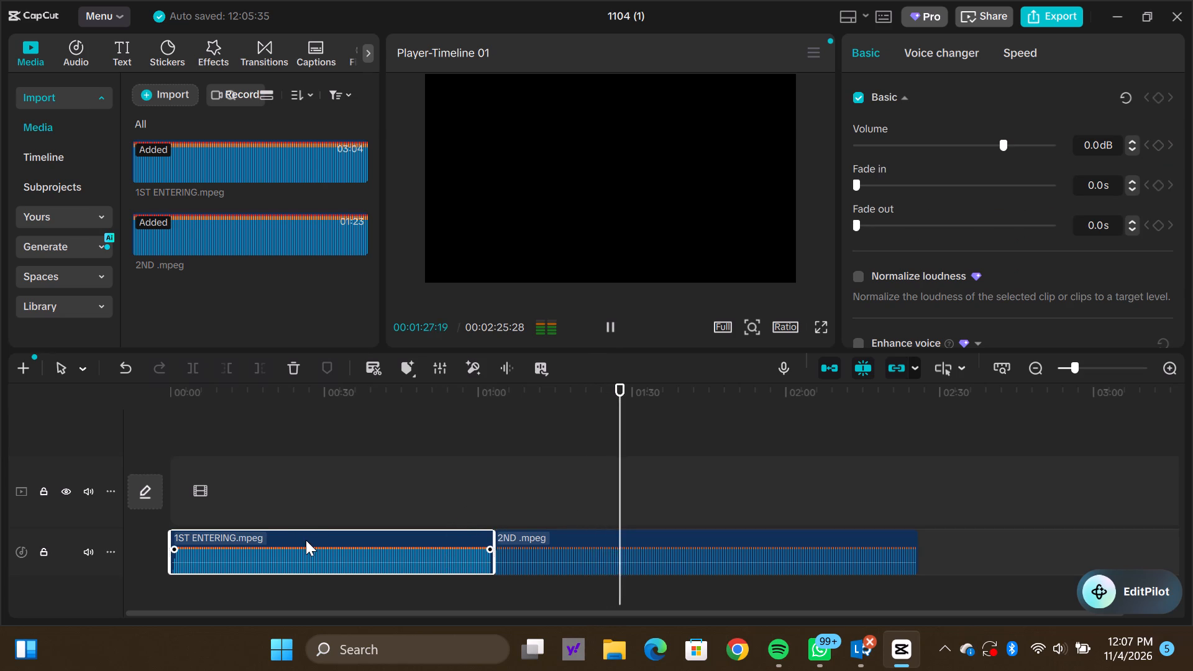
left_click(330, 554)
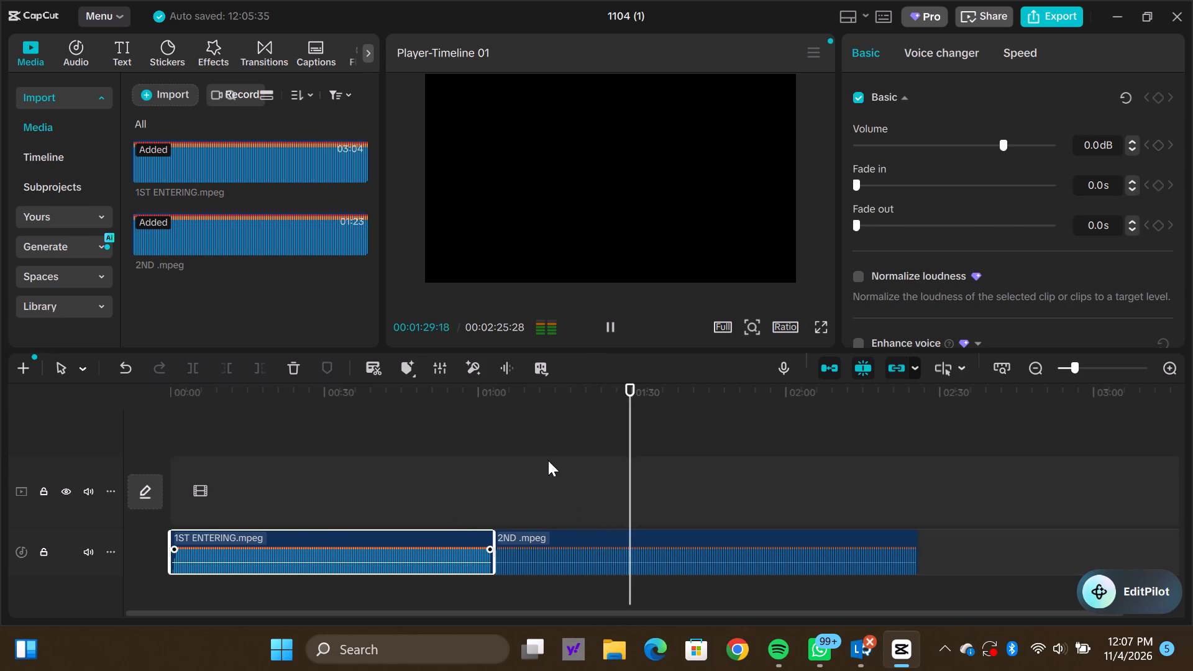
left_click_drag(638, 390, 431, 416)
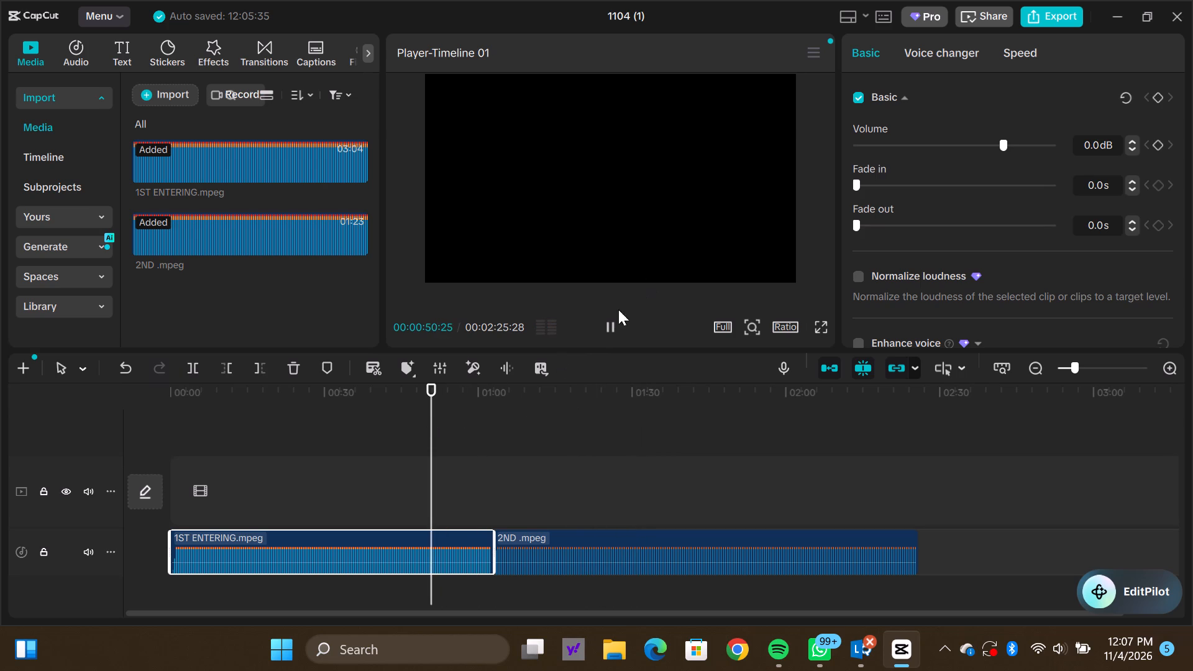
left_click(610, 324)
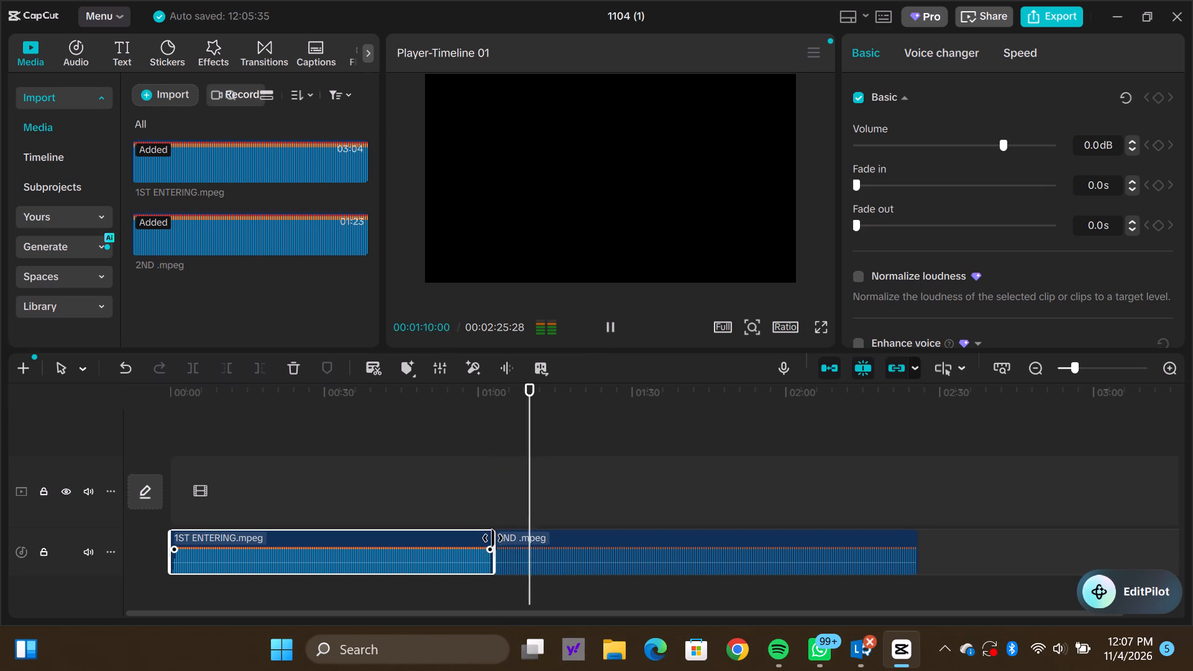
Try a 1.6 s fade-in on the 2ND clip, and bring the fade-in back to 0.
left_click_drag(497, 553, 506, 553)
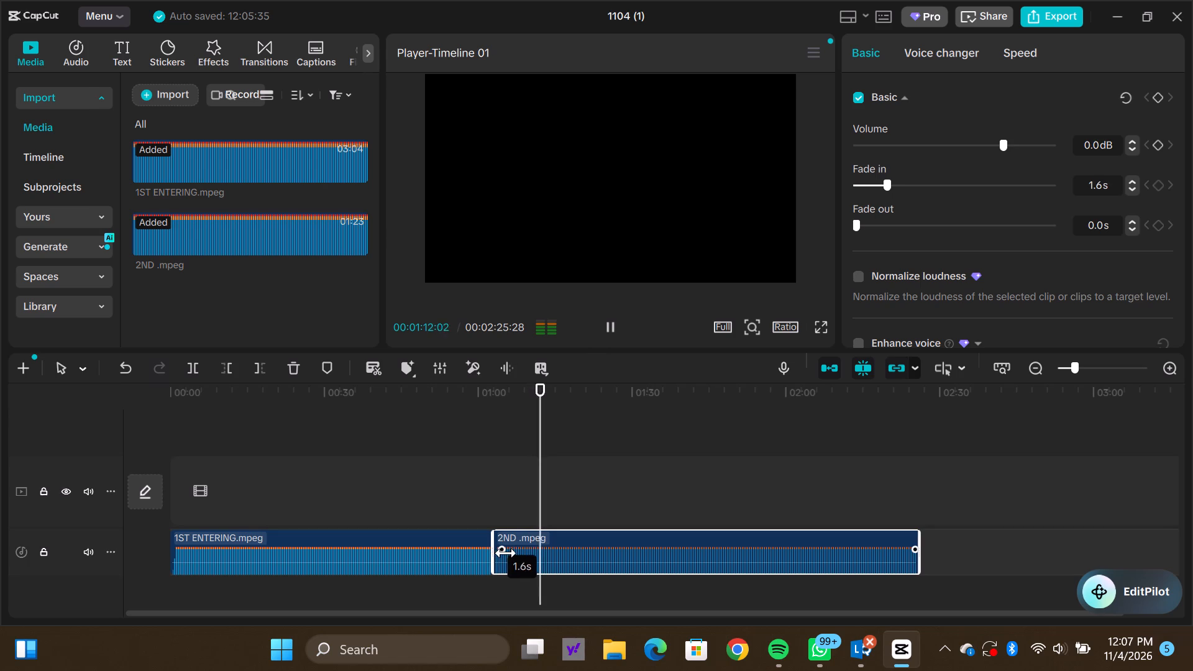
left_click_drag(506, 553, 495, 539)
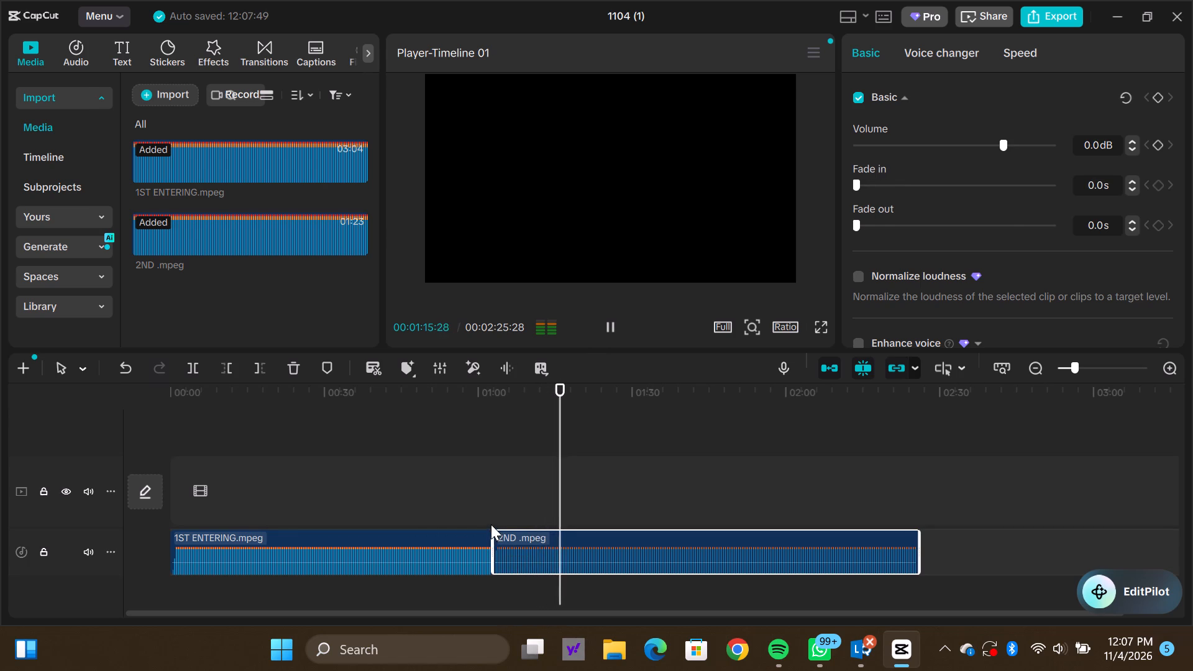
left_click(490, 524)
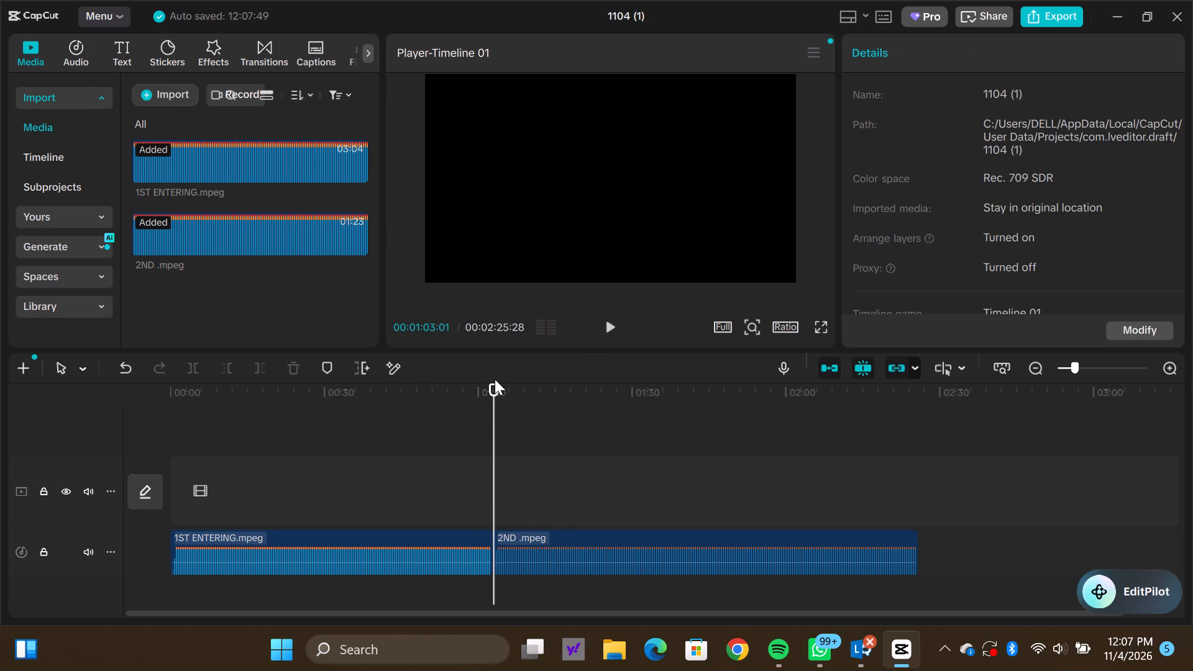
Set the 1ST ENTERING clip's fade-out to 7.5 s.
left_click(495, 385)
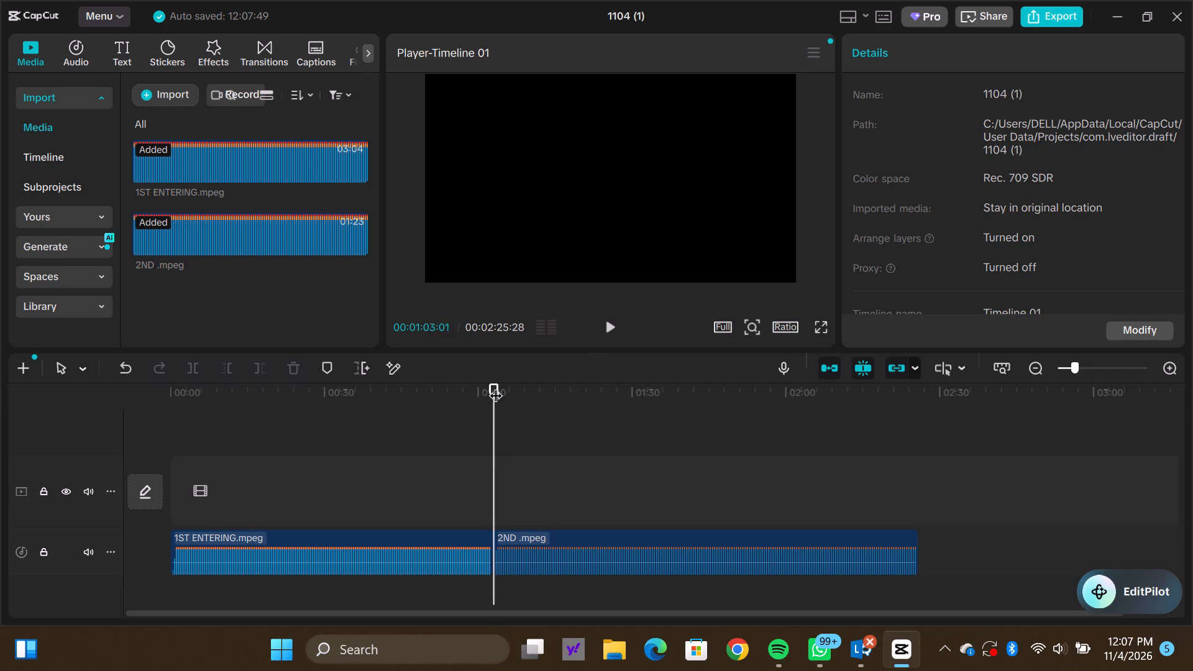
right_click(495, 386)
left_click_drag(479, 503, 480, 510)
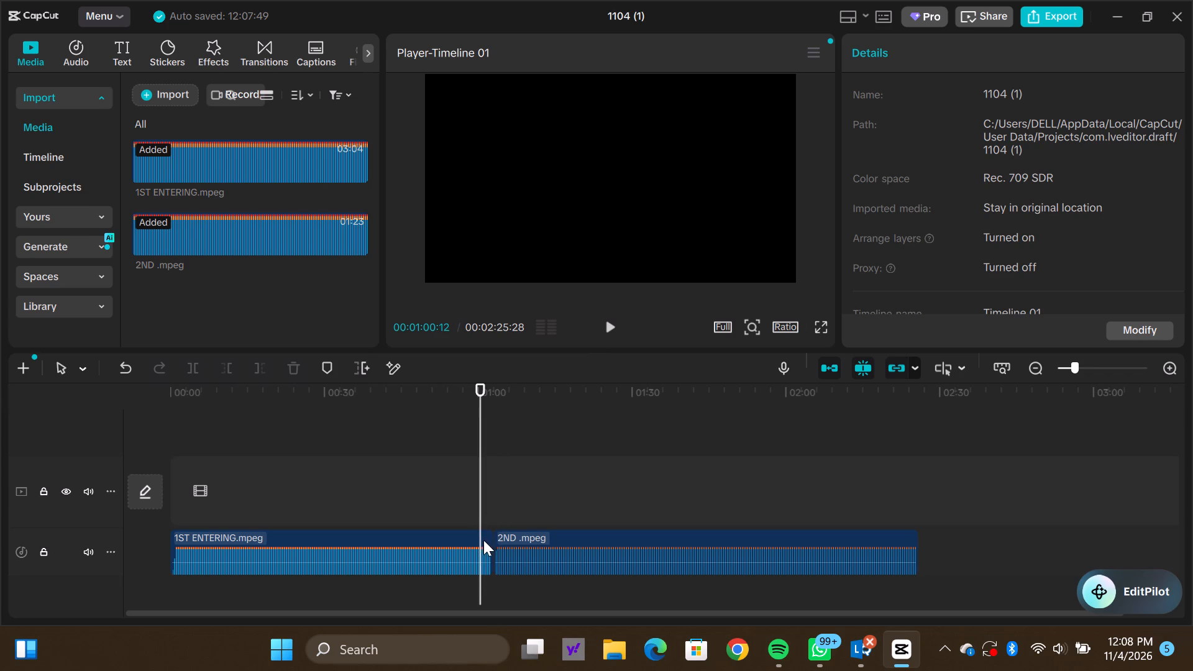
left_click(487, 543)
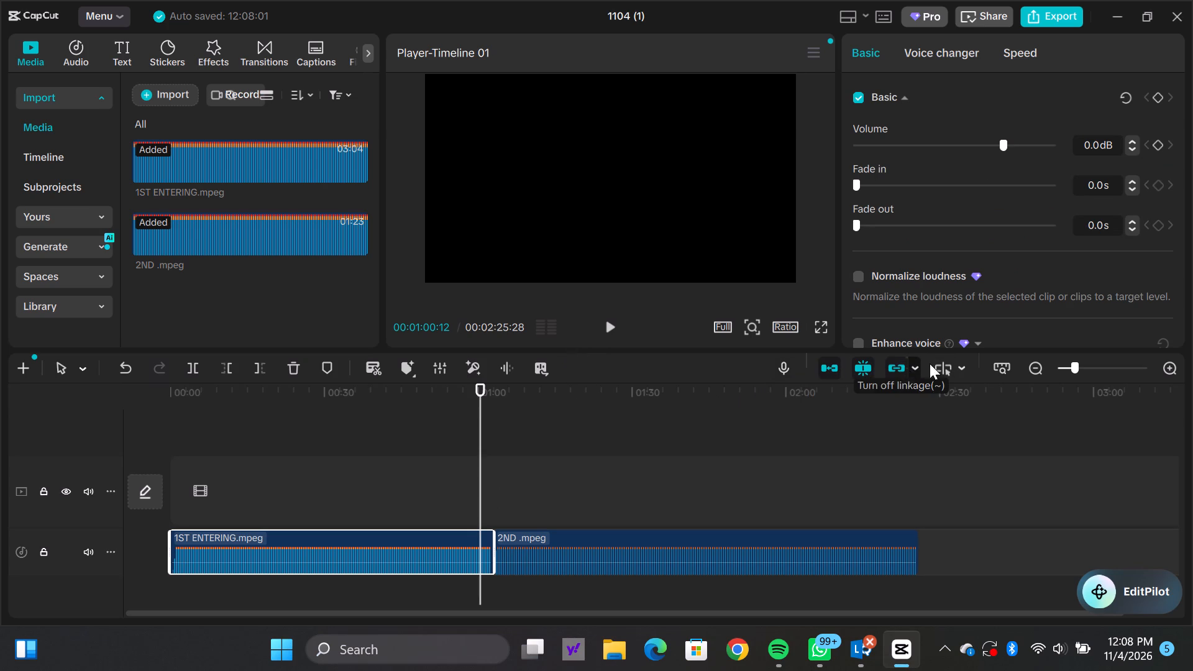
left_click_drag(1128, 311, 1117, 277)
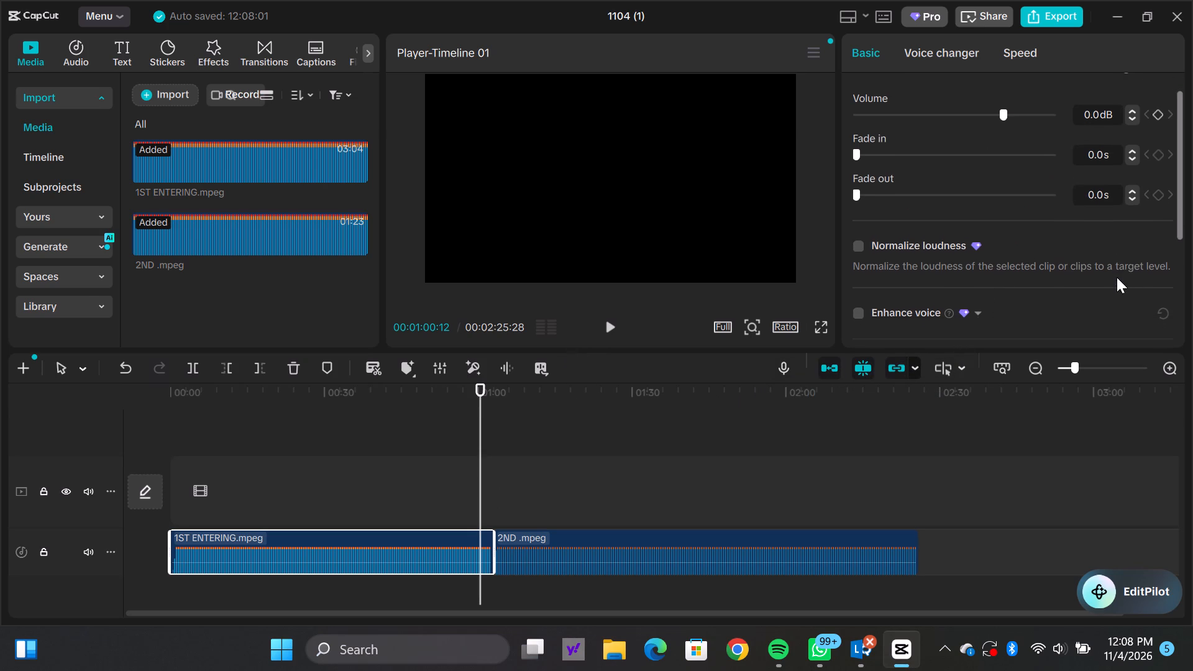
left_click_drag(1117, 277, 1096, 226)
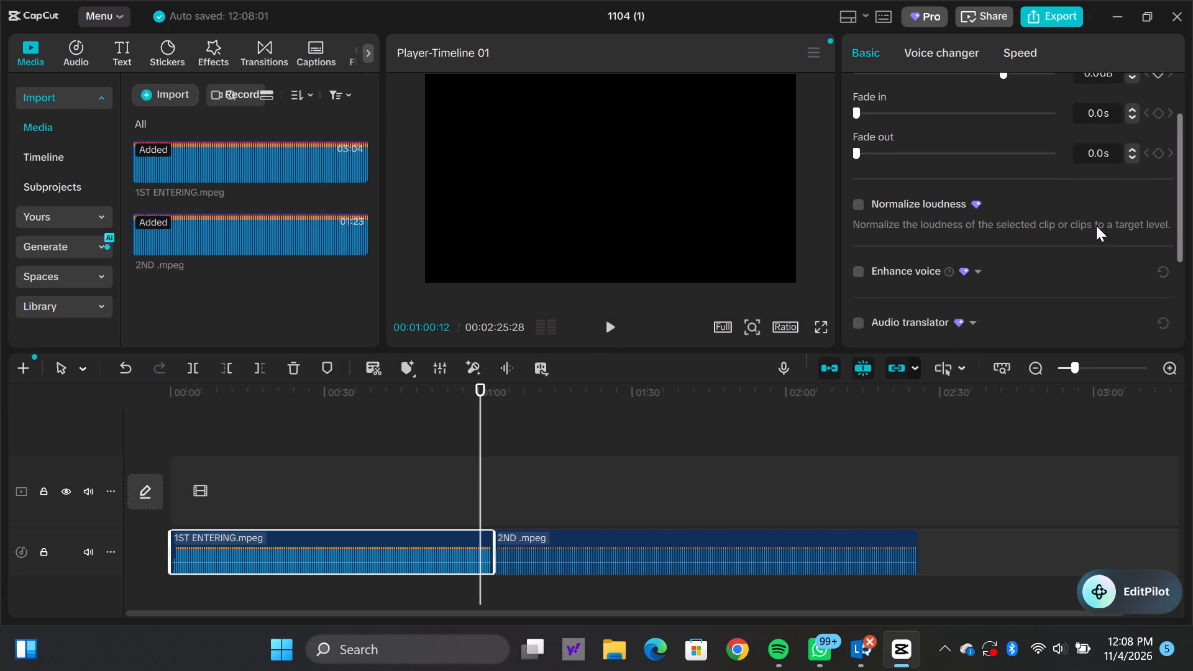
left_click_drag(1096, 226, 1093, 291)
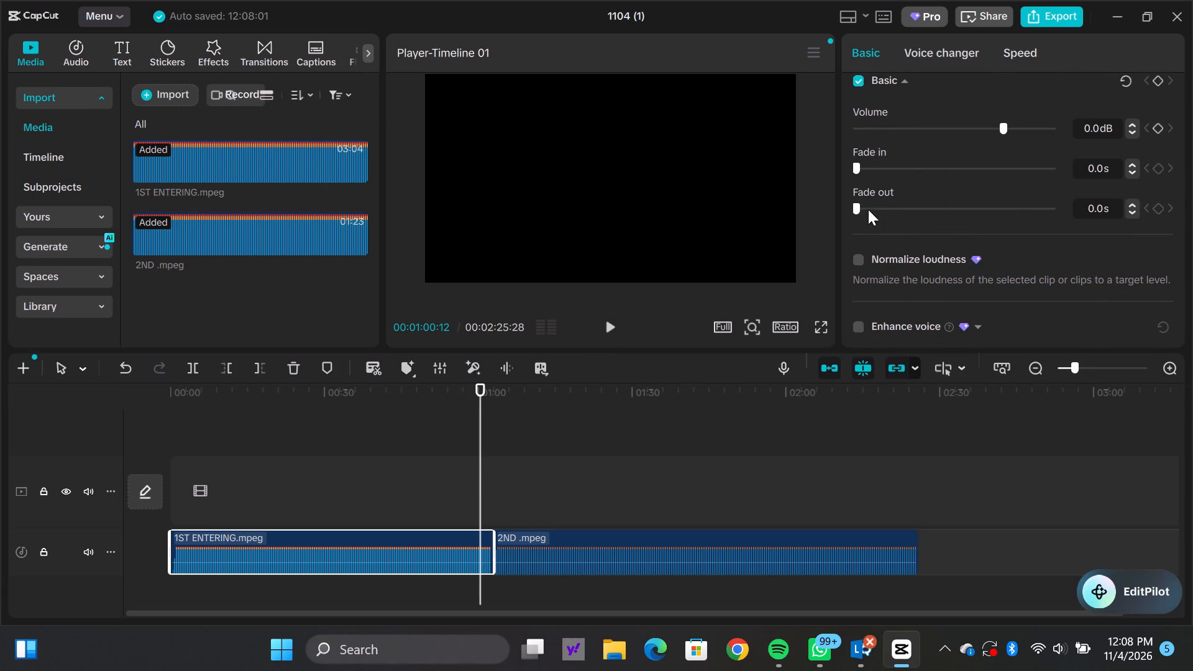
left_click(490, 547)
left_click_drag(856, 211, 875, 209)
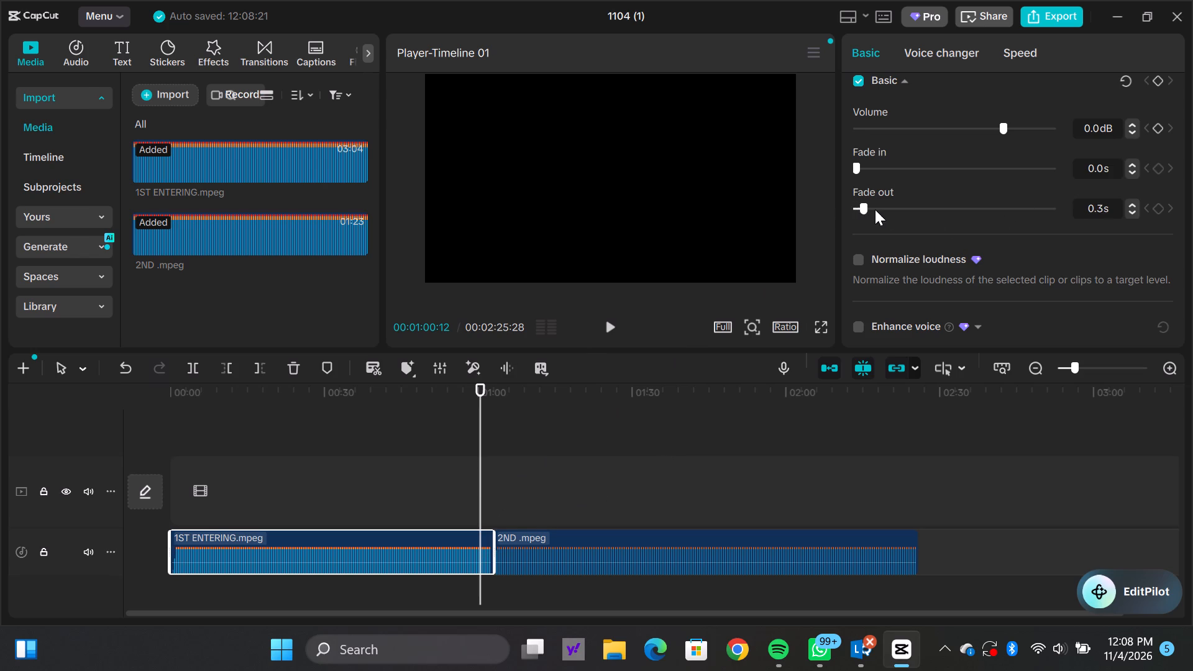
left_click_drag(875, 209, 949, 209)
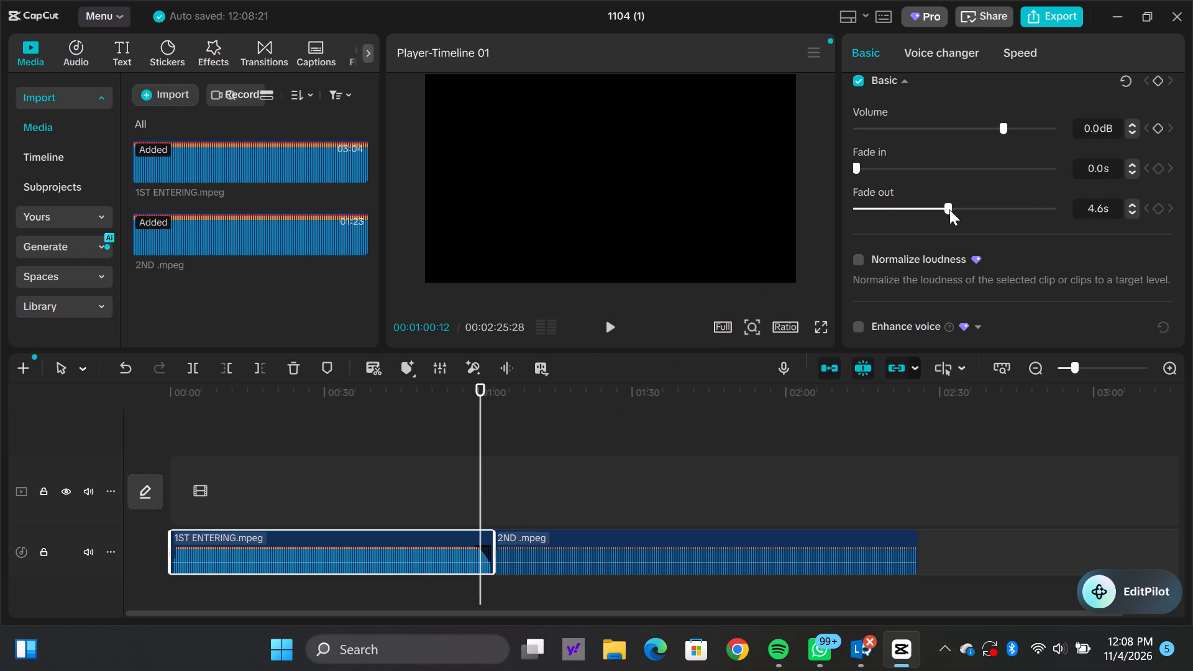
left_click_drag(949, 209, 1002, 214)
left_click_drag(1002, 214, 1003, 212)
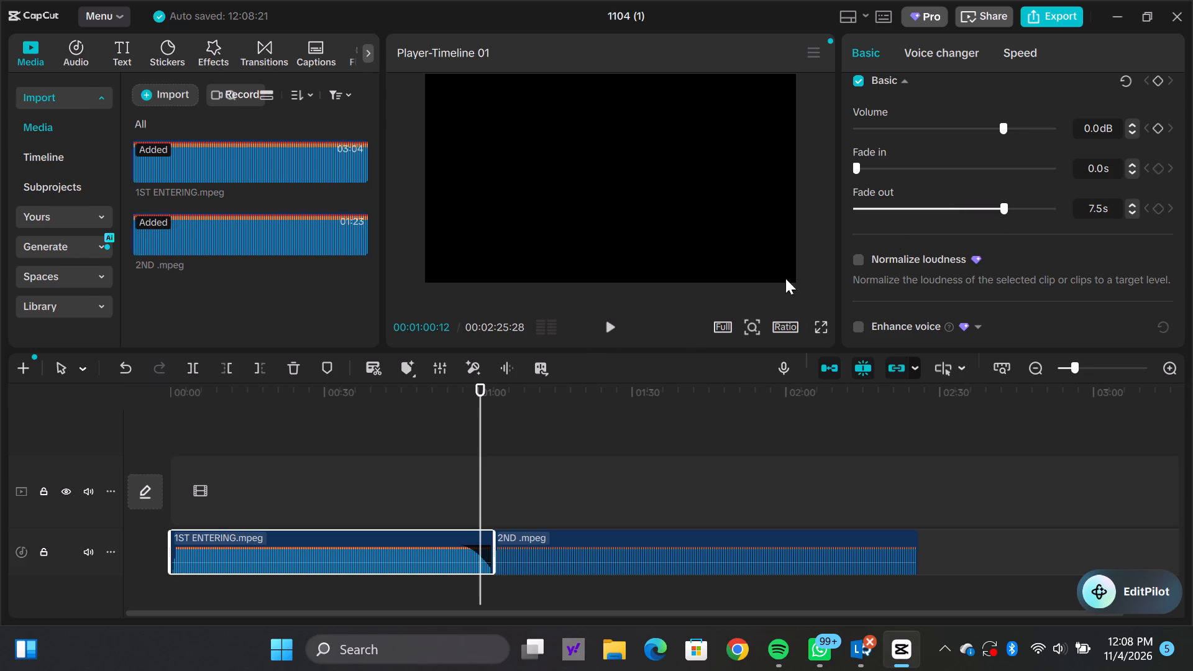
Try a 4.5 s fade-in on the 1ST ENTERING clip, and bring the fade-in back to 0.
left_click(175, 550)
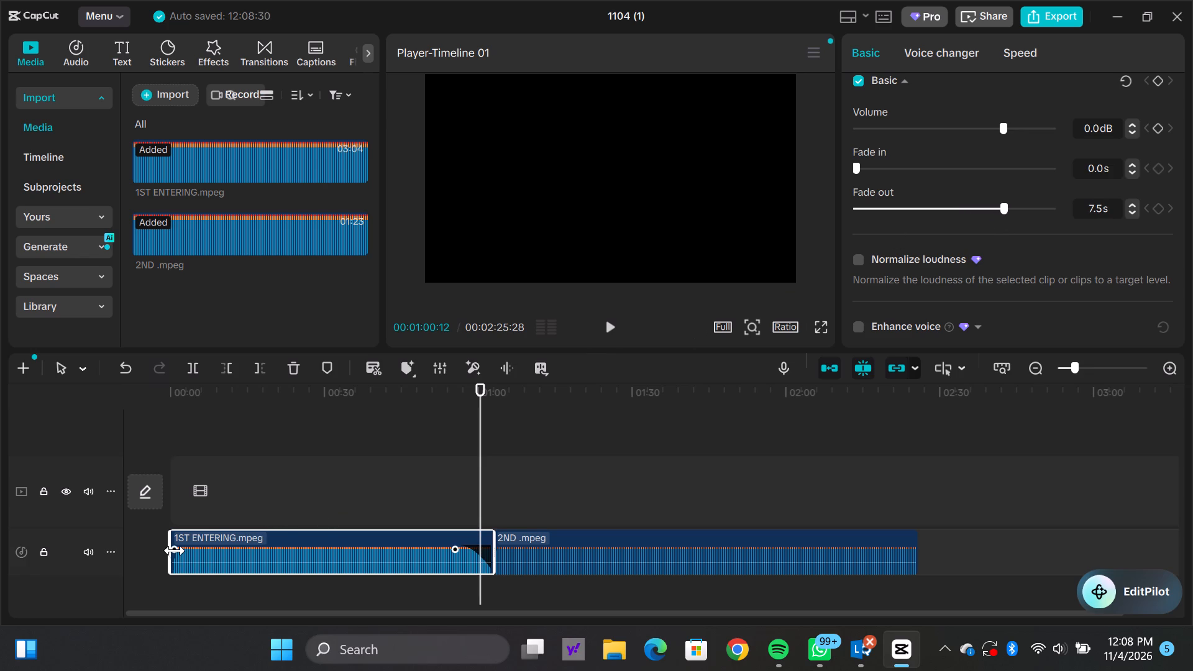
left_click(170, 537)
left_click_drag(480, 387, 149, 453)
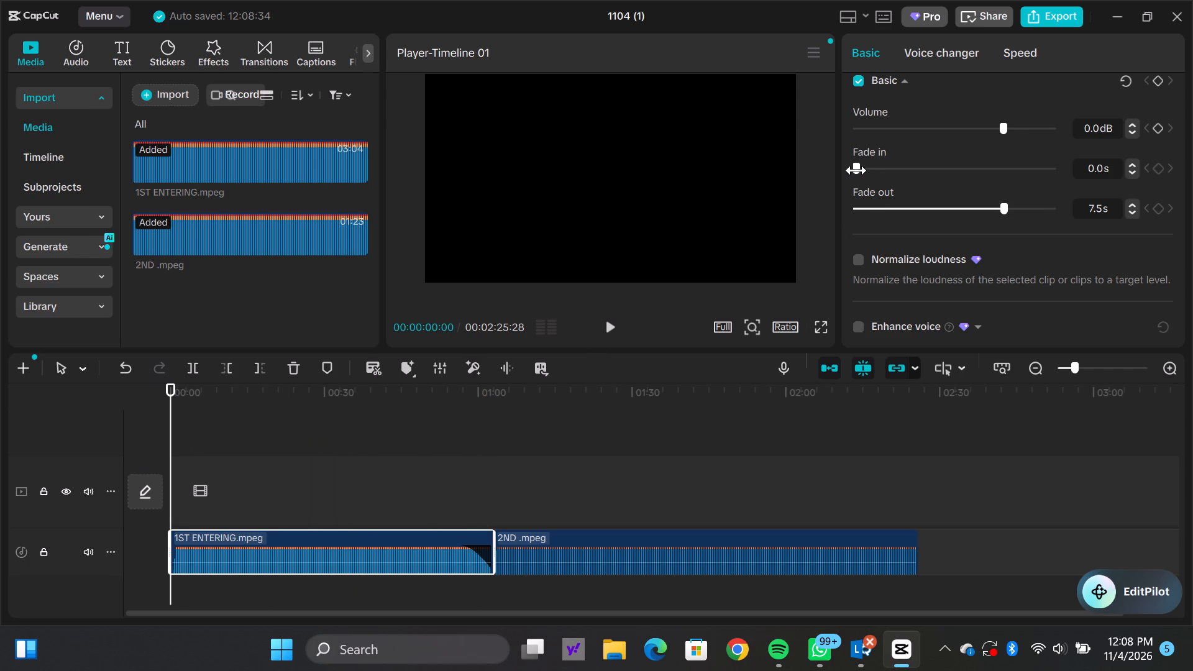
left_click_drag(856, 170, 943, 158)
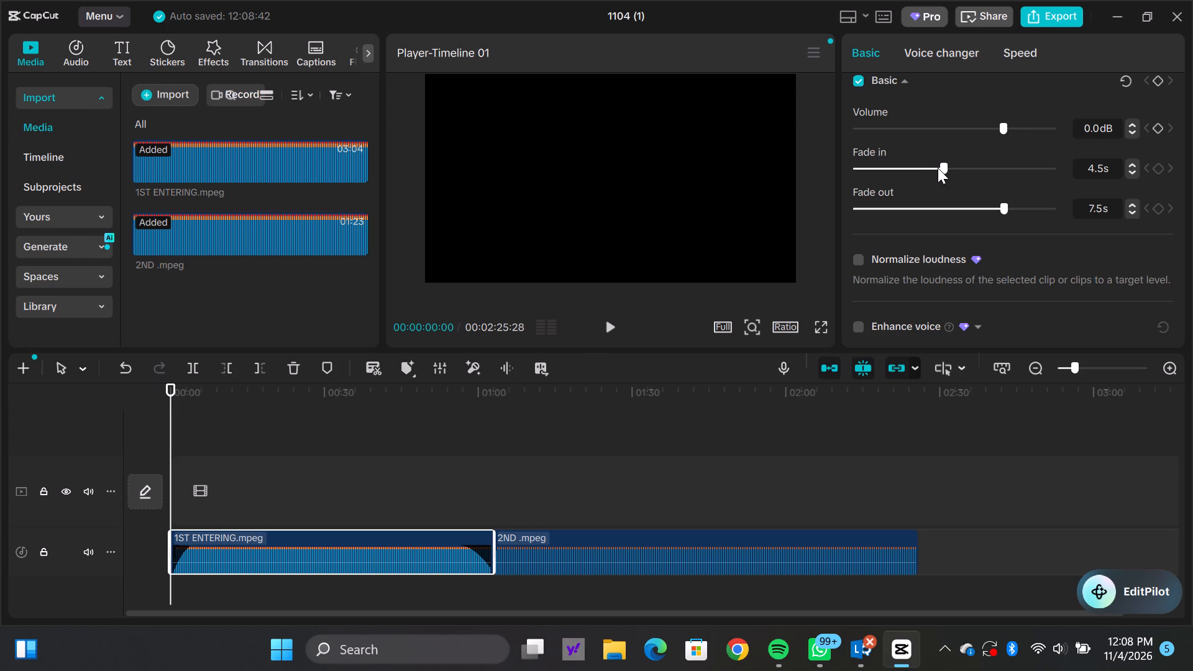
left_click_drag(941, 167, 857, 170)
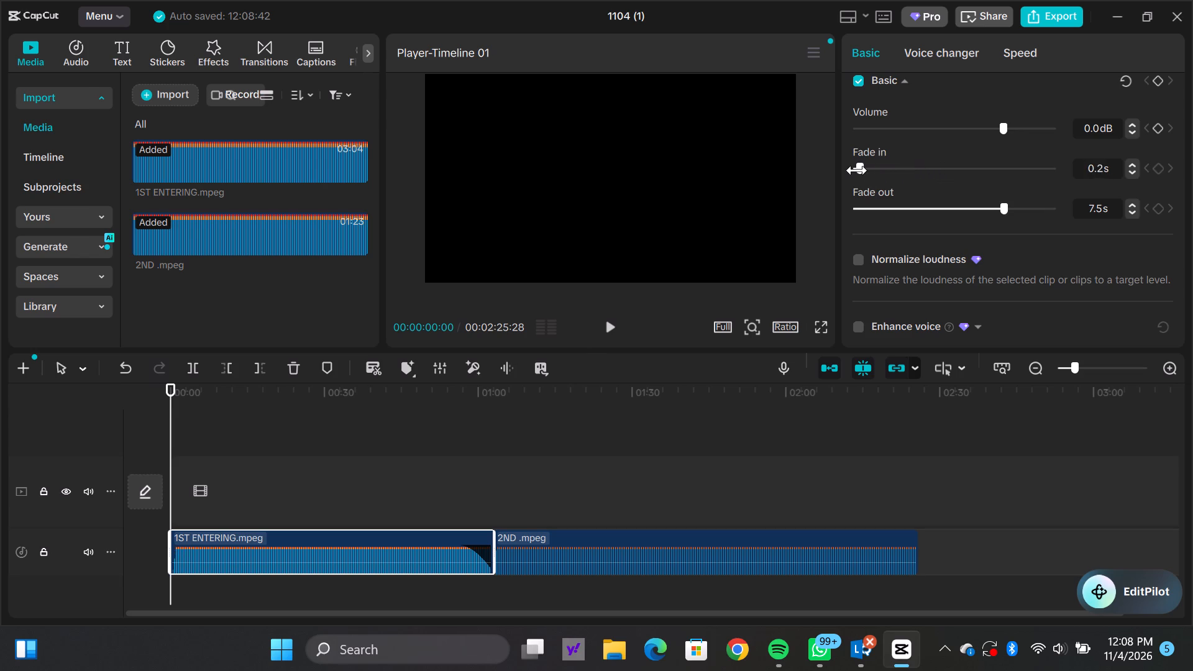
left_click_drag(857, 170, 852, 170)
Play the timeline from the start and raise the 1ST ENTERING clip's volume to 20 dB.
left_click(606, 325)
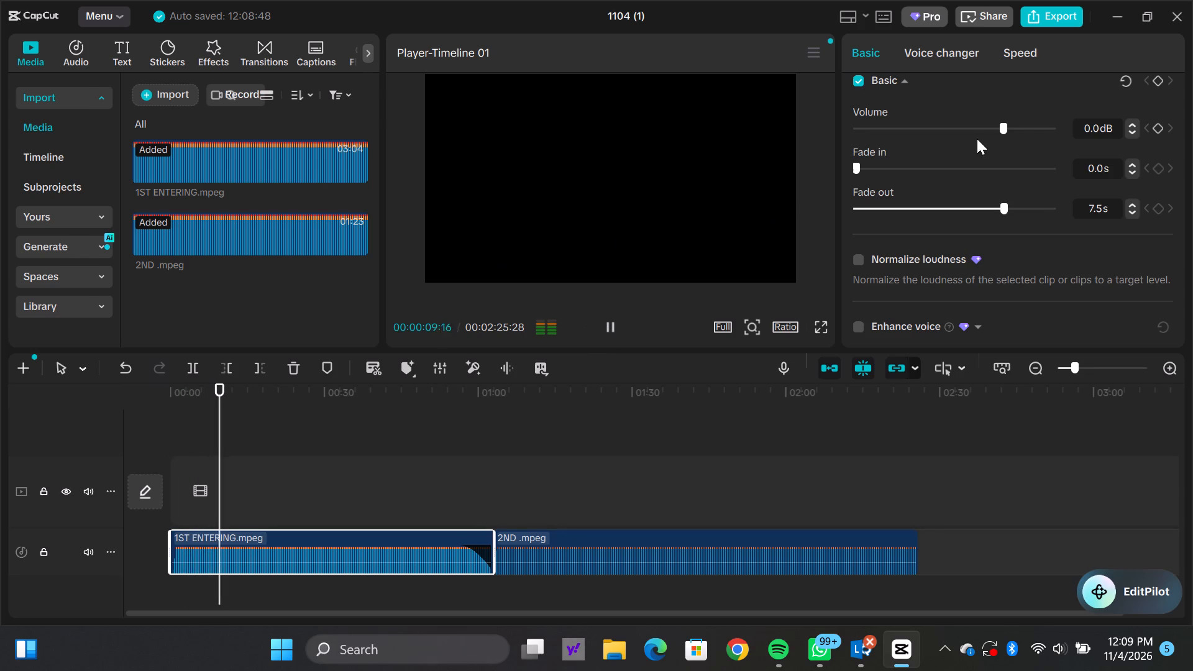
left_click_drag(1003, 127, 1048, 129)
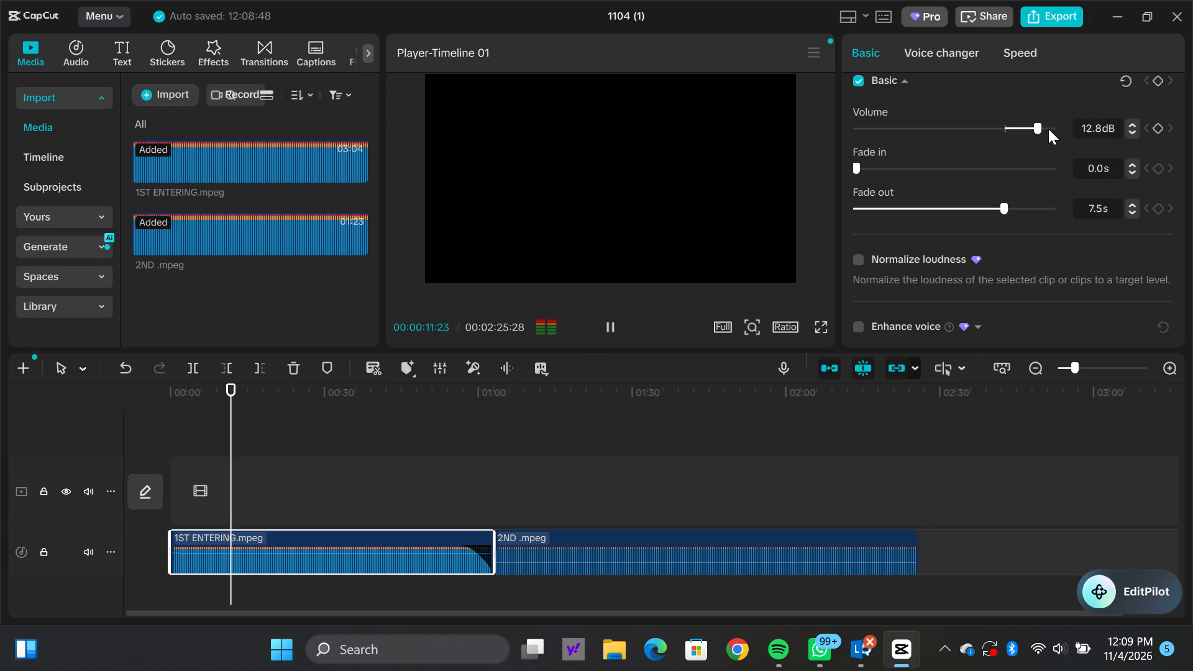
left_click_drag(1048, 129, 1050, 129)
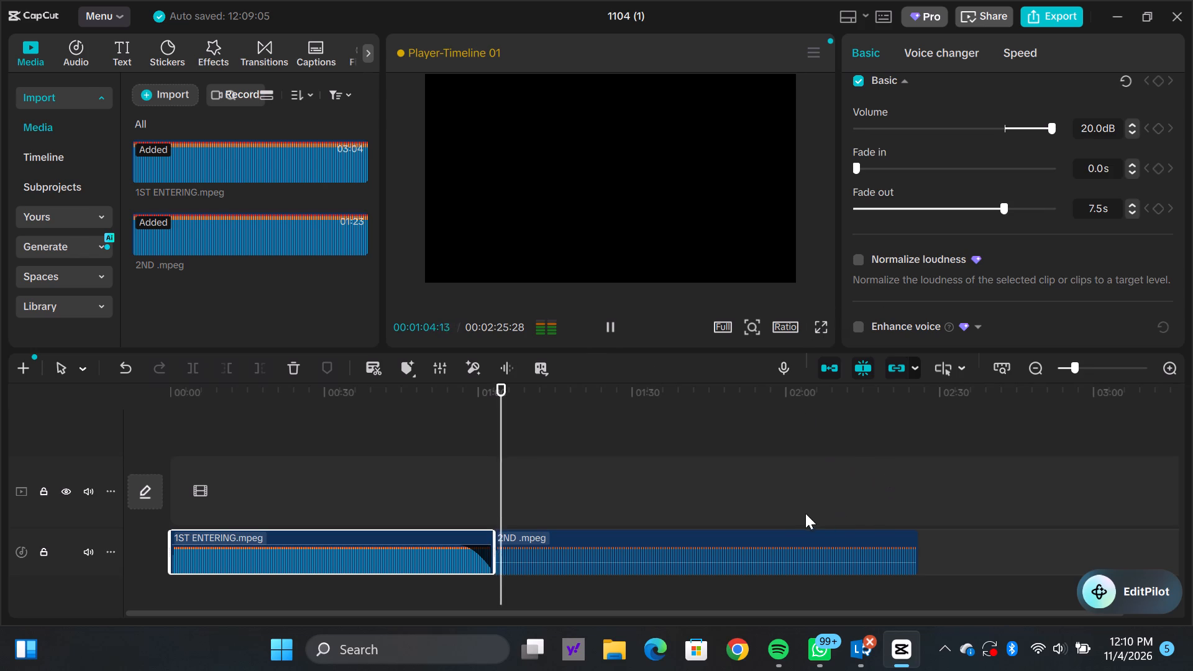
Stop playback after the join, return the playhead to about 58 seconds, and lengthen the 1ST ENTERING clip's fade-out to 10 s.
left_click(477, 552)
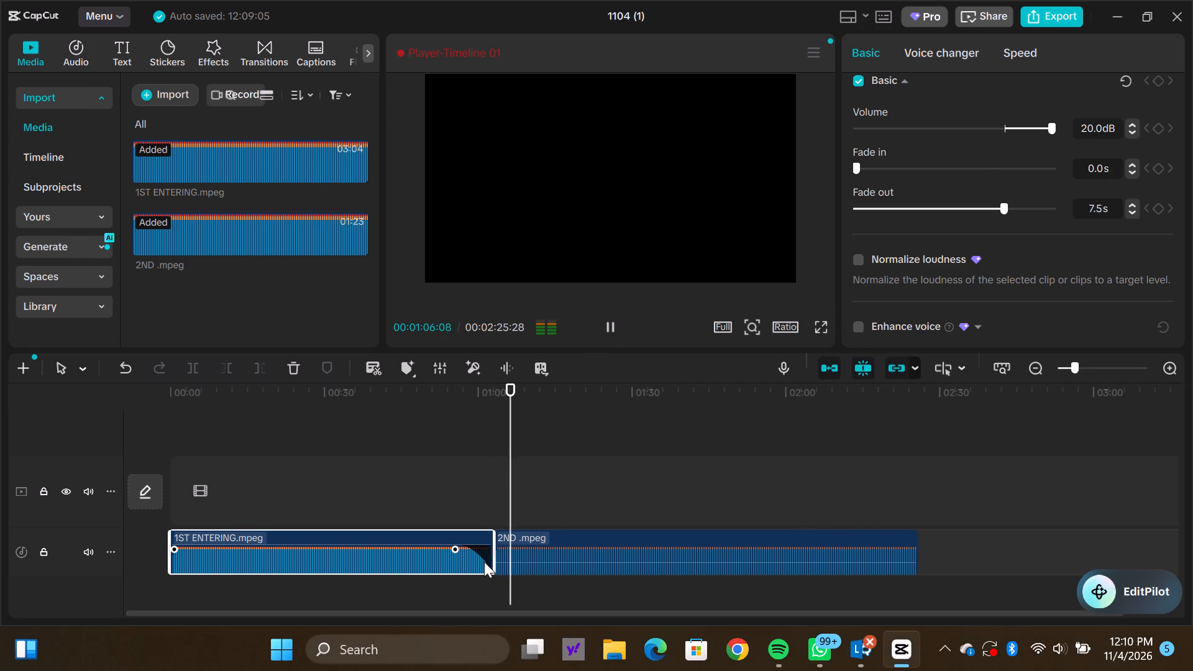
left_click(482, 561)
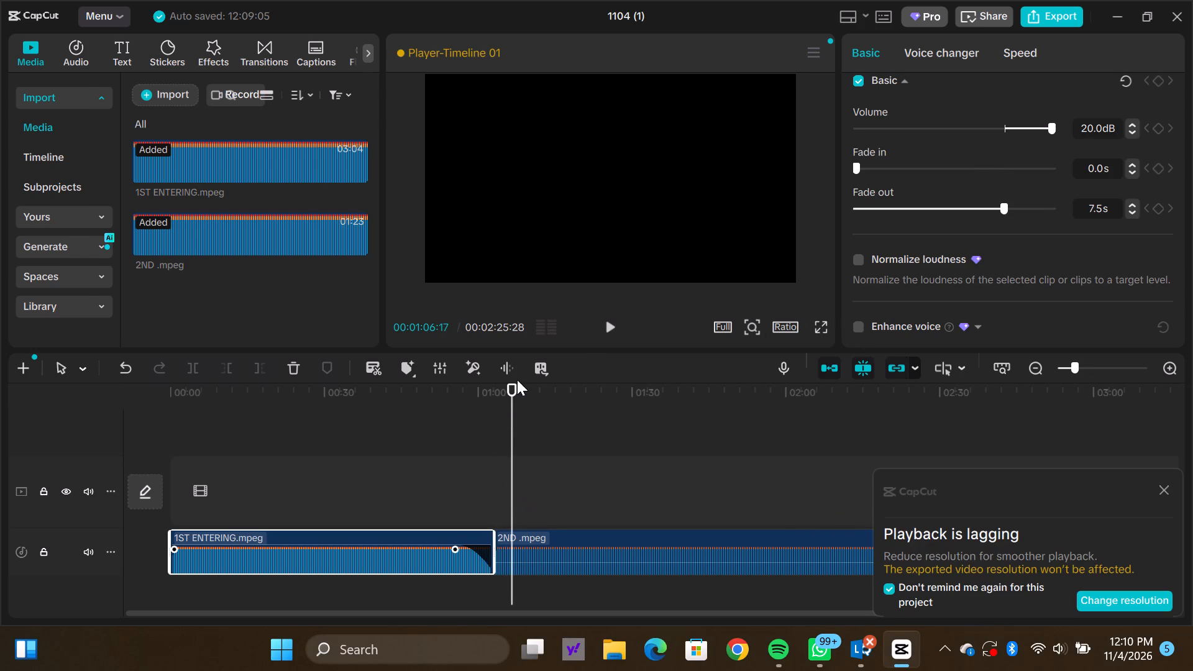
left_click_drag(515, 387, 513, 387)
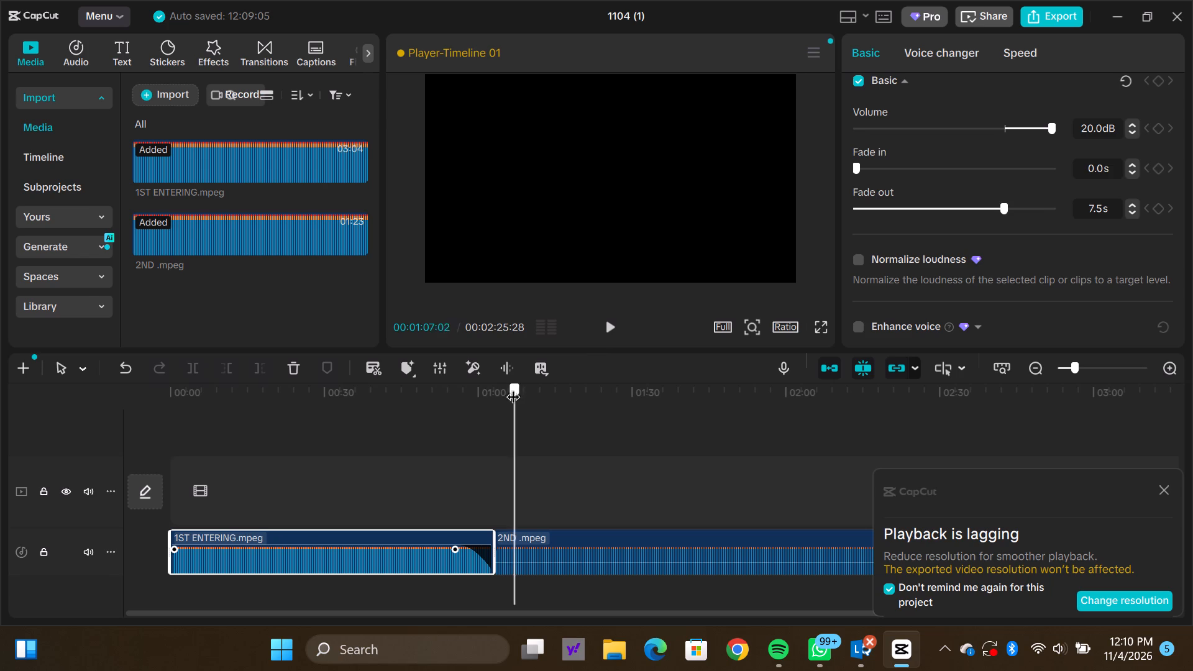
left_click_drag(513, 387, 476, 391)
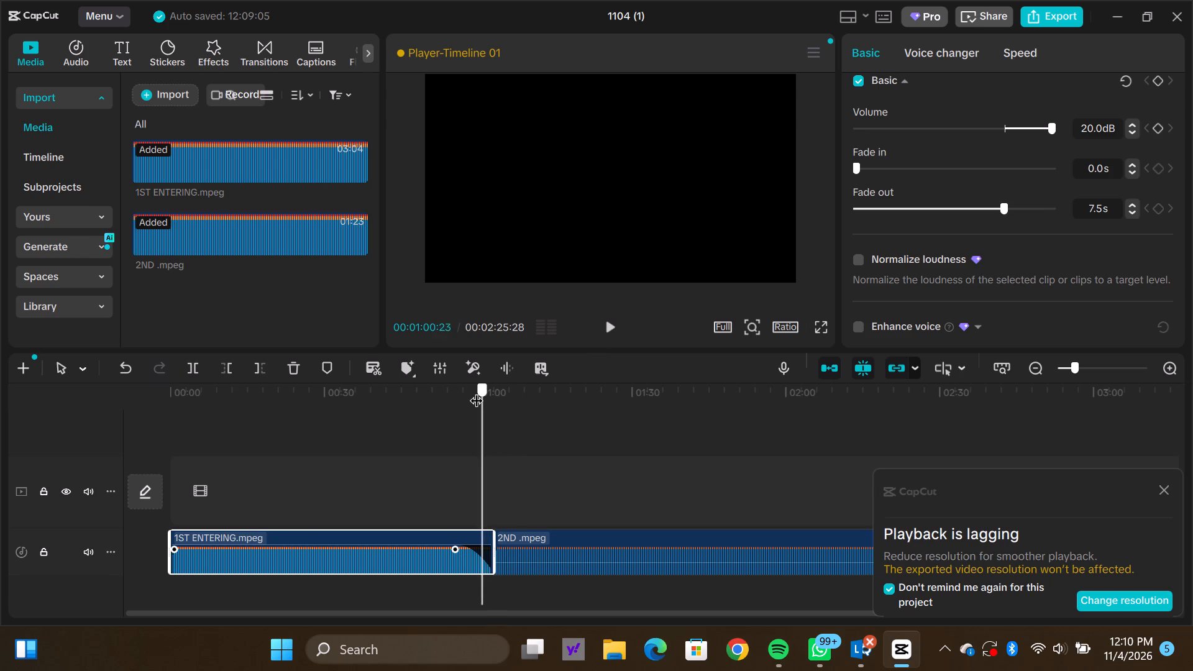
left_click_drag(476, 391, 470, 391)
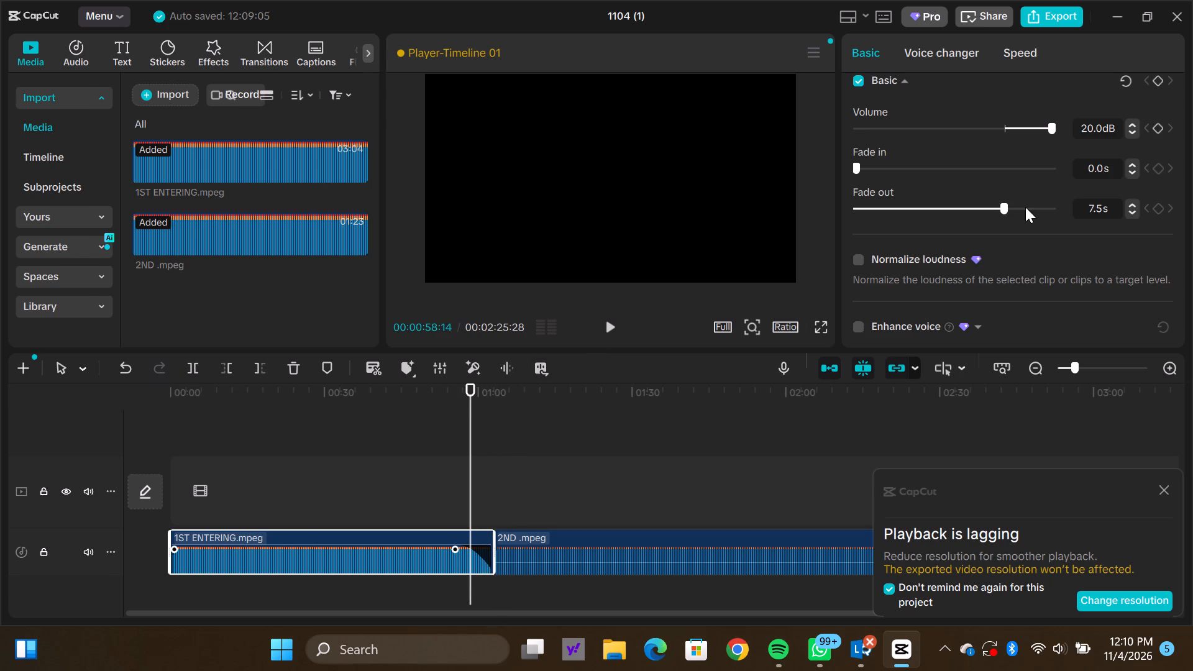
left_click_drag(1004, 208, 1062, 203)
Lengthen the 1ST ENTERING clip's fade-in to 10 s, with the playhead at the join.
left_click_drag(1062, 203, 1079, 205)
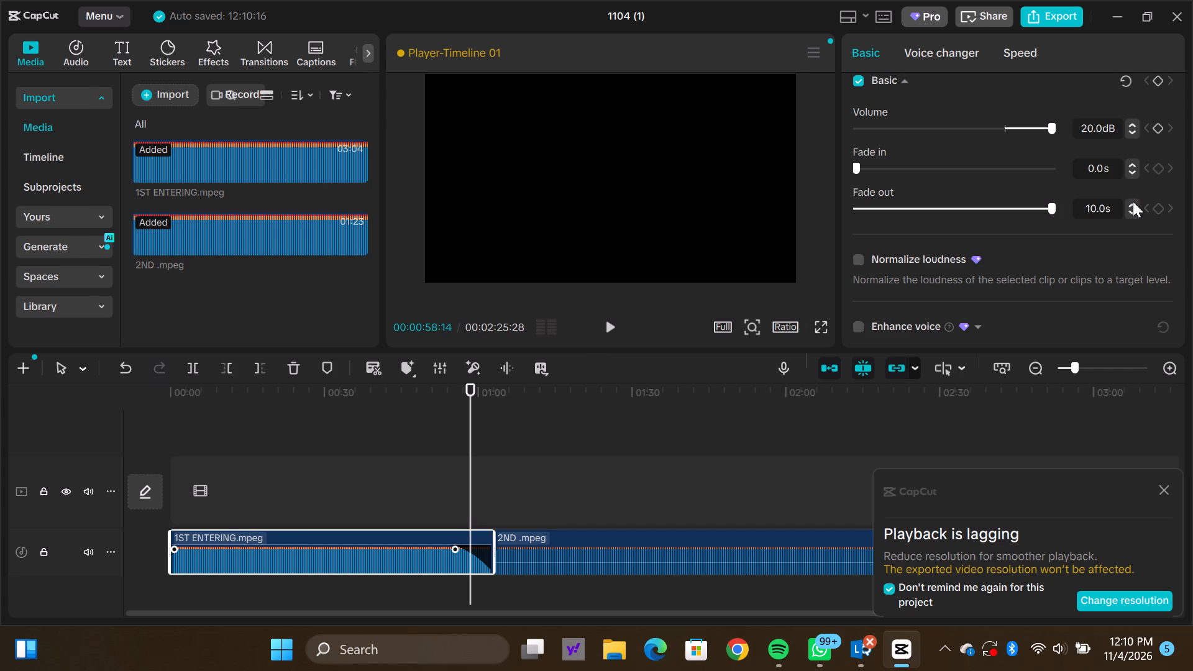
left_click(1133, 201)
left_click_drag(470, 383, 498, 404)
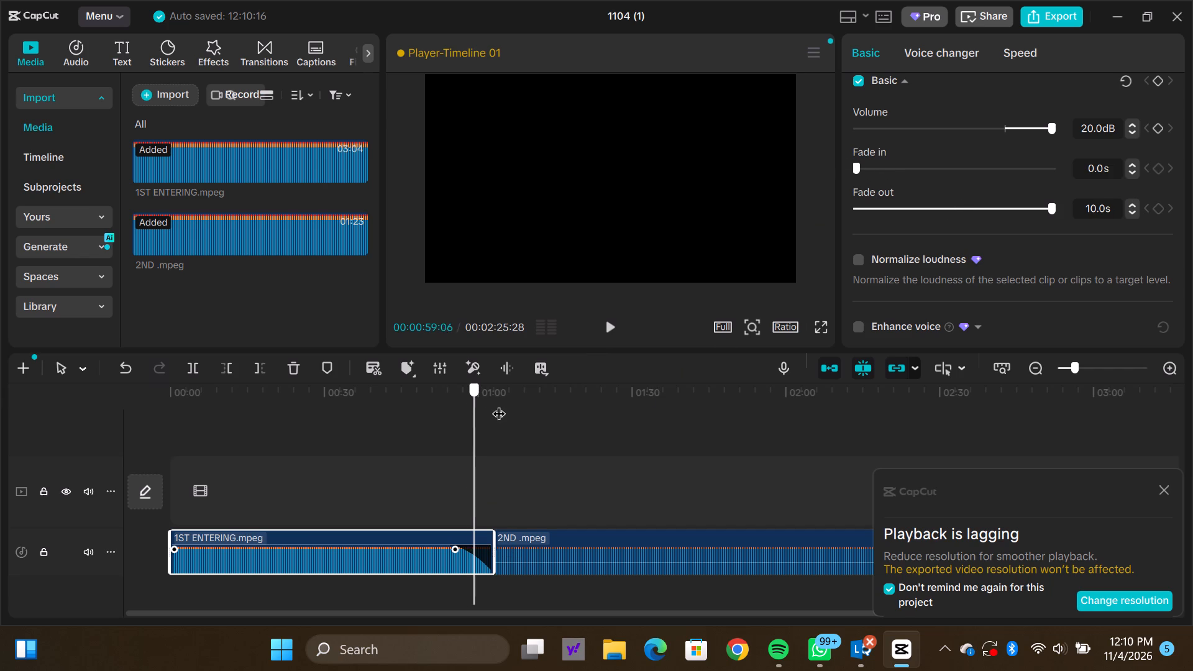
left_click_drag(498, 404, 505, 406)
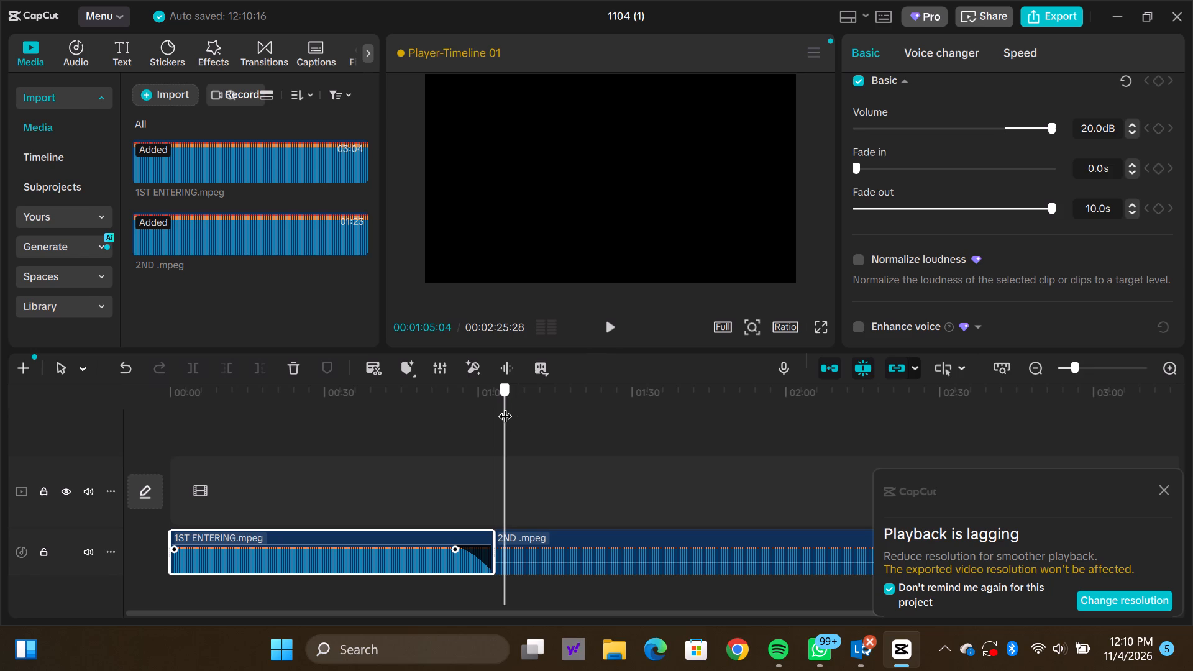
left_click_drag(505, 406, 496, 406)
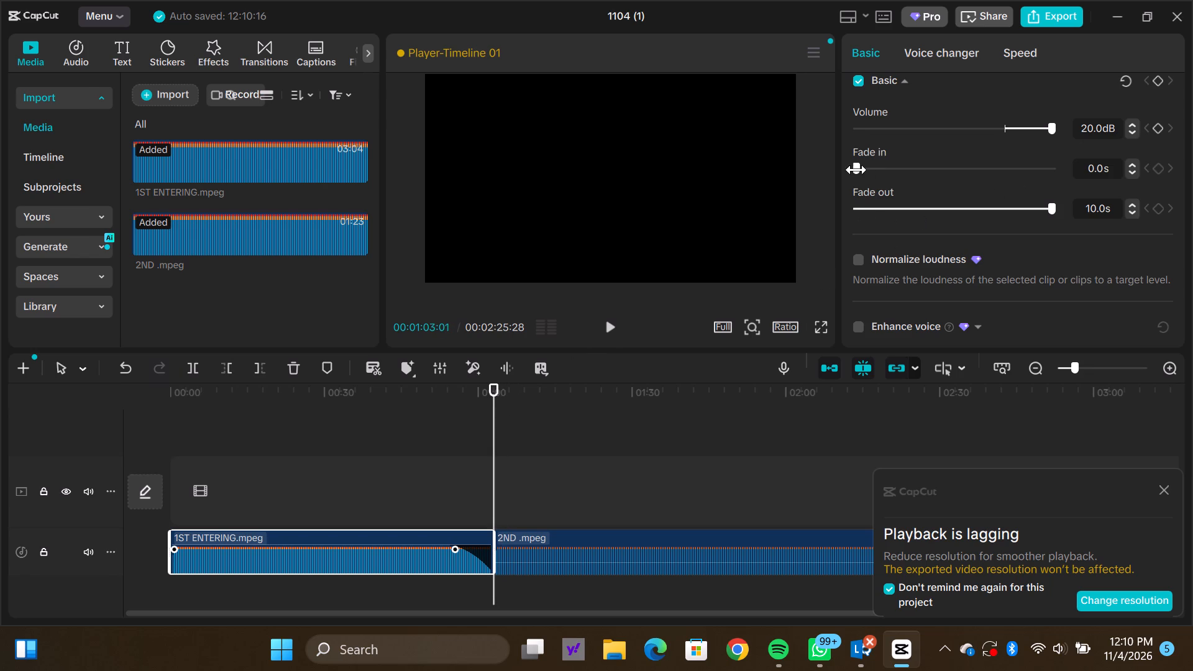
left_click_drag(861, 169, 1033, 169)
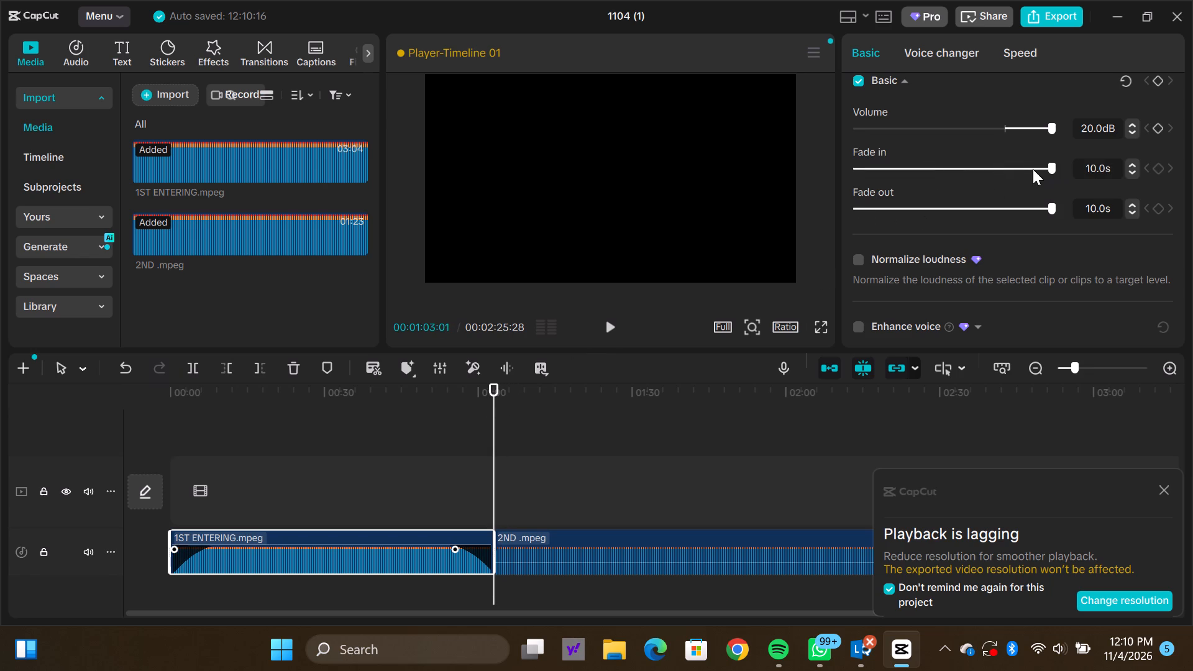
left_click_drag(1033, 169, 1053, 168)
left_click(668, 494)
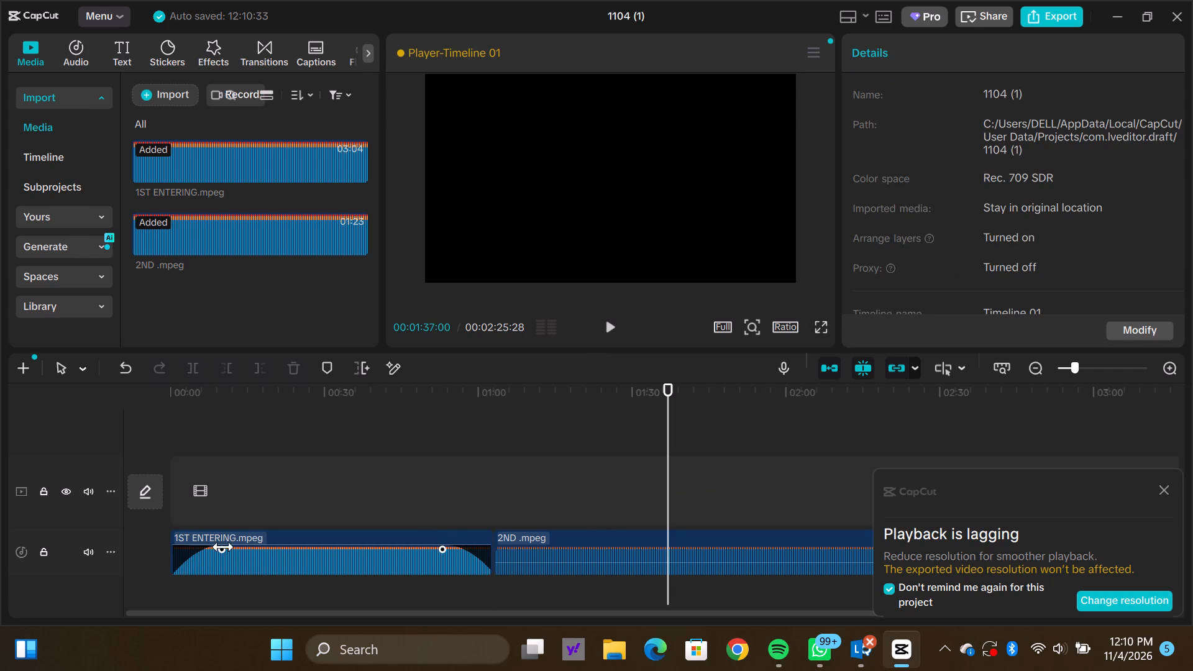
Play the timeline from the middle of the 1ST ENTERING clip through its join with 2ND, and stop playback.
left_click(187, 549)
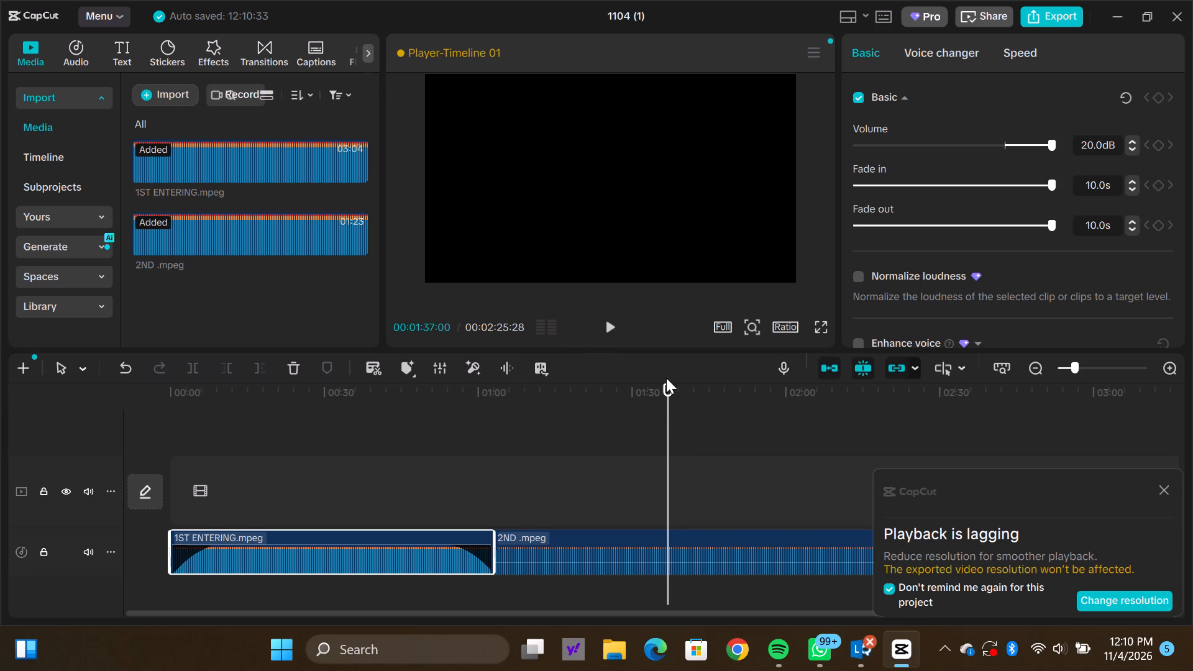
left_click_drag(667, 383, 365, 408)
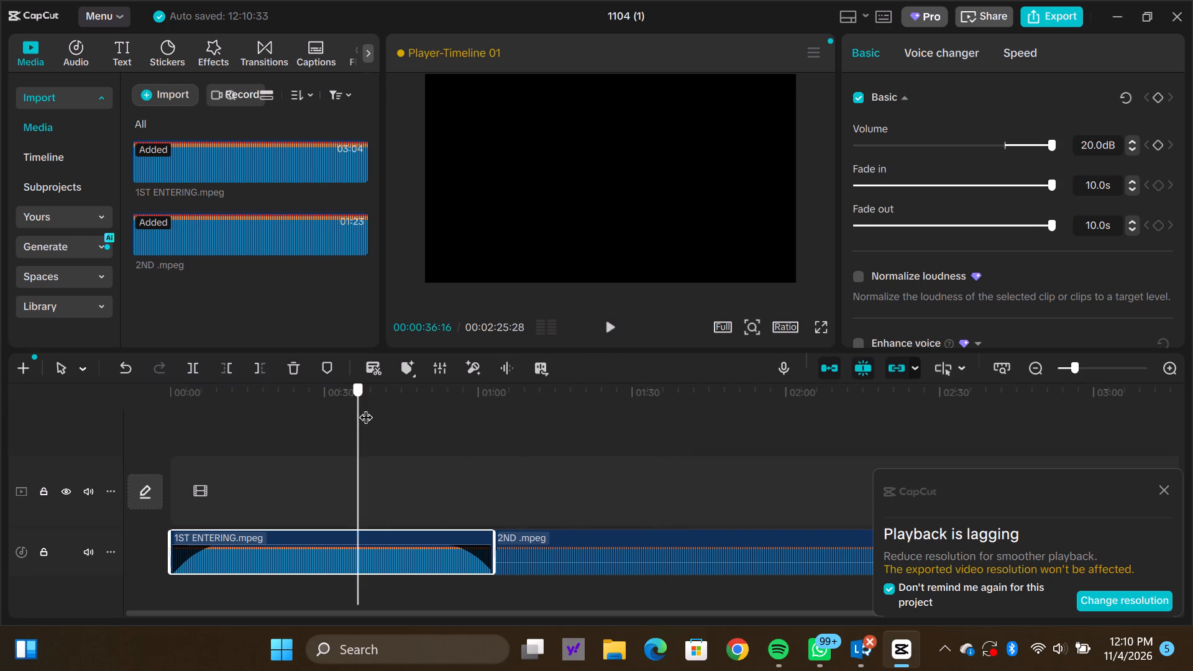
left_click_drag(365, 408, 392, 408)
left_click(611, 323)
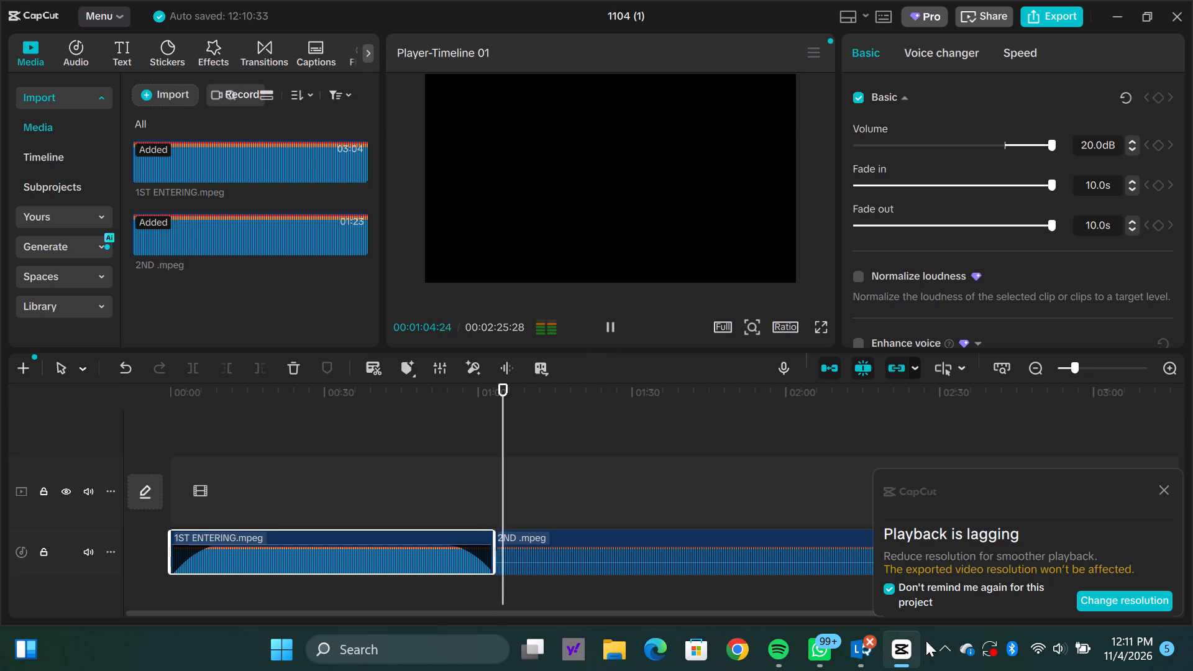
left_click(498, 562)
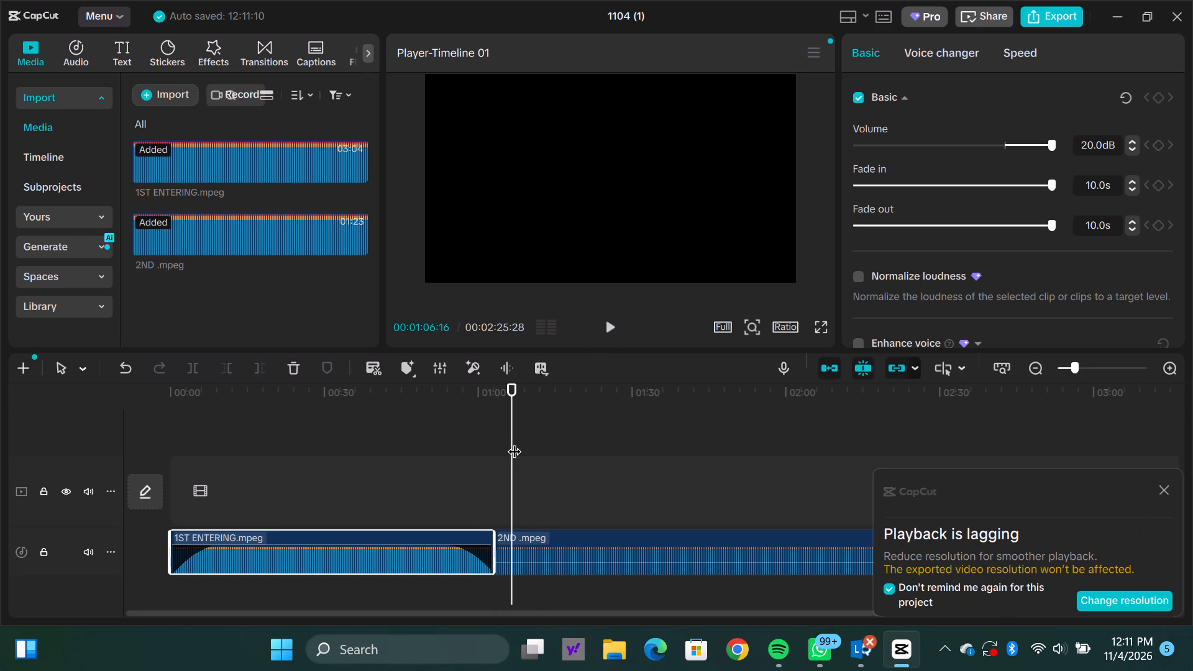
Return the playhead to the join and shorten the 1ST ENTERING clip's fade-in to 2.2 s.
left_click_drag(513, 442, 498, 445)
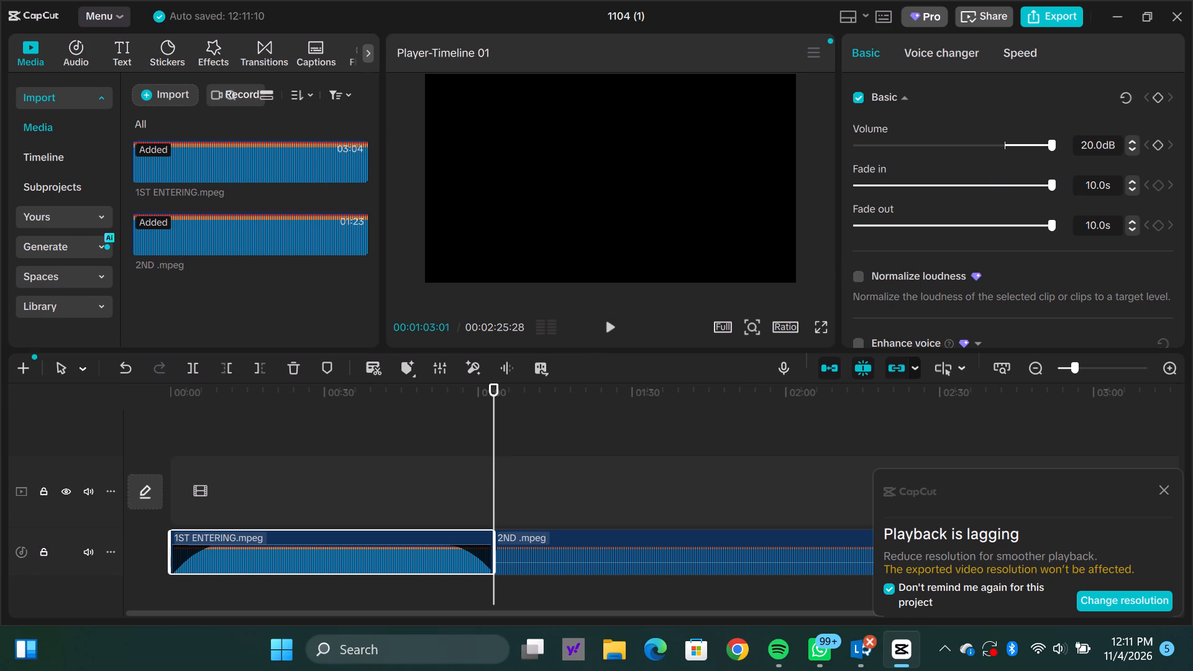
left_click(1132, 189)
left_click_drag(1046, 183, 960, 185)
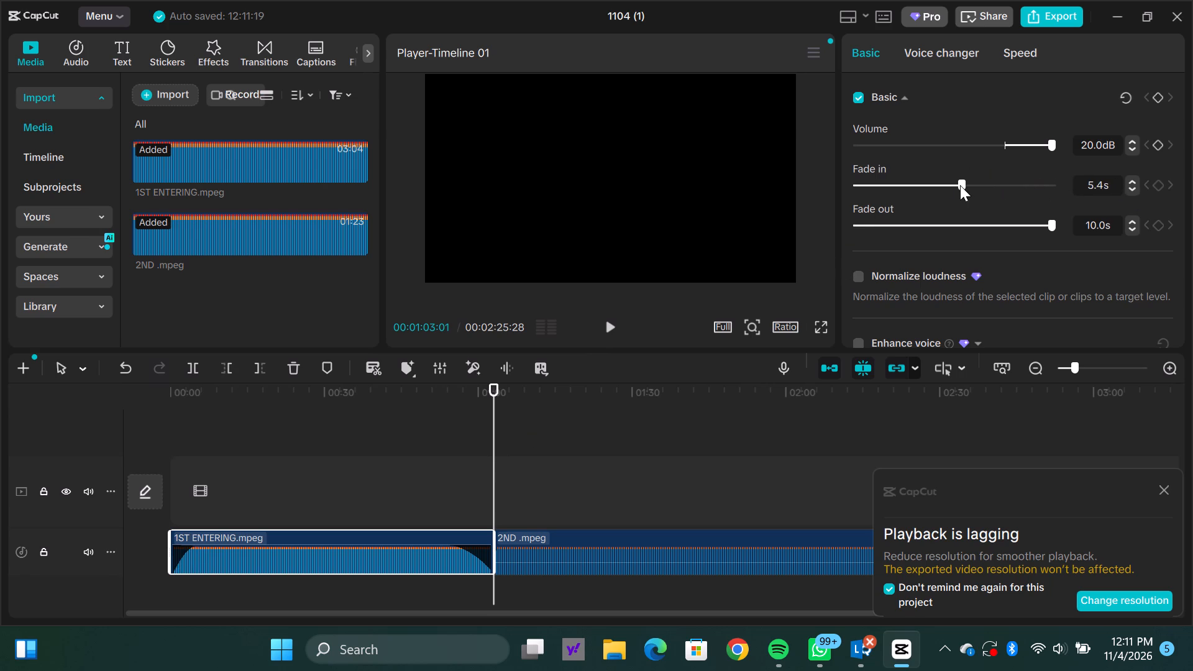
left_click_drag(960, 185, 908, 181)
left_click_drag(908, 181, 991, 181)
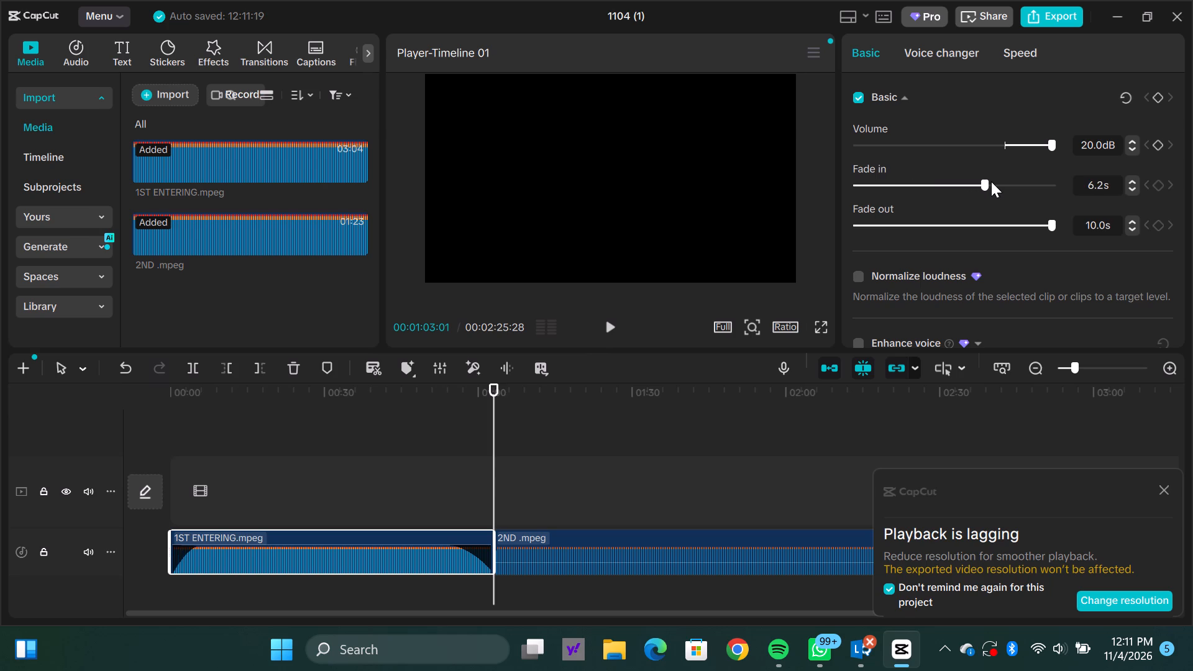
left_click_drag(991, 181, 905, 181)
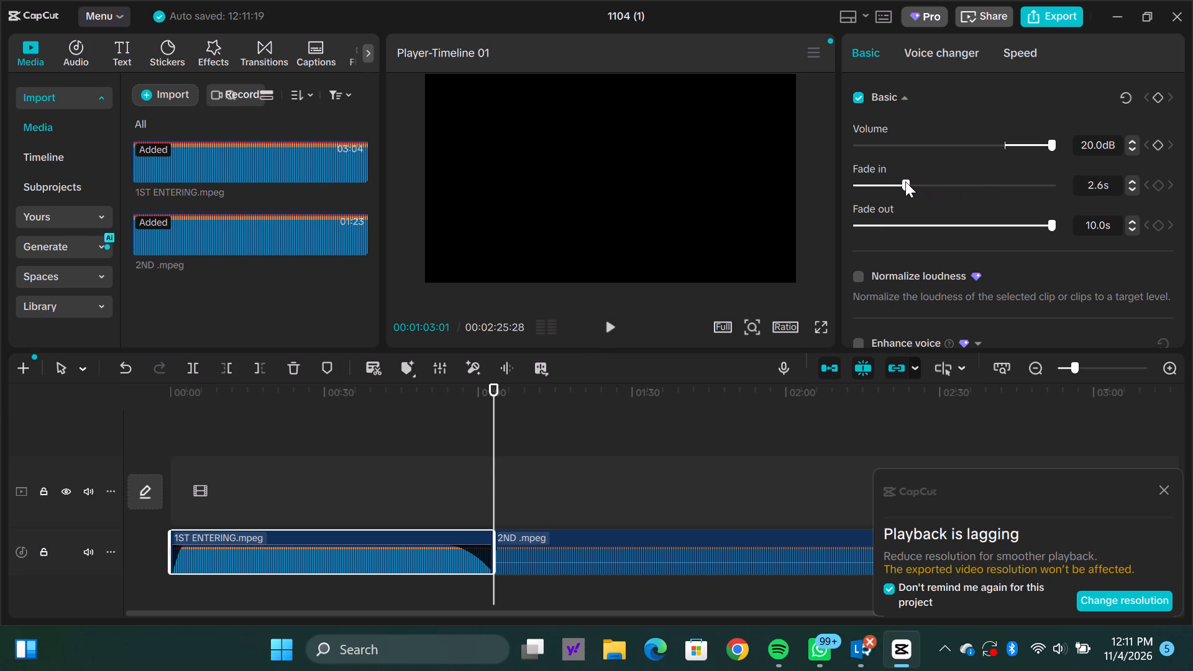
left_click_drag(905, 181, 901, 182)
Set the 2ND clip's fade-in to 10 s and deselect it.
left_click(513, 547)
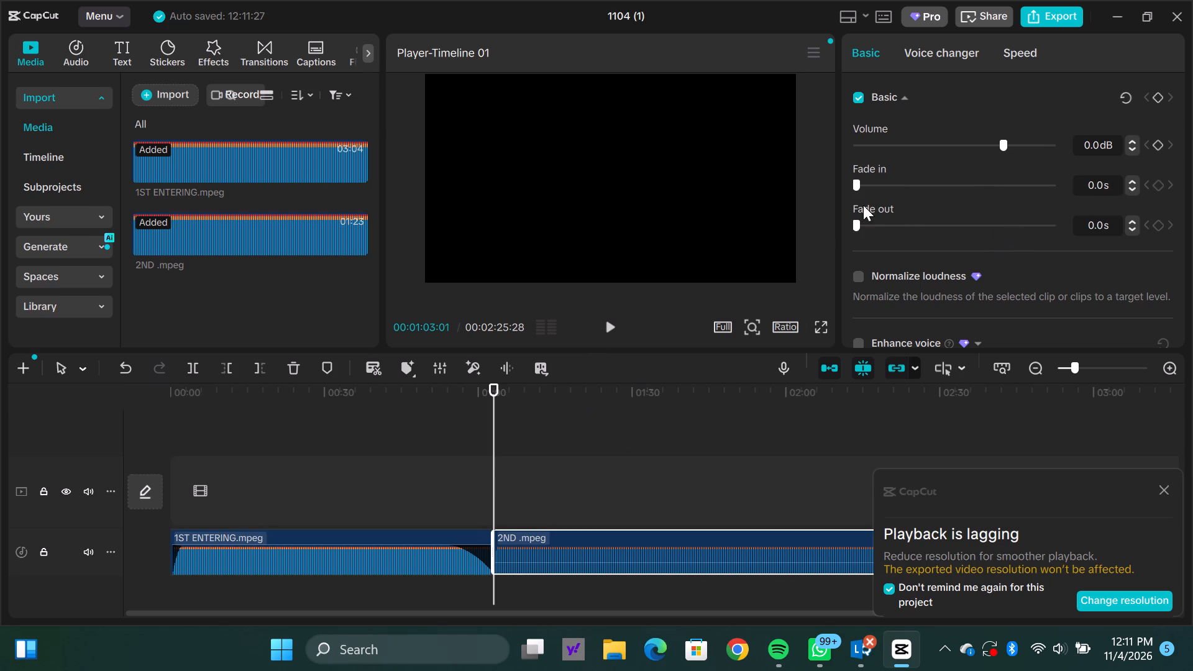
left_click_drag(857, 183, 1003, 180)
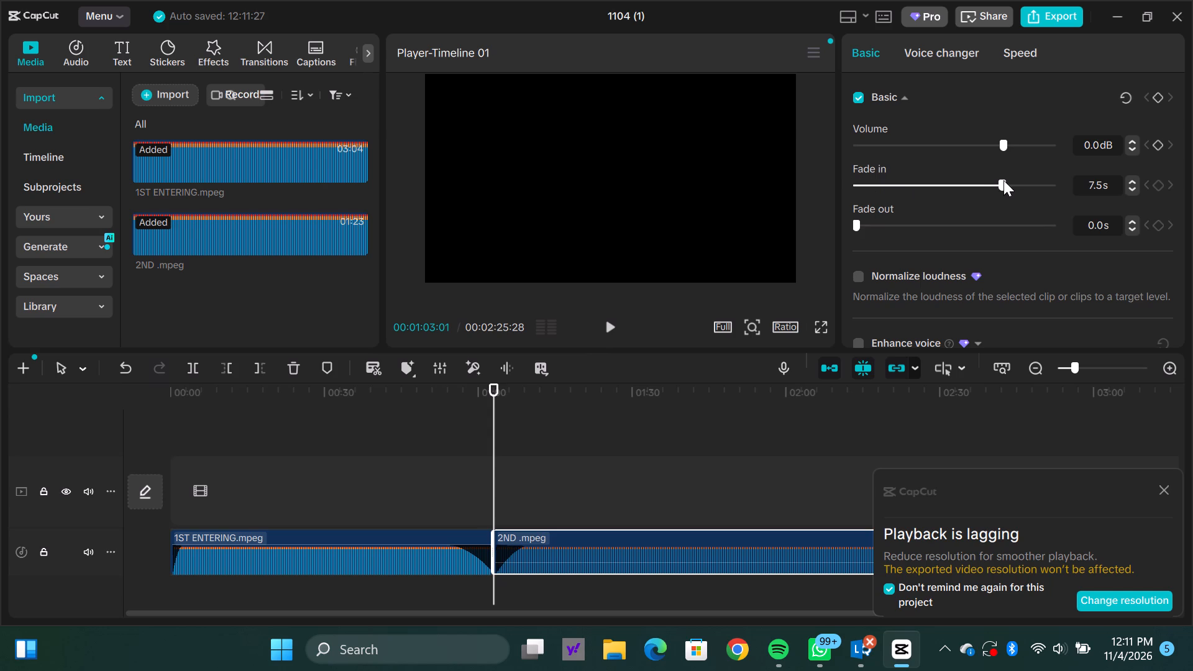
left_click_drag(1003, 180, 1067, 180)
left_click(569, 497)
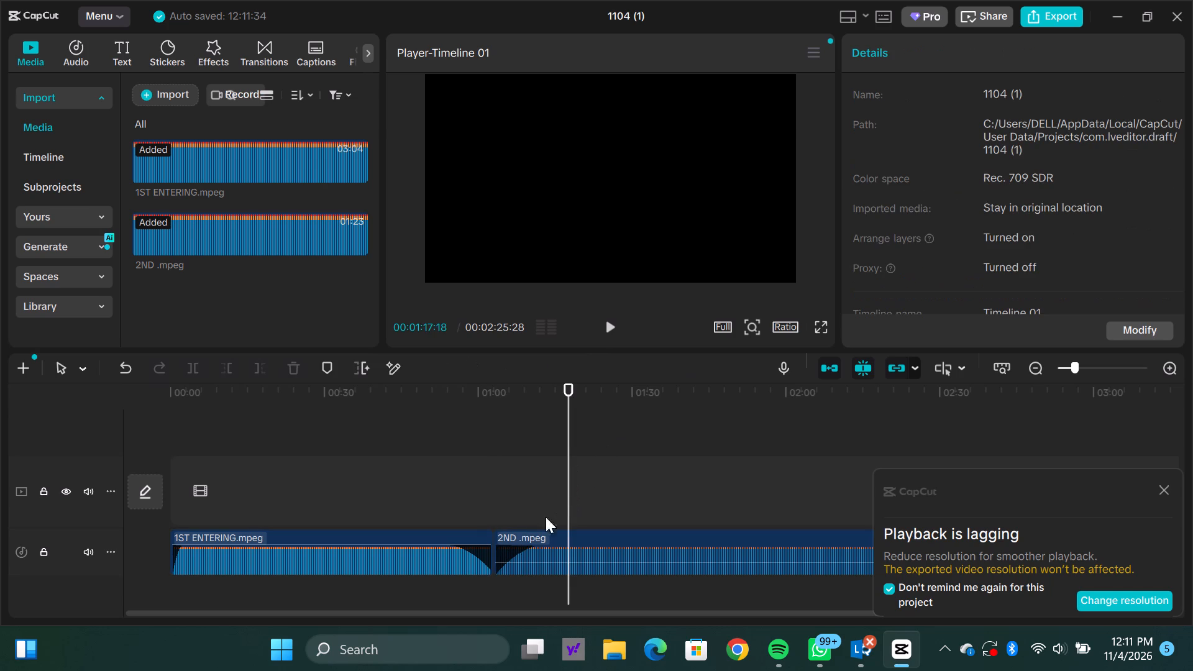
Play the join between 1ST ENTERING and 2ND, starting from about 51 seconds.
left_click(436, 553)
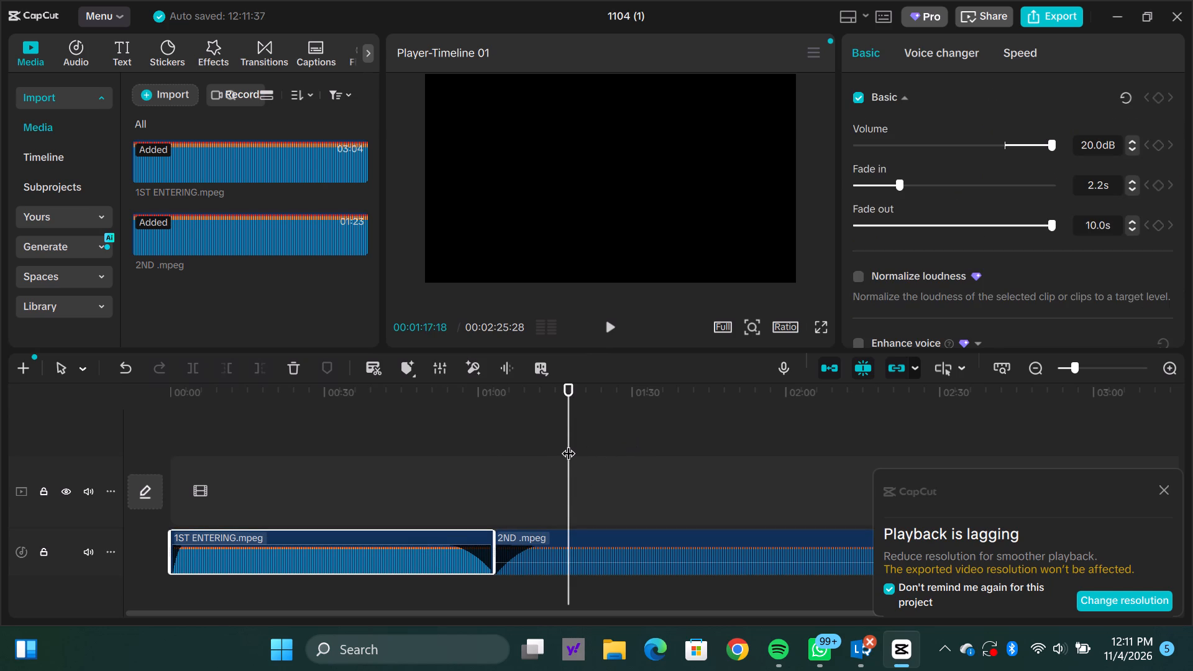
left_click_drag(568, 444, 431, 467)
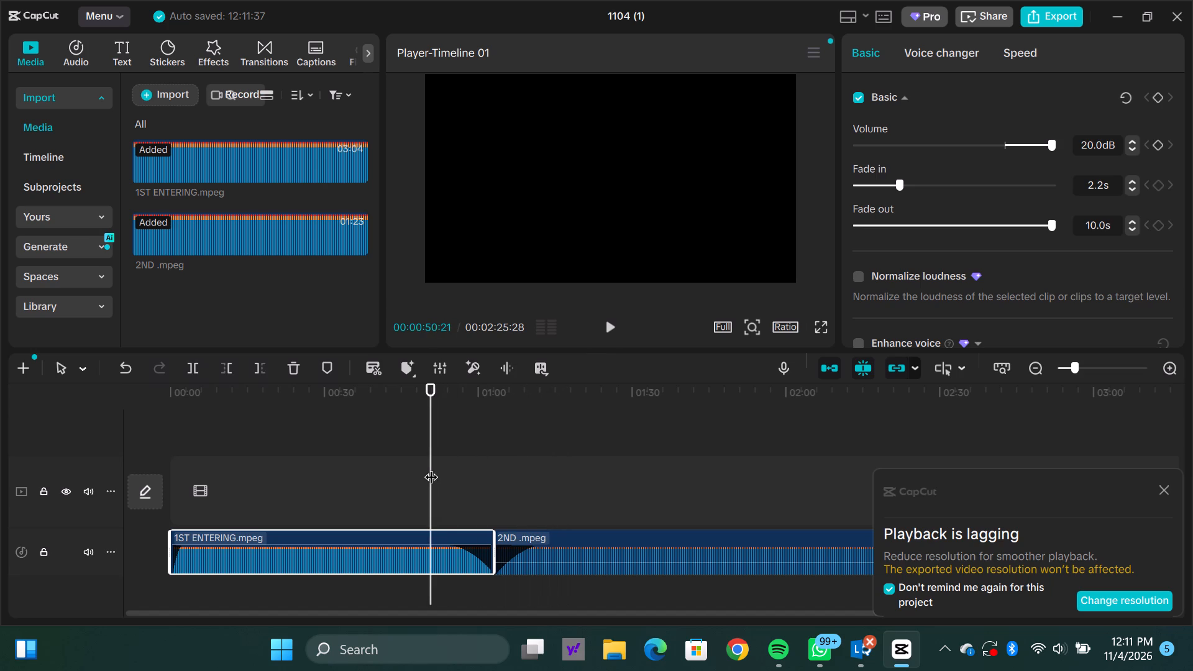
left_click(612, 322)
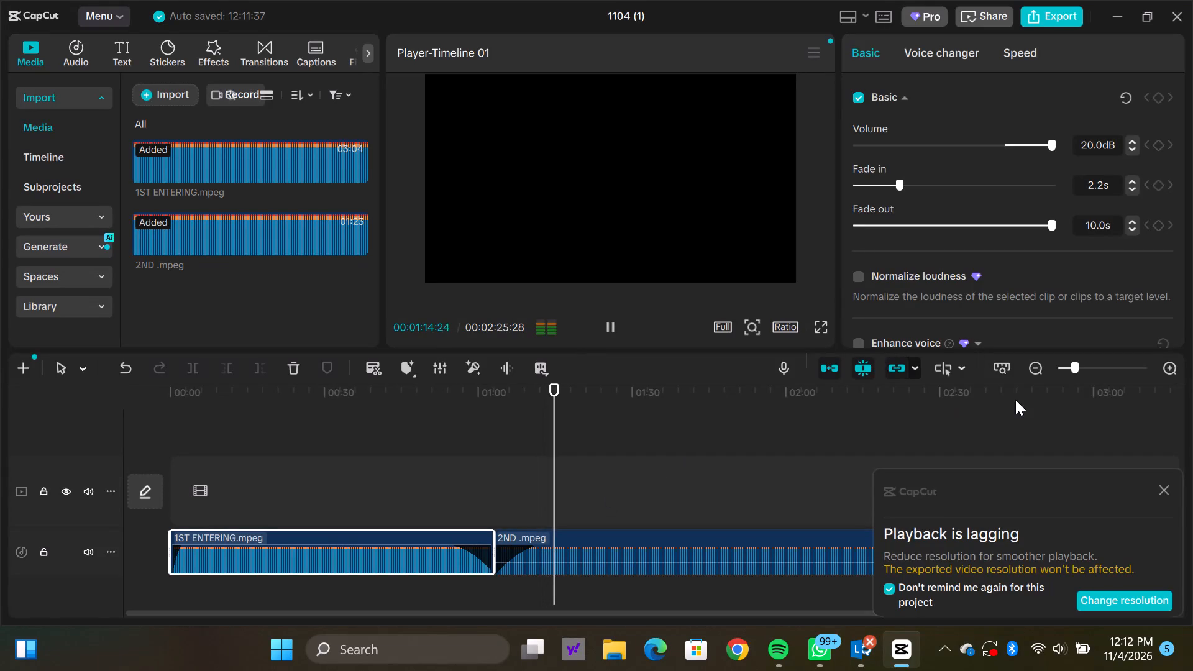
Dismiss the playback lag notice, stop at the end of the sequence, and set the 2ND clip's fade-out to 10 s.
left_click(1166, 490)
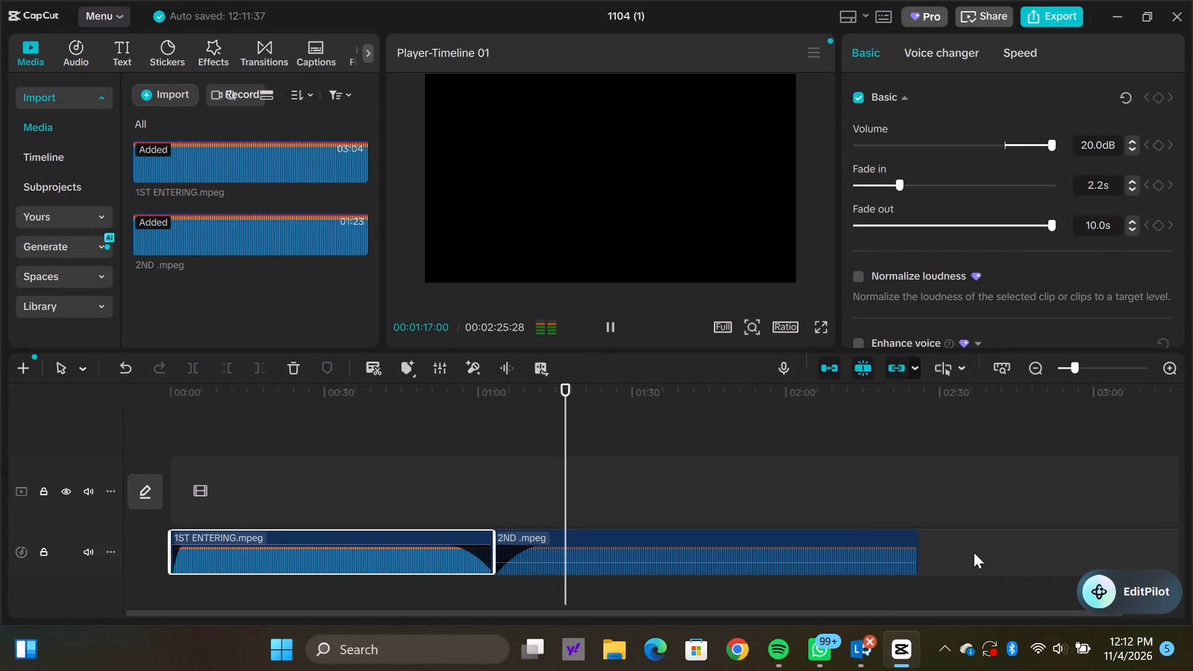
left_click(910, 548)
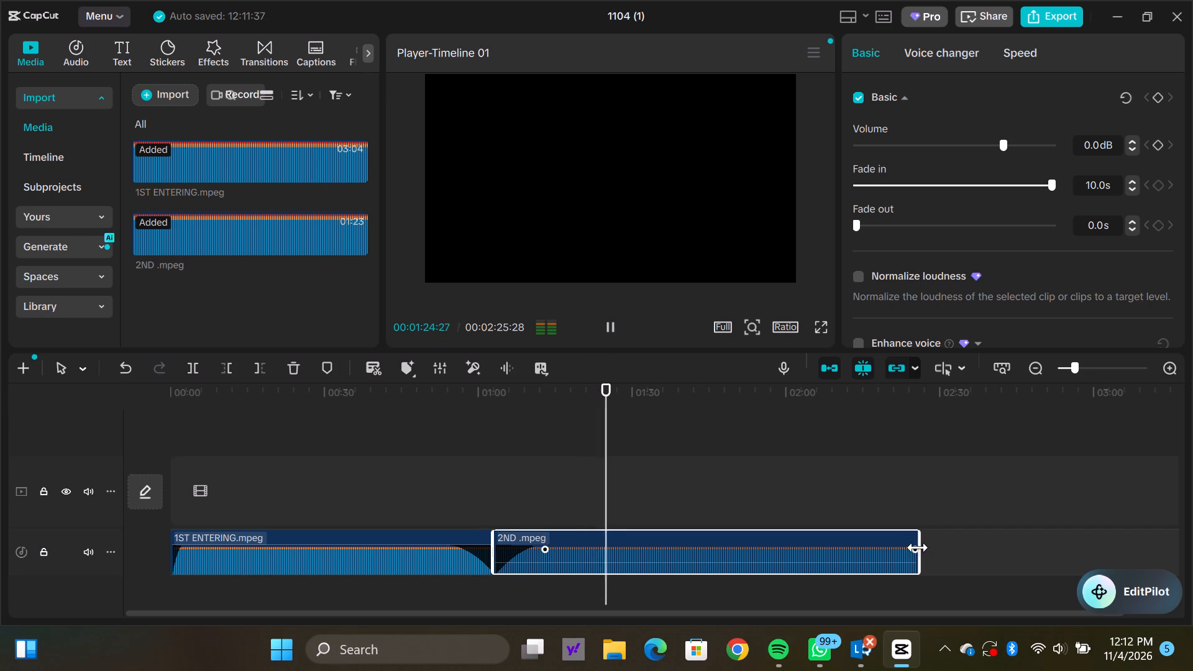
left_click(913, 549)
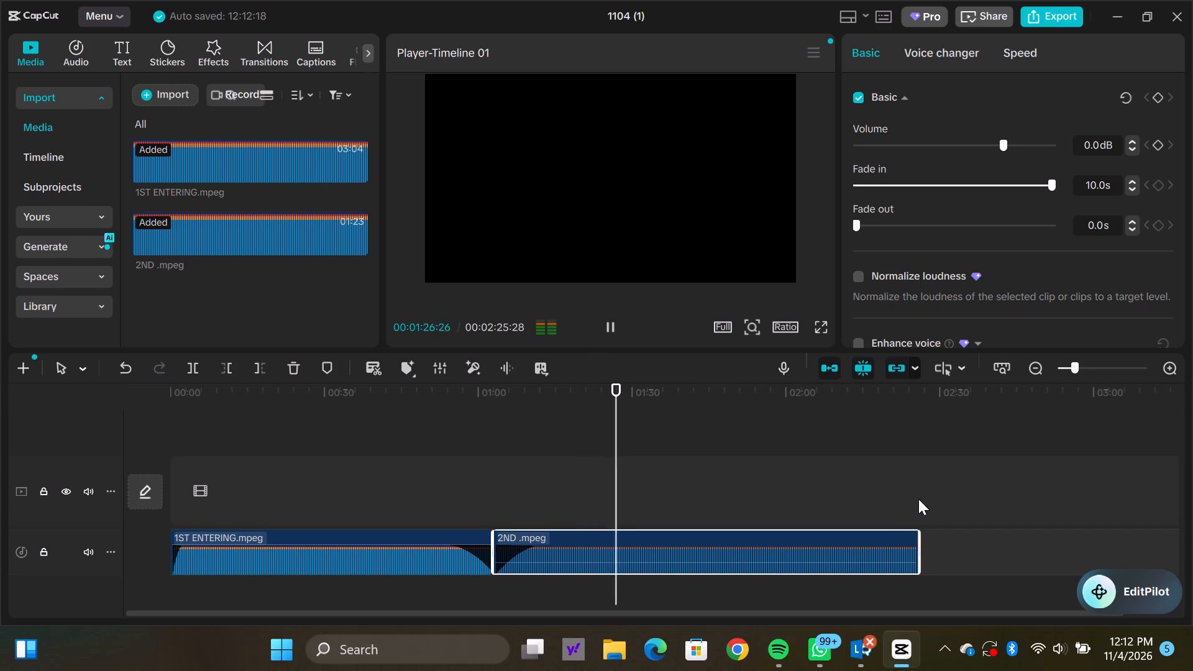
left_click(918, 500)
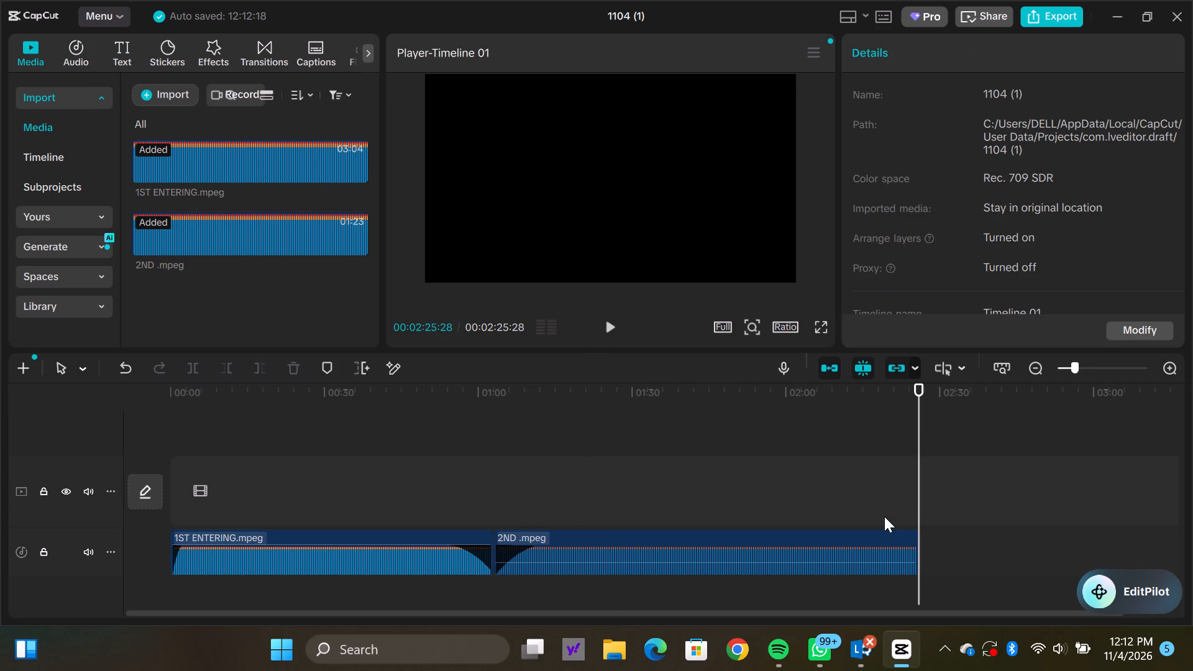
left_click(883, 535)
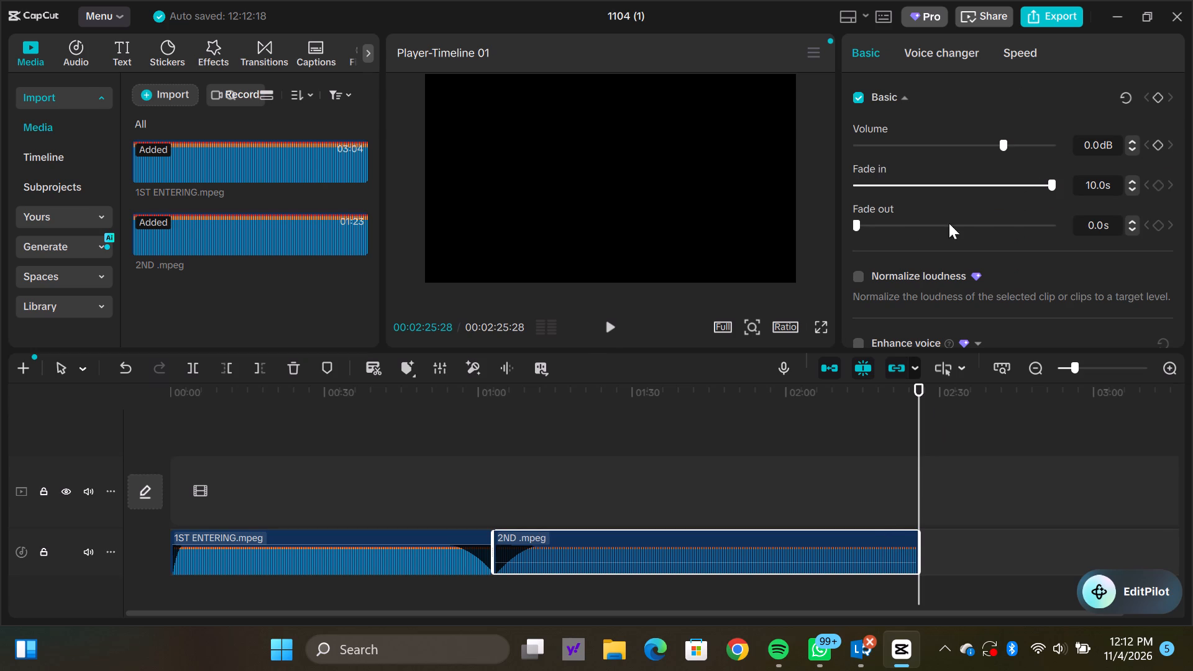
left_click_drag(858, 226, 1053, 244)
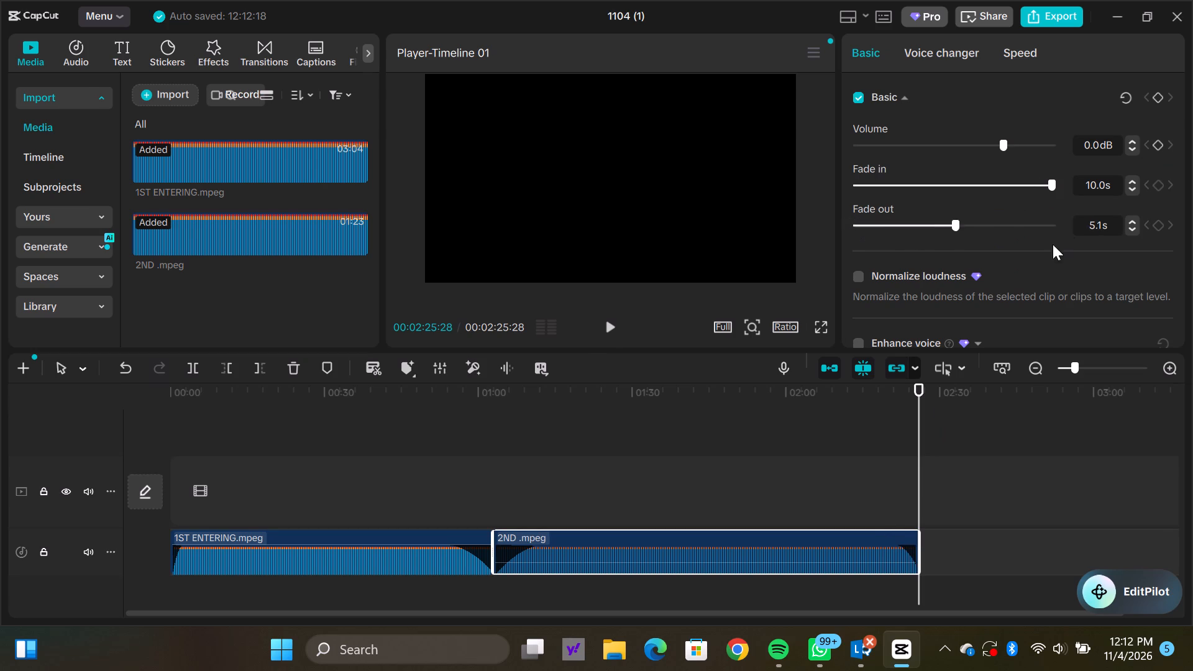
left_click_drag(1053, 244, 1086, 231)
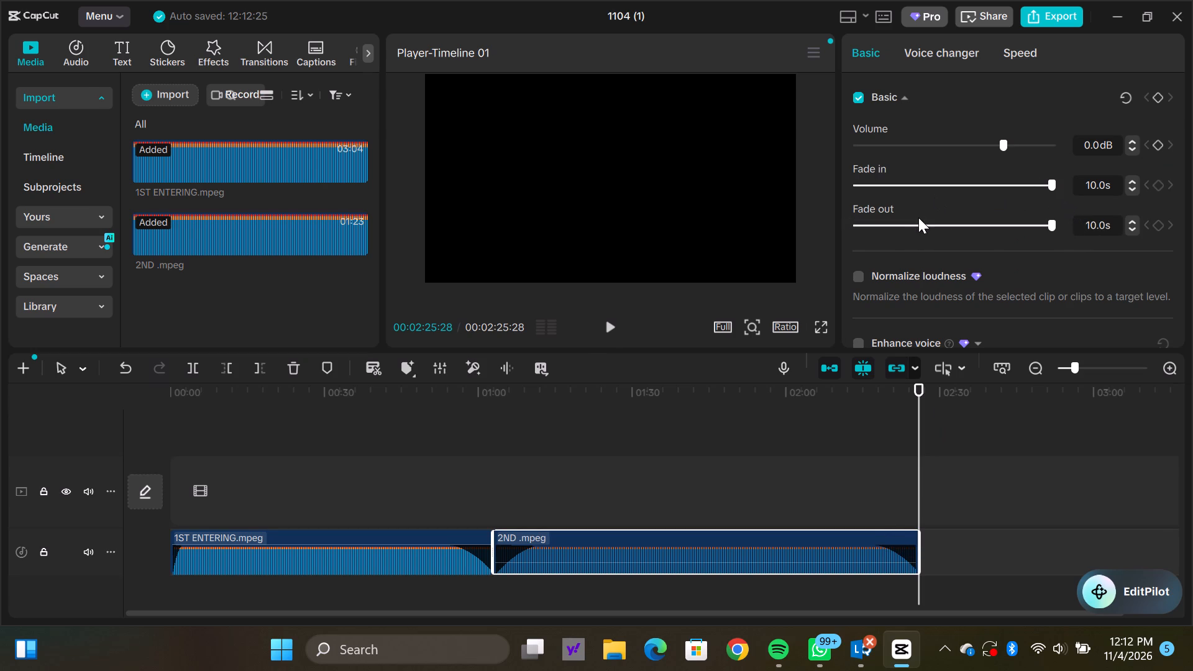
Set the 1ST ENTERING clip's fade-in to 10 s and deselect the clip.
left_click(355, 547)
left_click(168, 540)
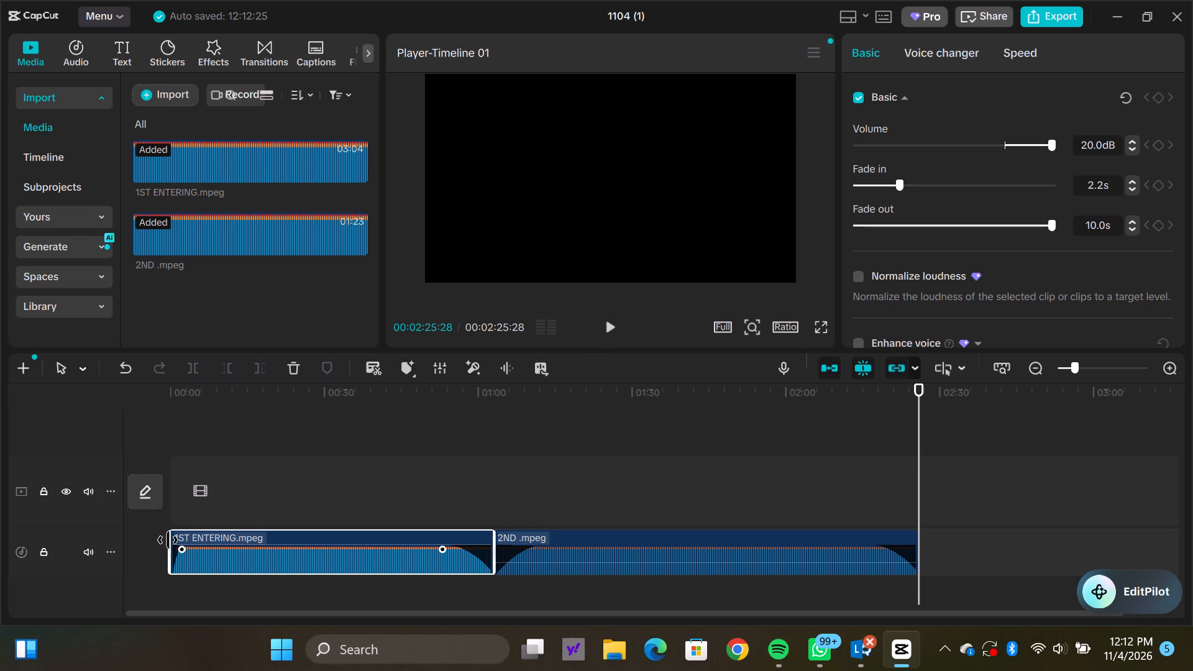
left_click(173, 516)
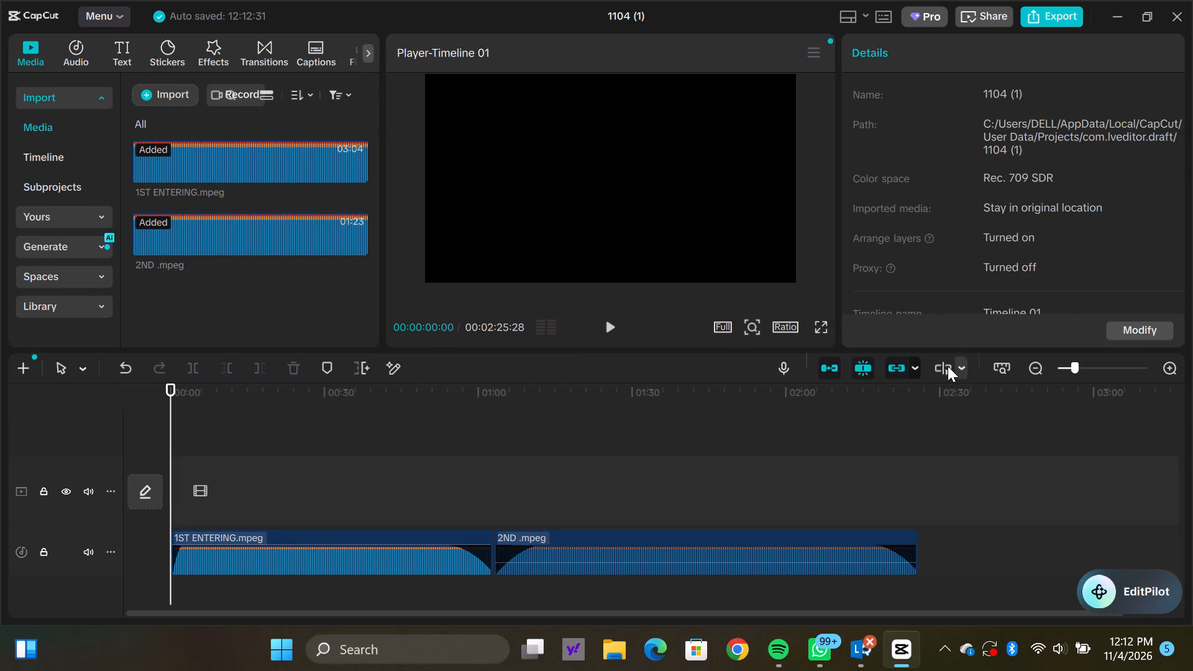
left_click(250, 547)
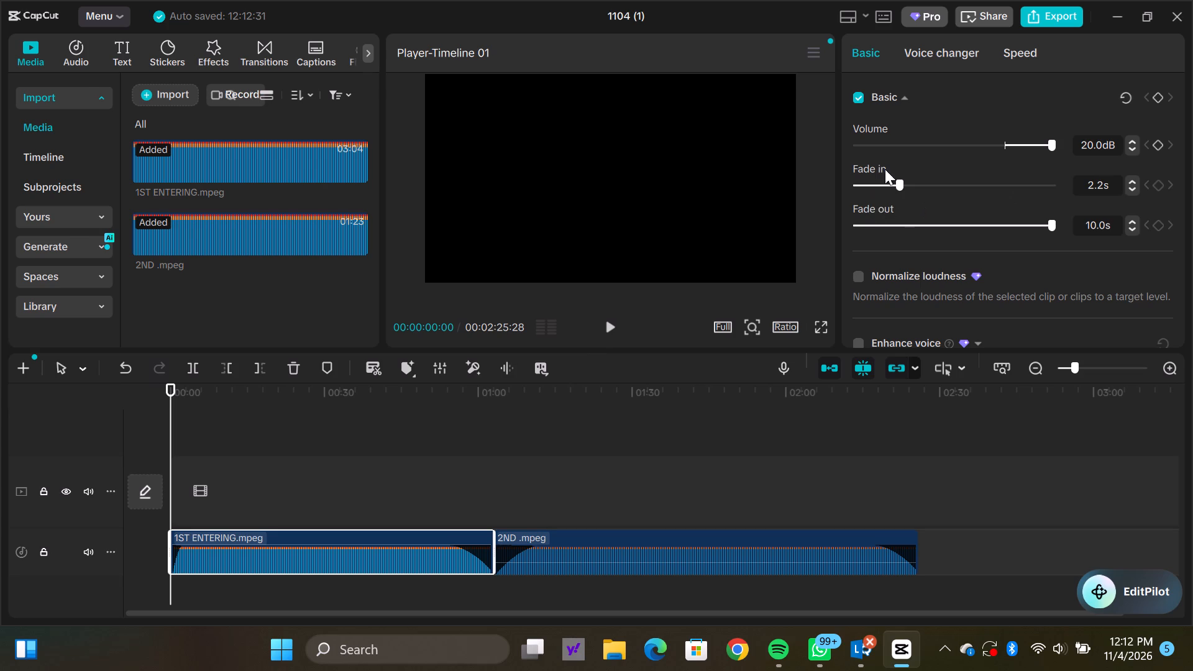
left_click_drag(899, 186, 1063, 179)
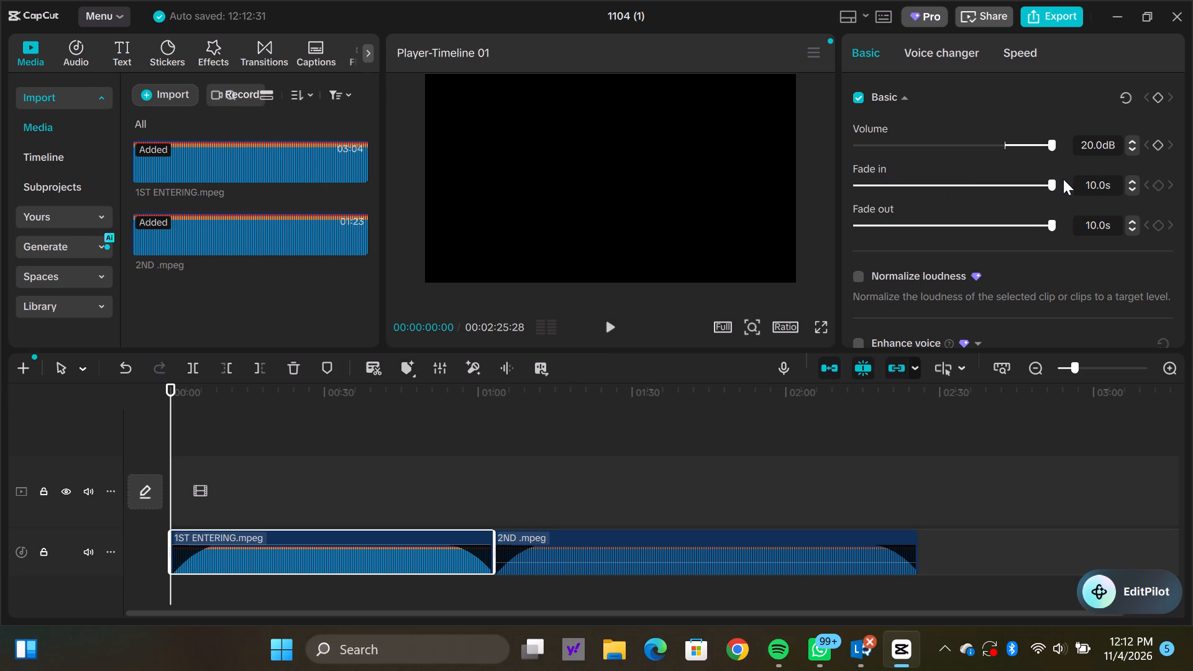
left_click_drag(1063, 179, 1079, 179)
left_click(816, 481)
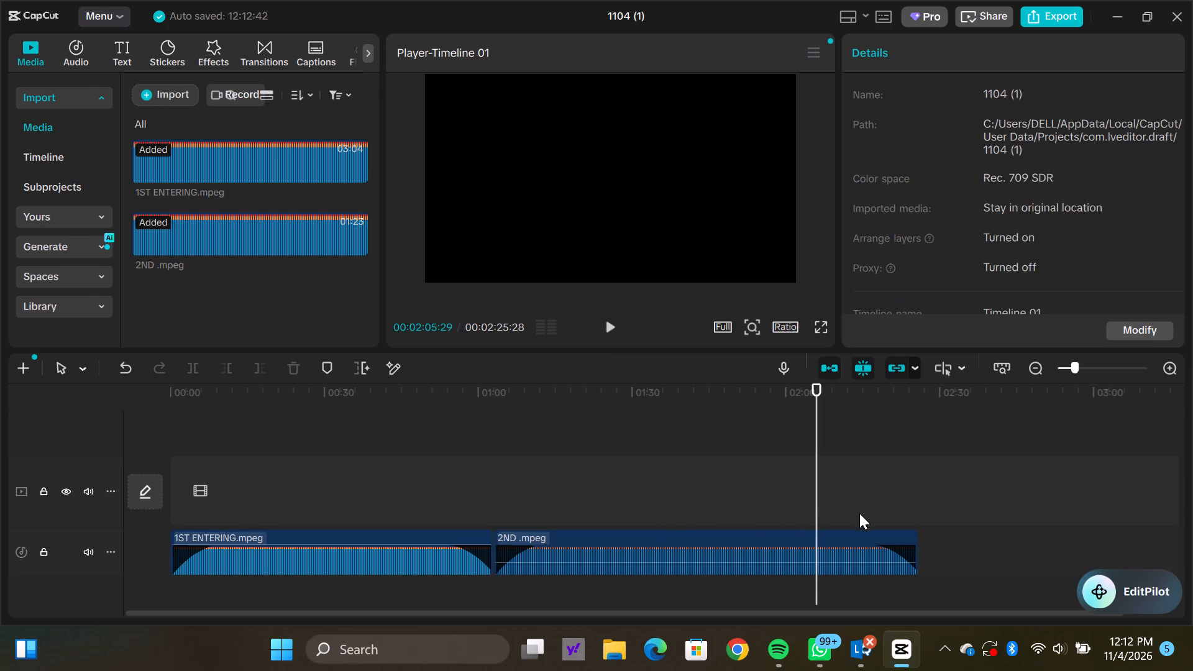
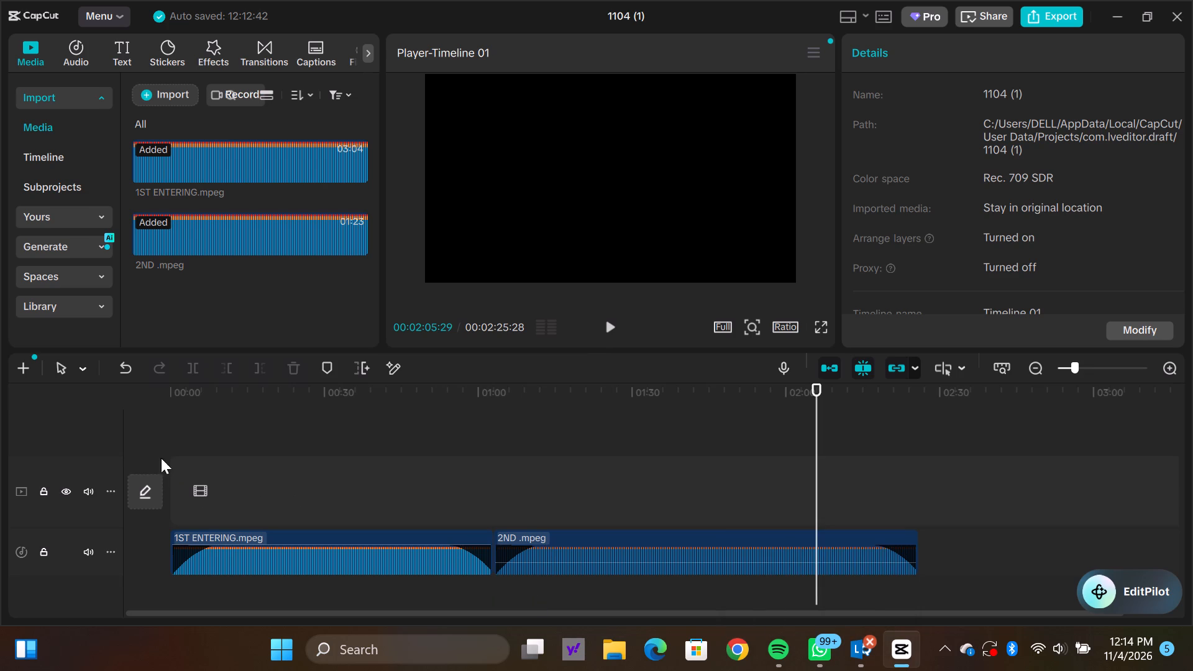
Play the timeline from 00:00:00:00 to review the fade-in of the 1ST ENTERING clip.
left_click(196, 553)
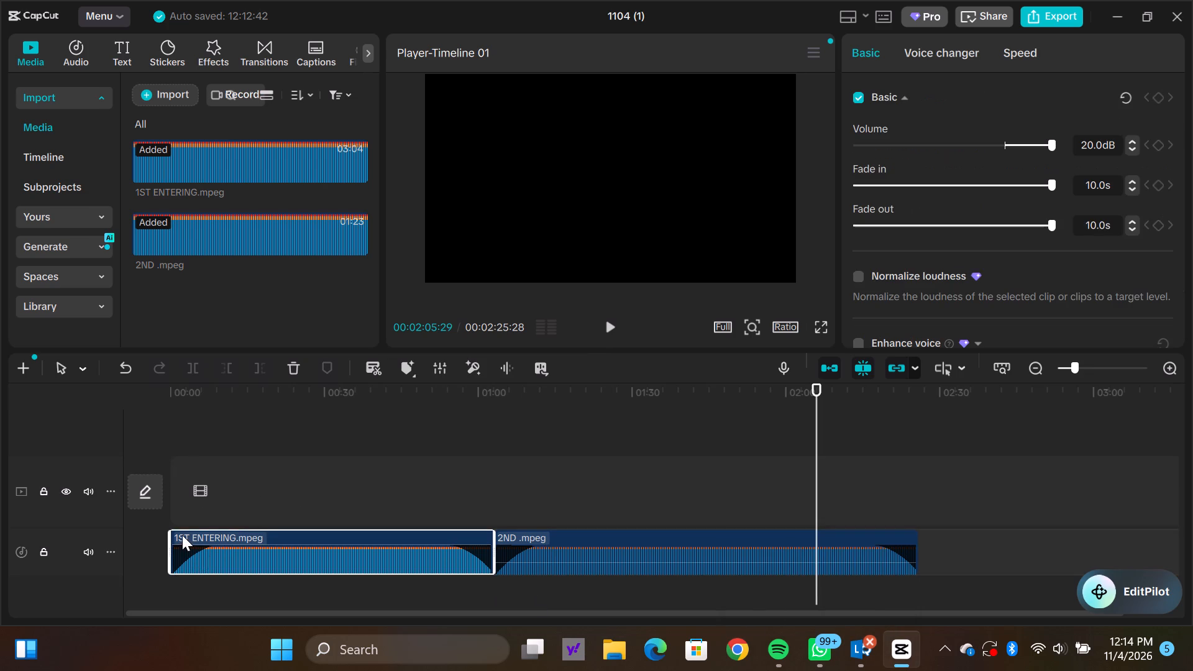
left_click(612, 331)
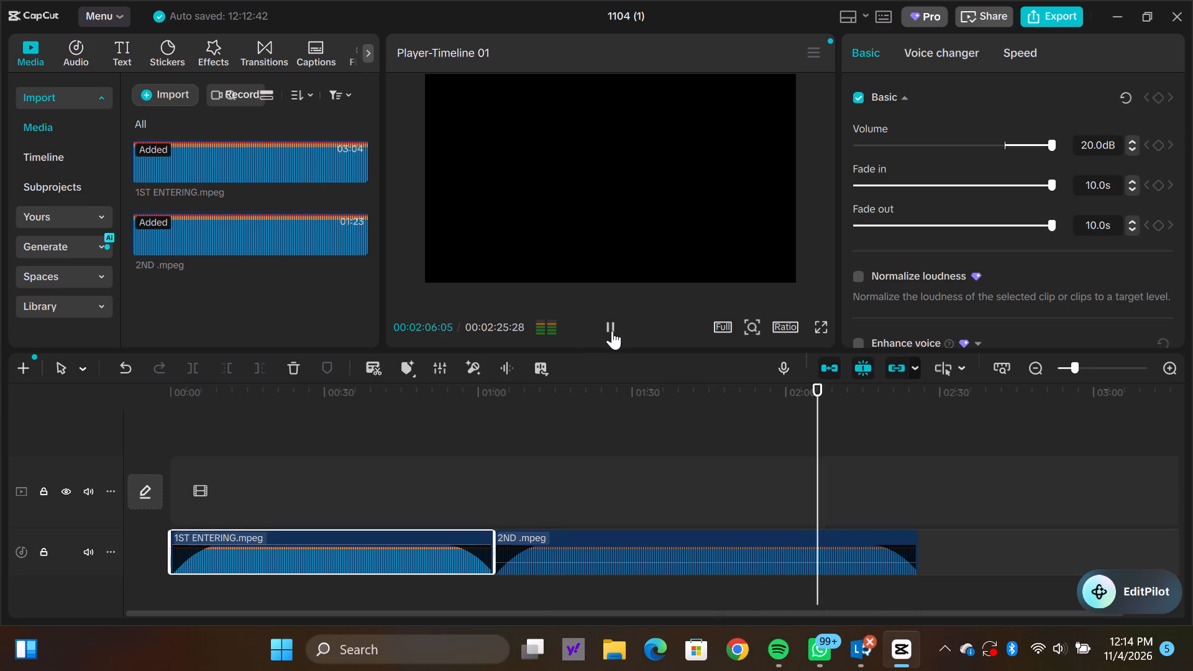
left_click(193, 557)
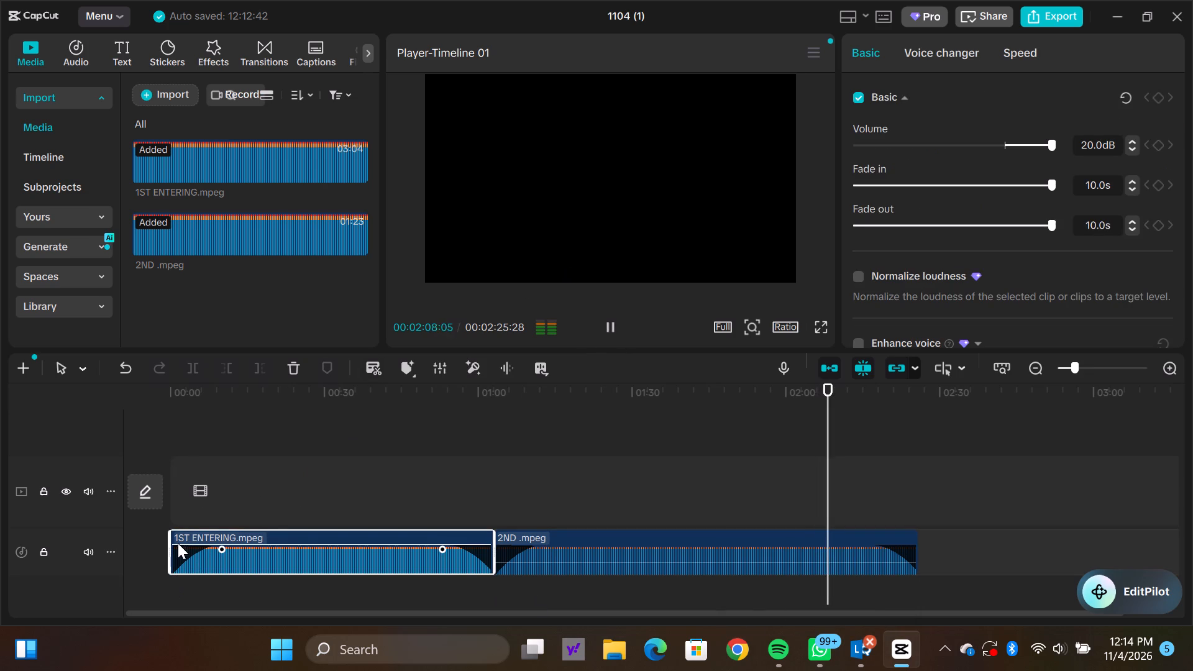
left_click(167, 523)
left_click(178, 508)
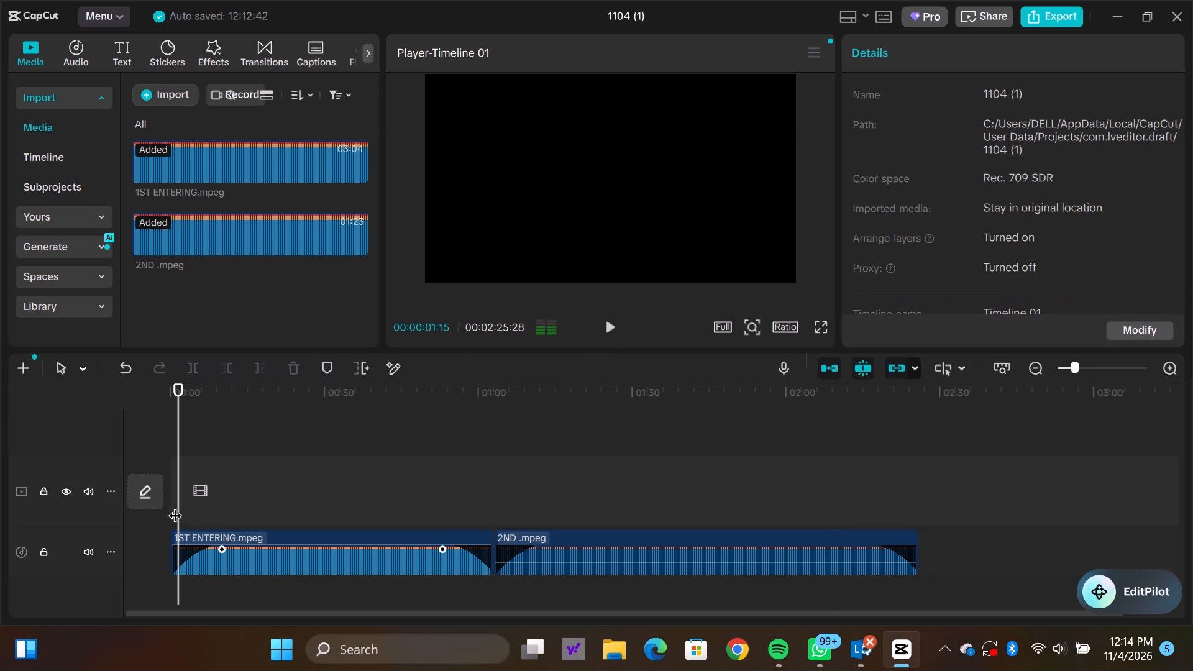
left_click_drag(178, 506, 168, 504)
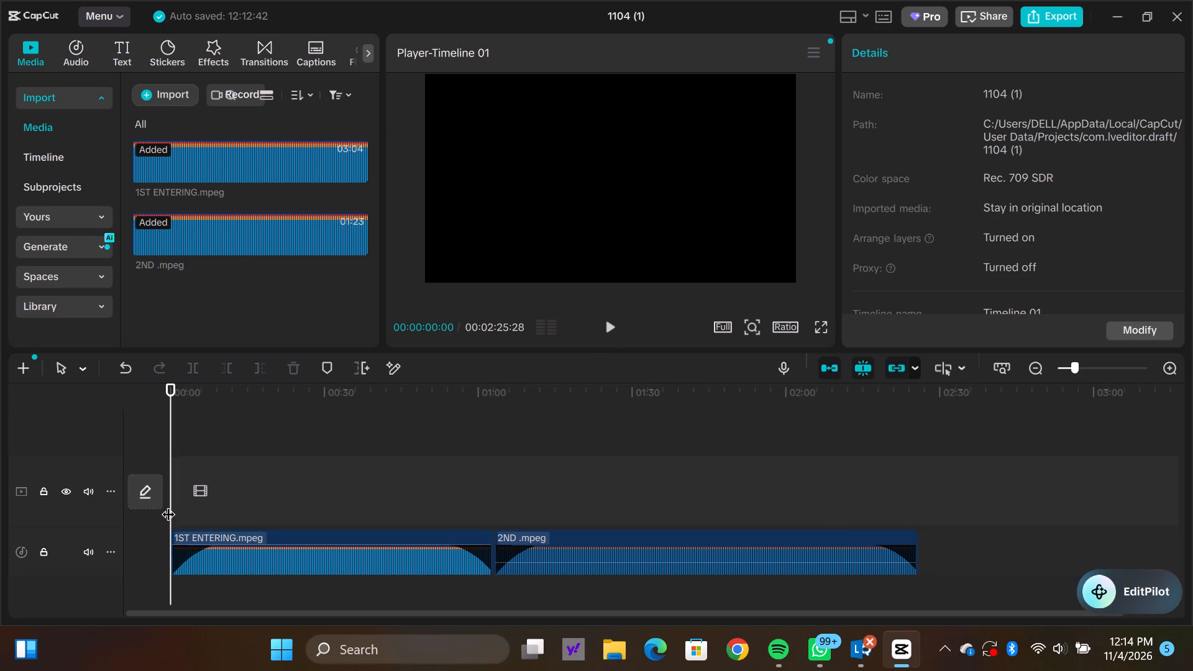
left_click(610, 332)
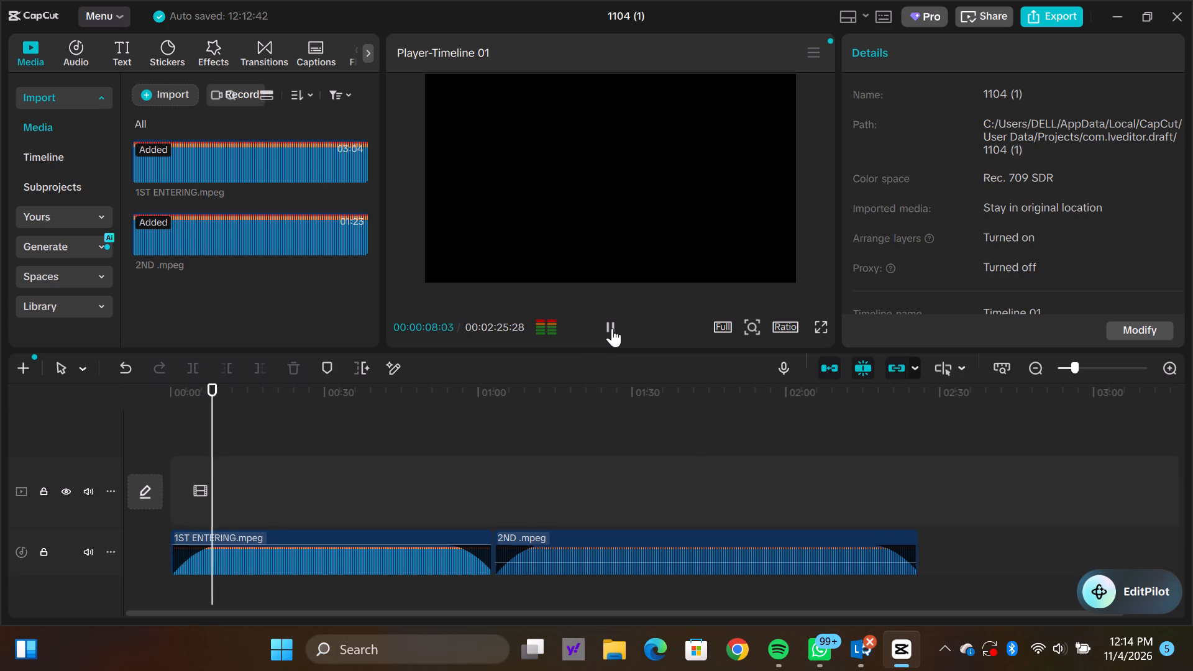
Preview the original 1ST ENTERING.mpeg source audio from the imported media and return the preview to its start.
left_click(280, 163)
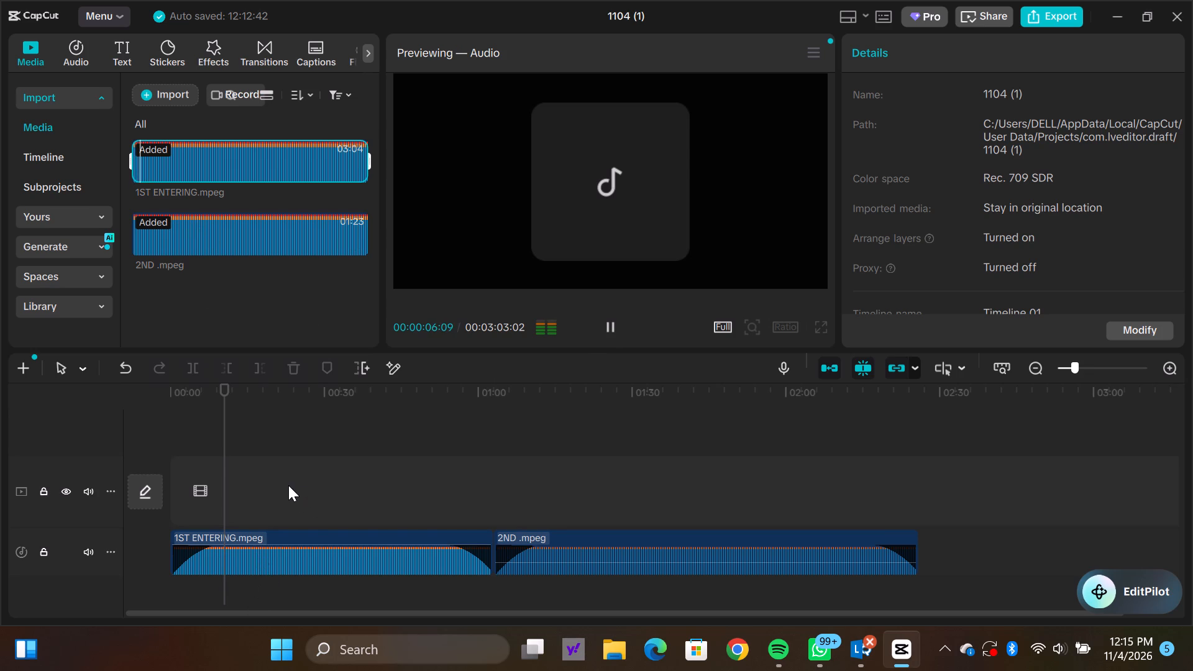
left_click(147, 171)
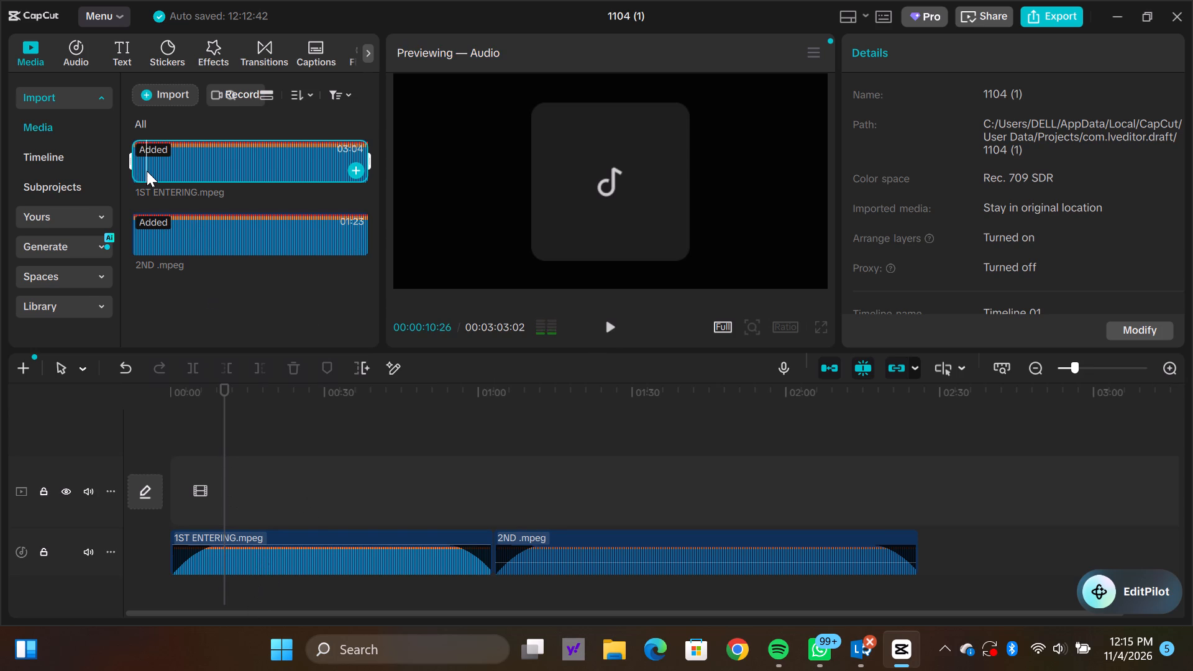
left_click(132, 166)
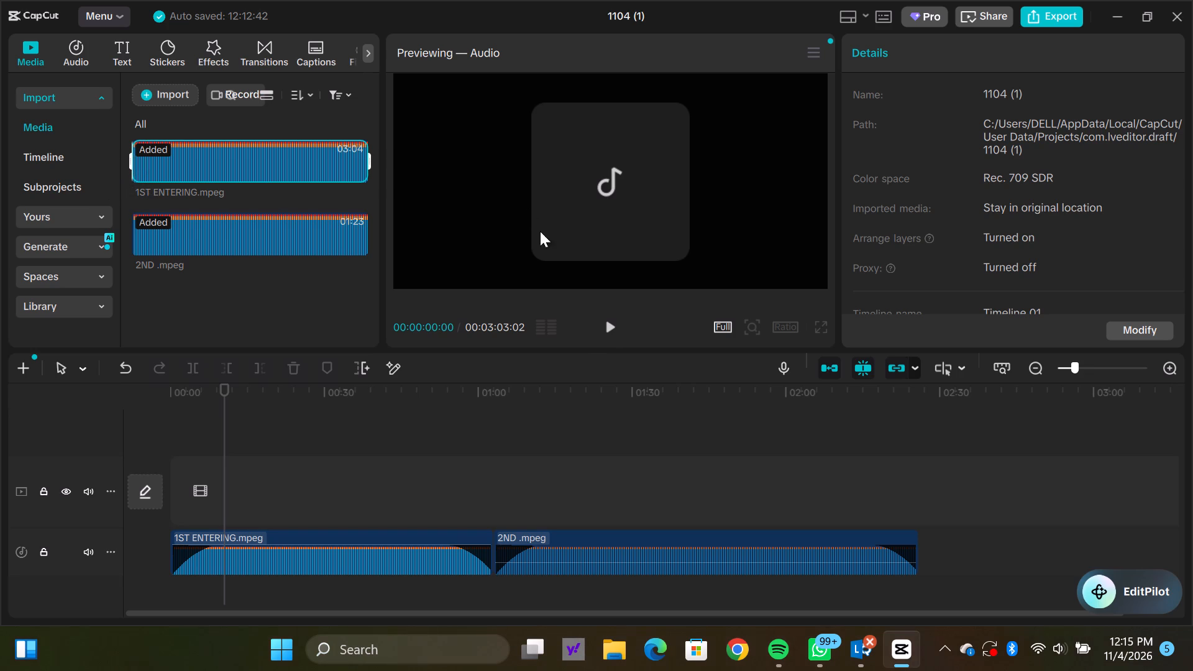
Preview the original 1ST ENTERING.mpeg source audio from its start, followed by the imported 2ND source audio.
left_click(608, 322)
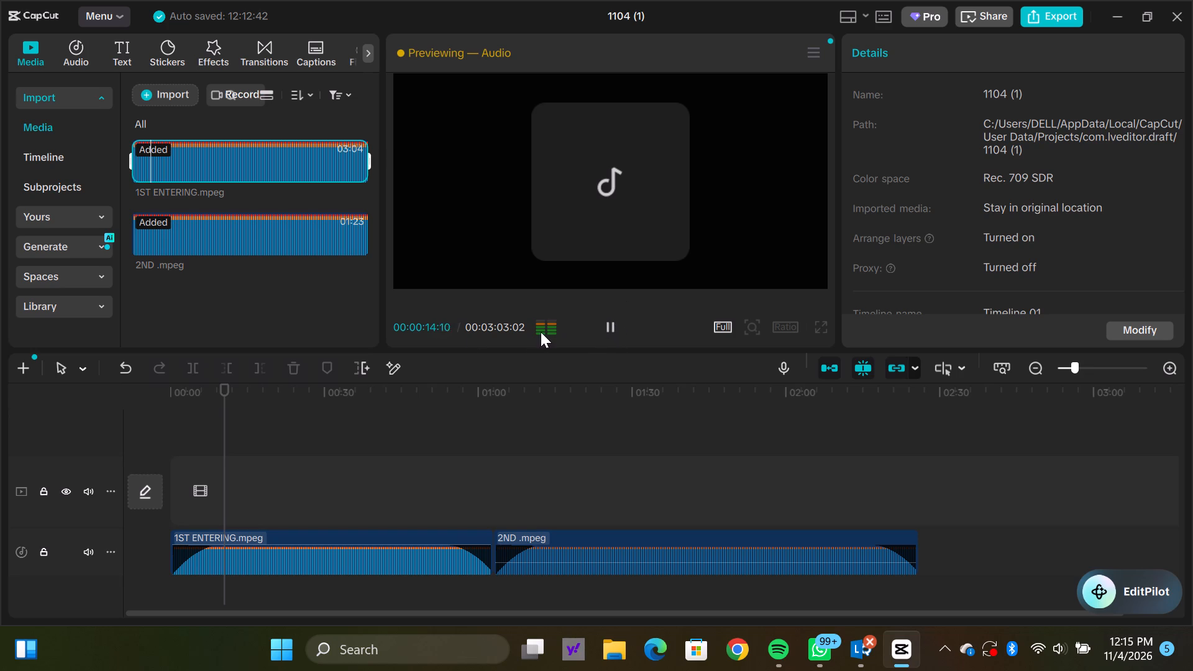
left_click(229, 235)
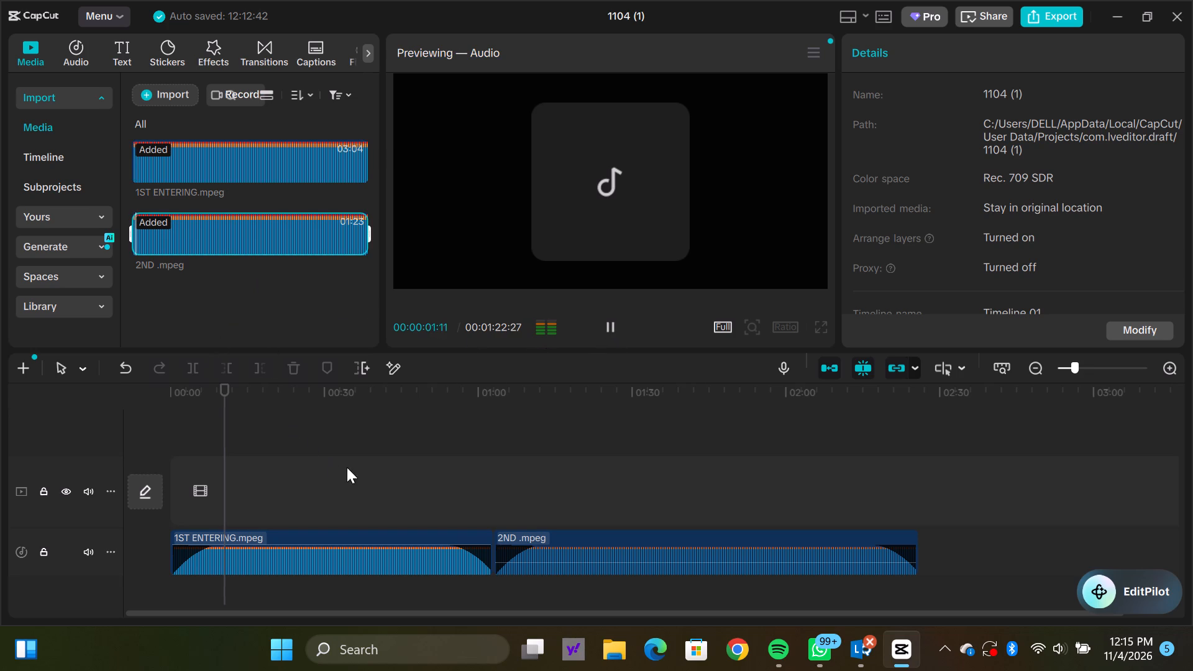
Select the 1ST ENTERING clip in the timeline and play the sequence from 00:00:00:00 to review its faded audio.
left_click(283, 545)
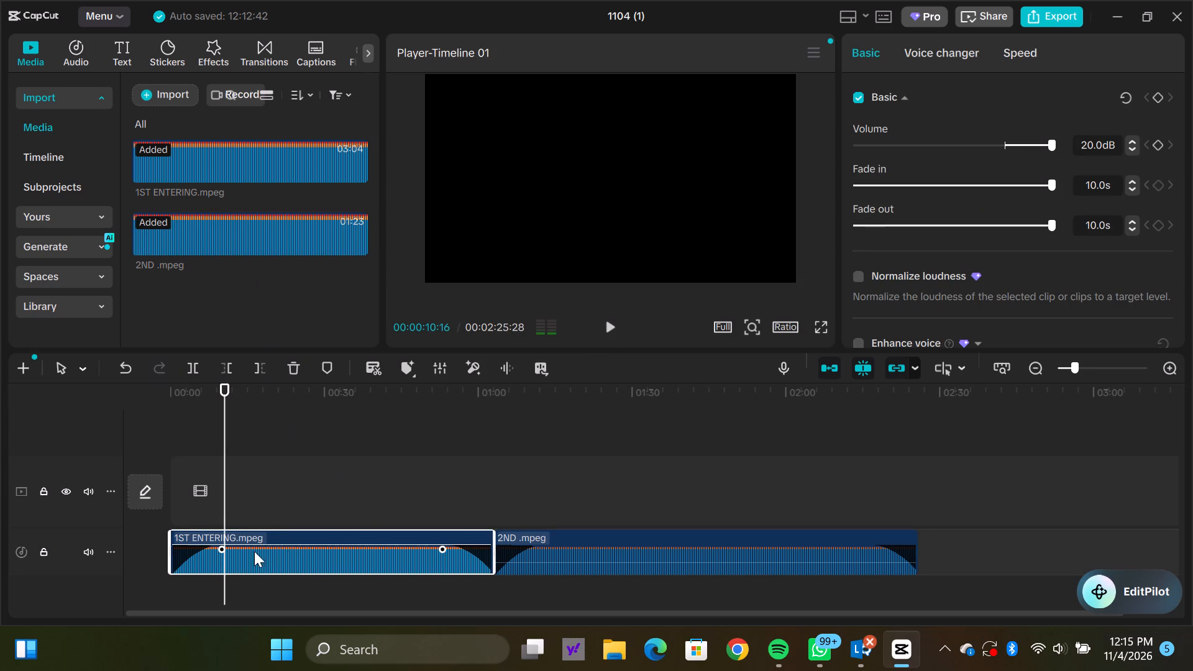
left_click_drag(226, 450, 180, 454)
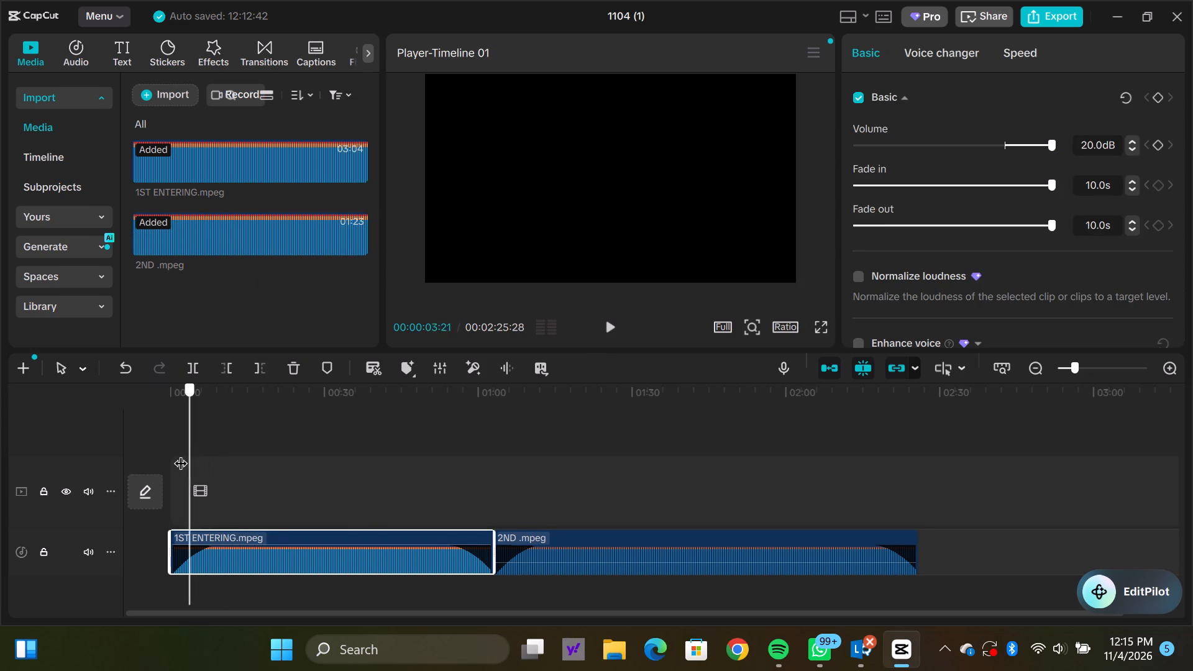
left_click_drag(180, 454, 165, 454)
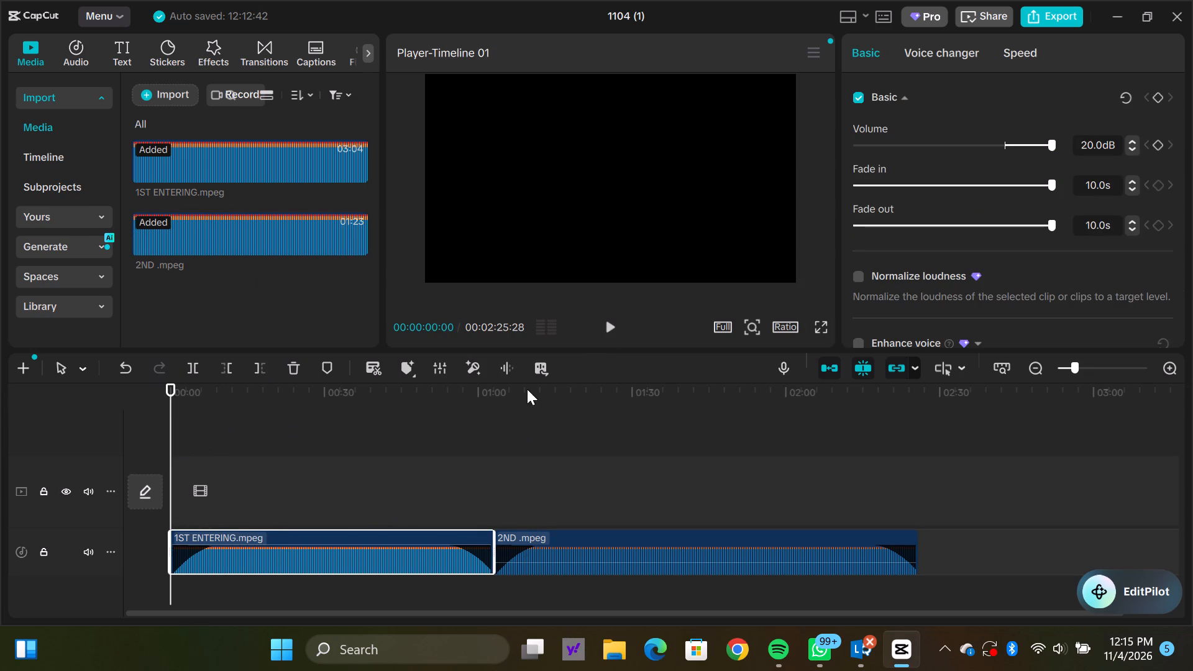
left_click(606, 325)
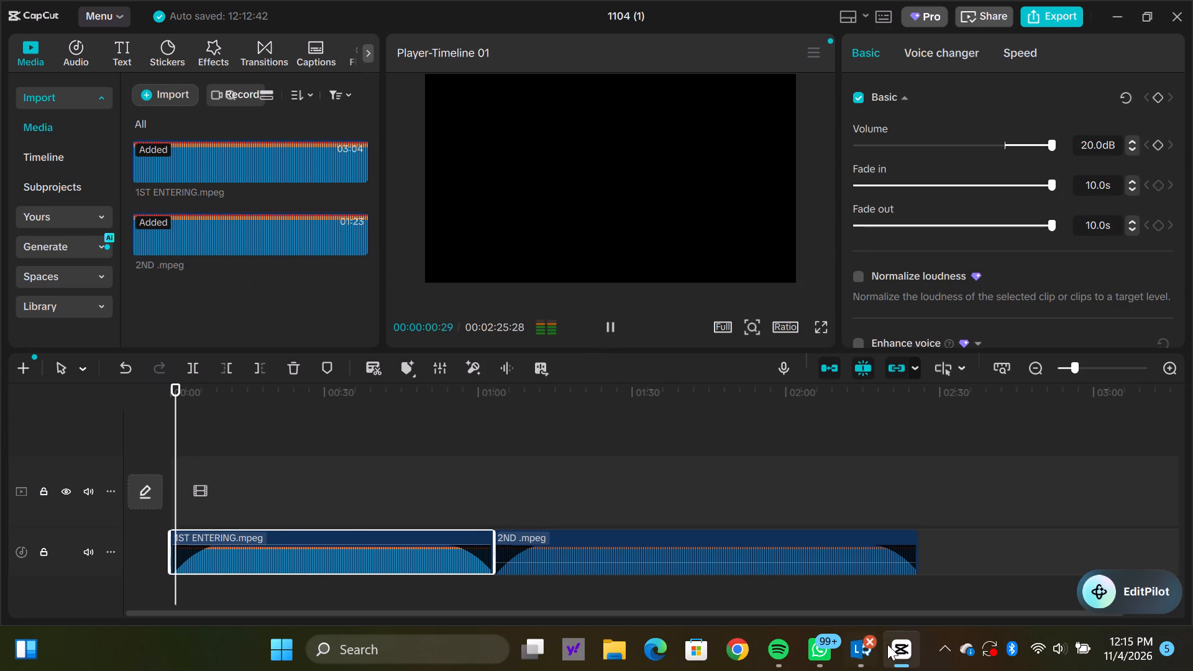
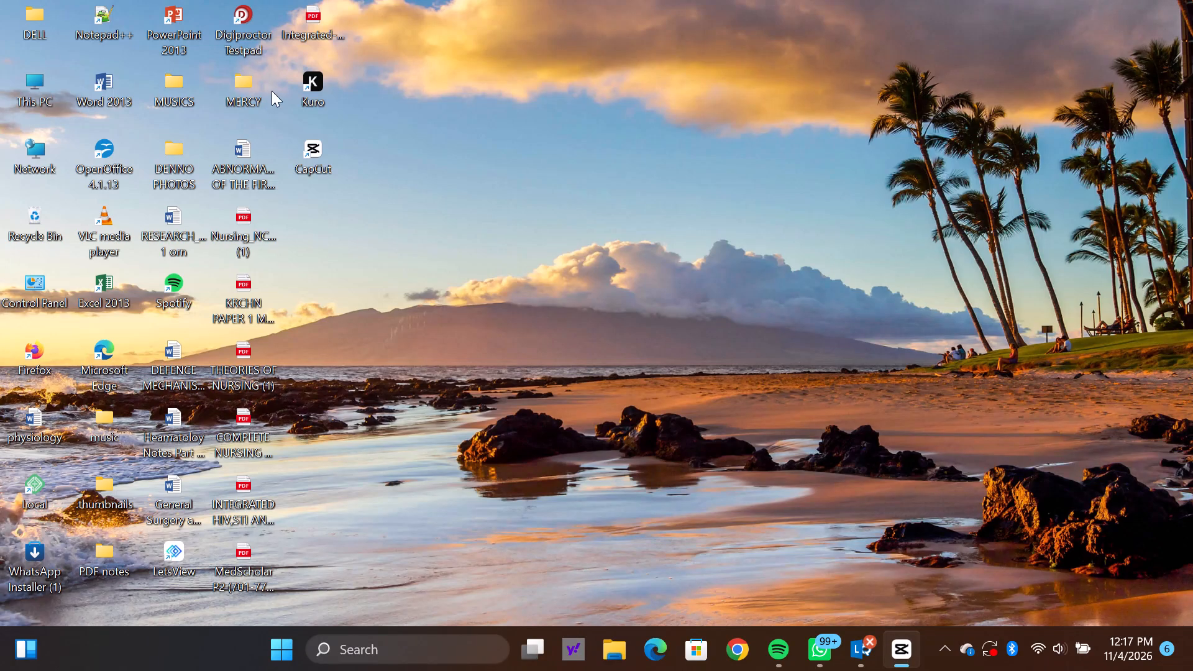
Switch from the desktop back to CapCut with project 1104 (1) open.
double_click(329, 86)
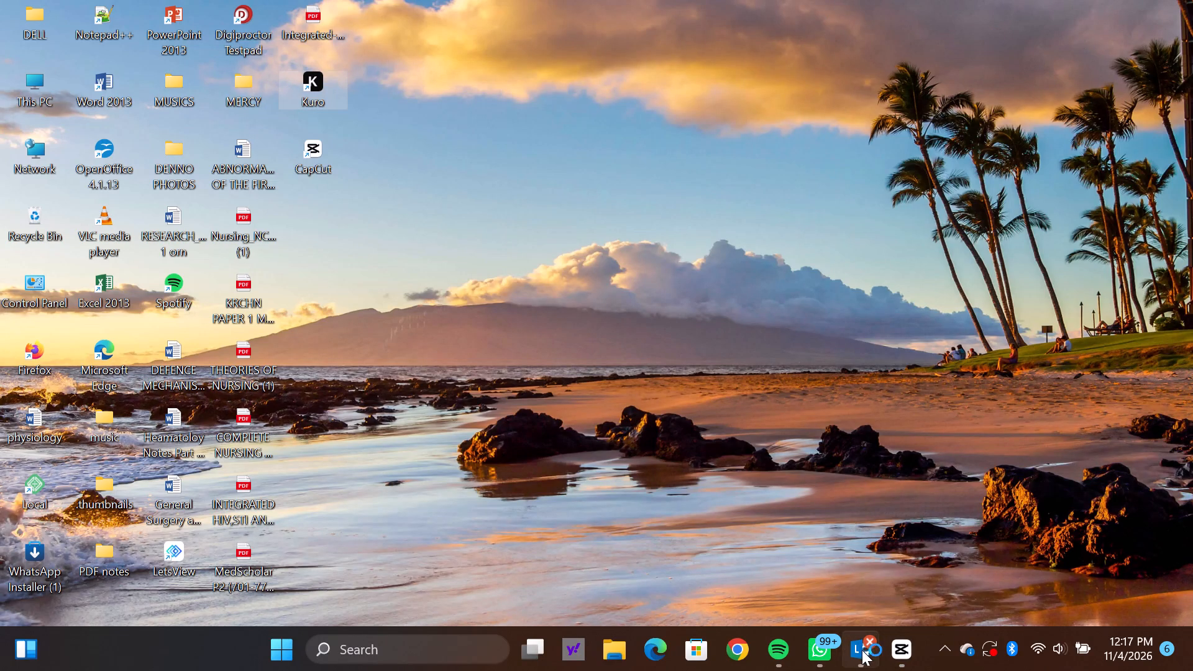
left_click(899, 651)
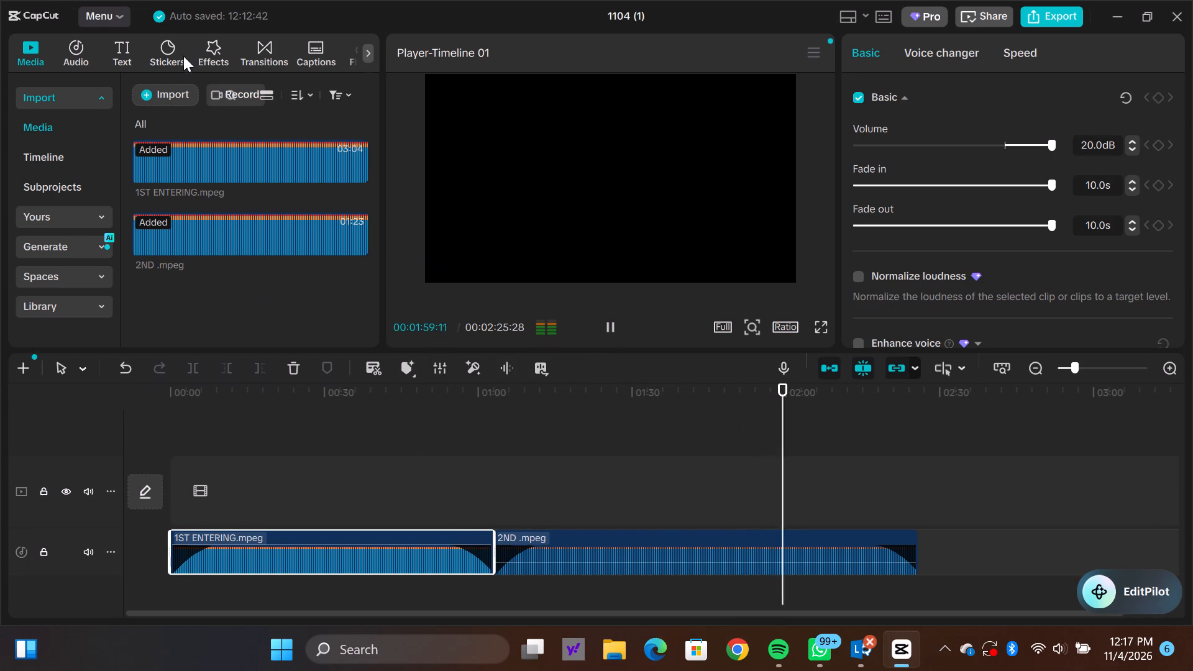
Open the choice of import sources for bringing more media into the project.
left_click(176, 95)
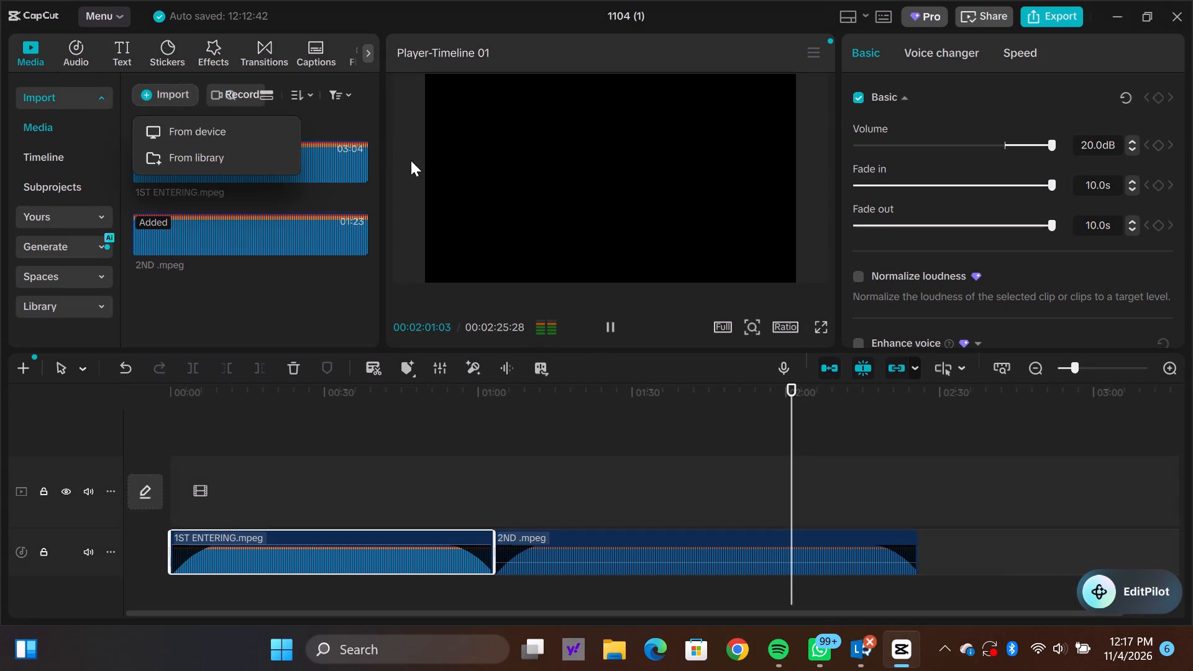
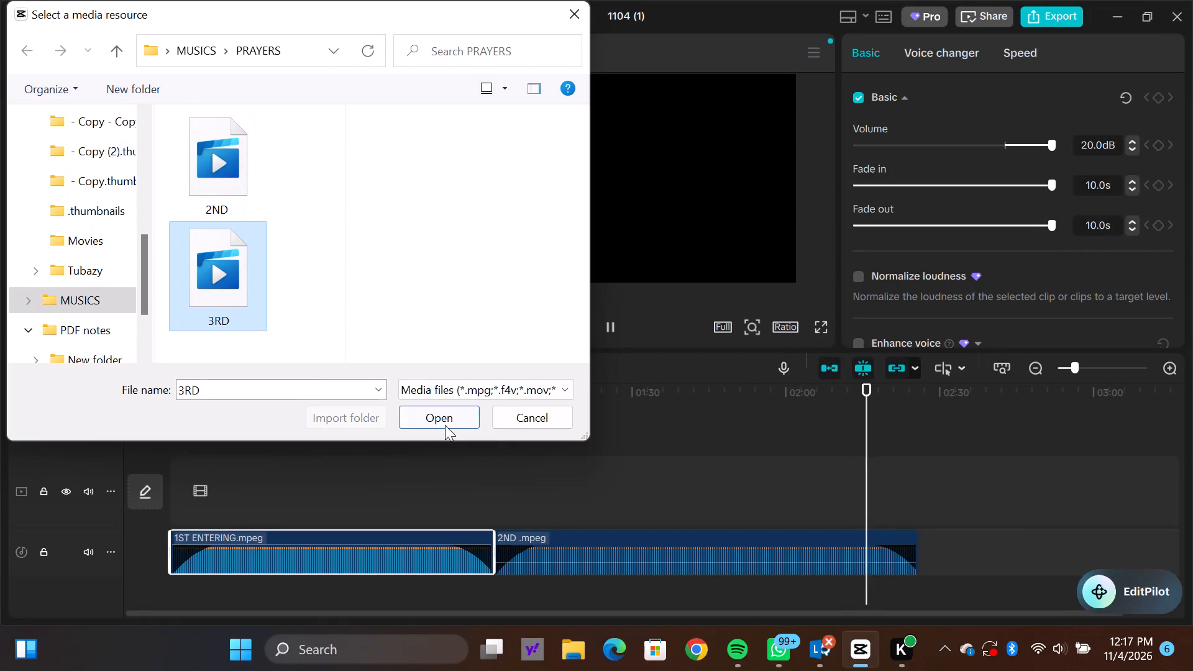
Import the 3RD audio file from the PRAYERS folder and preview its sound.
left_click(446, 419)
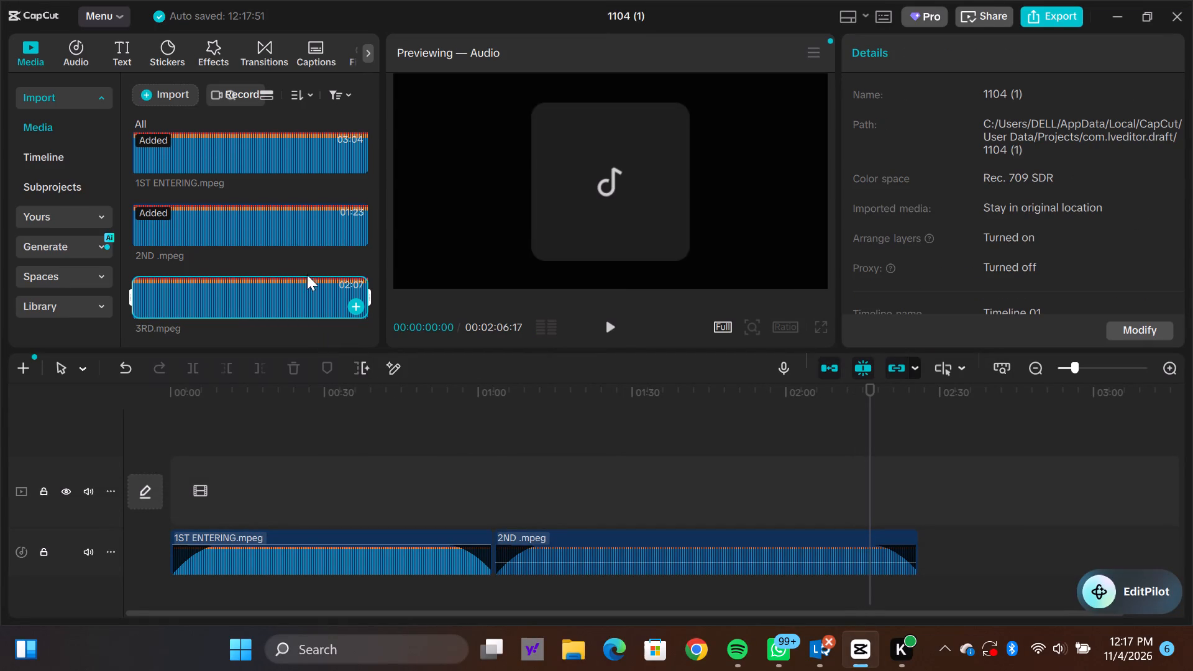
left_click(608, 329)
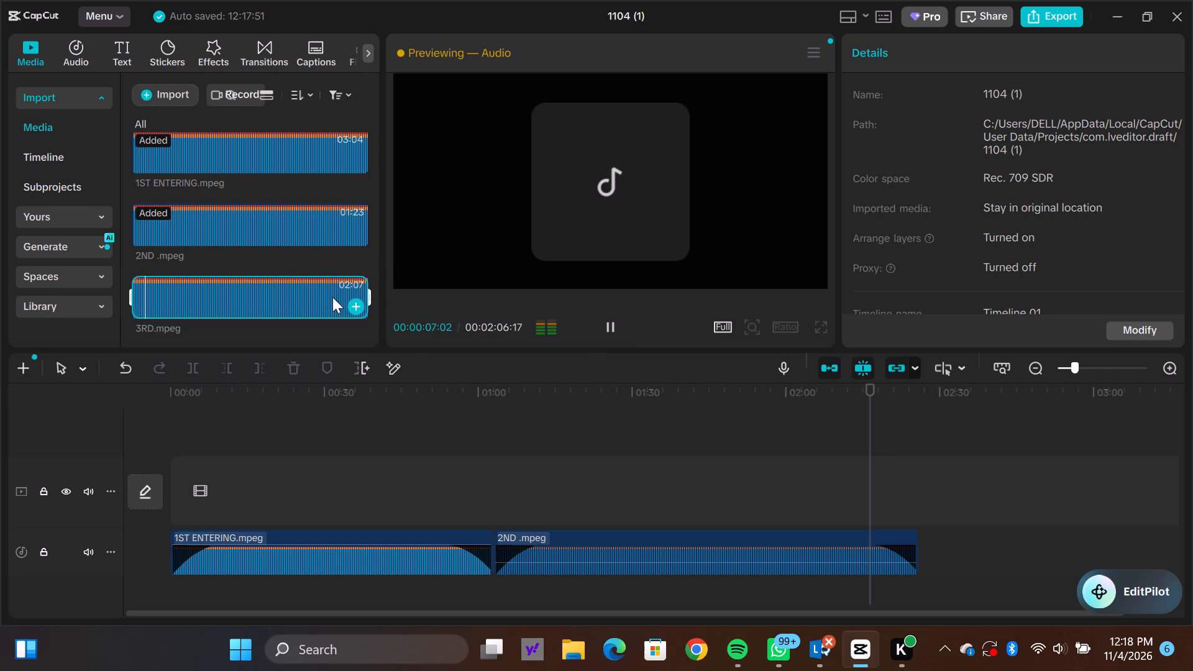
Place 3RD.mpeg on the audio track directly after the 2ND clip.
left_click_drag(321, 292, 954, 545)
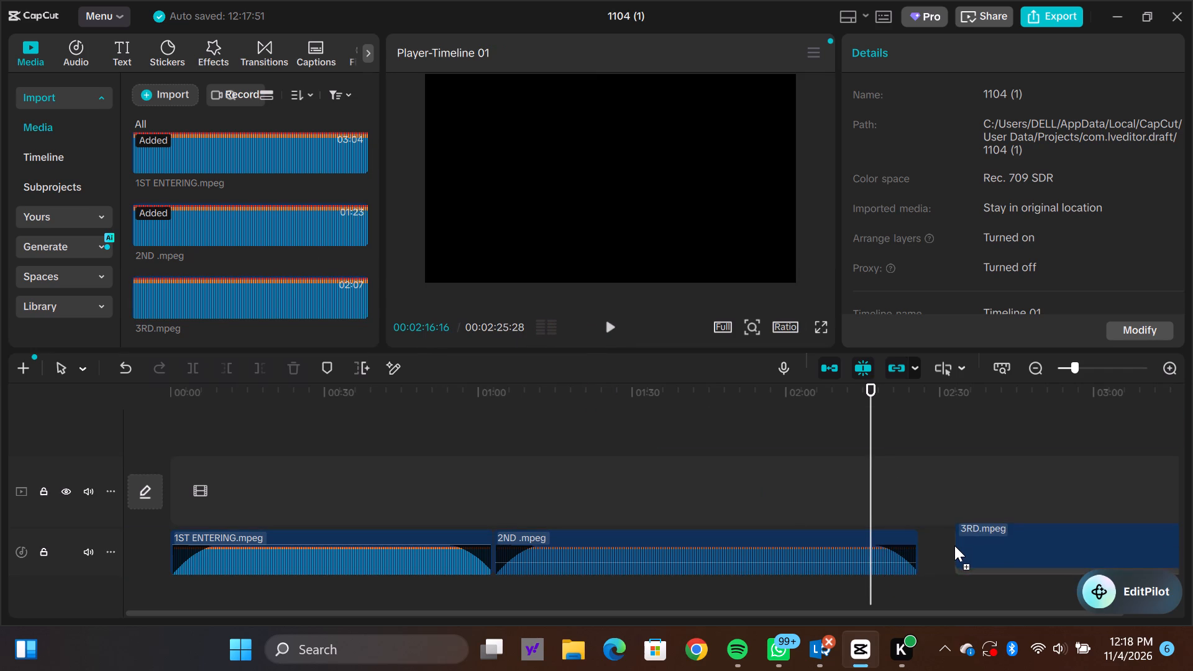
left_click_drag(954, 545, 922, 553)
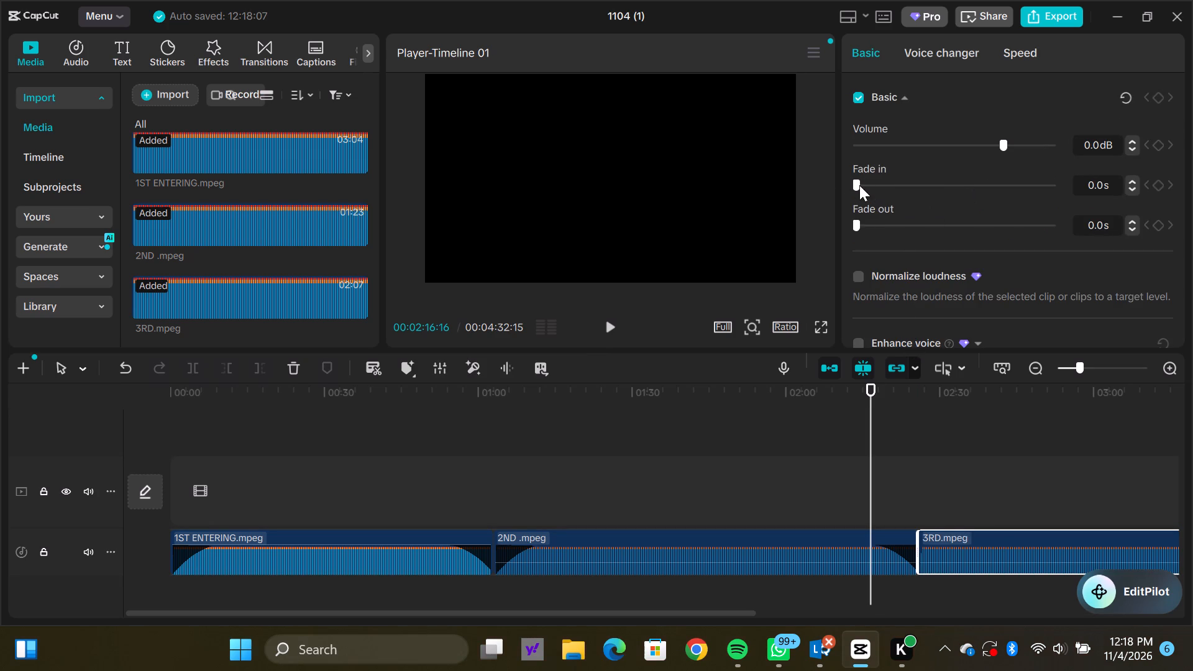
Set the fade-in of the 3RD clip to 10.0 s.
left_click_drag(859, 185, 1075, 190)
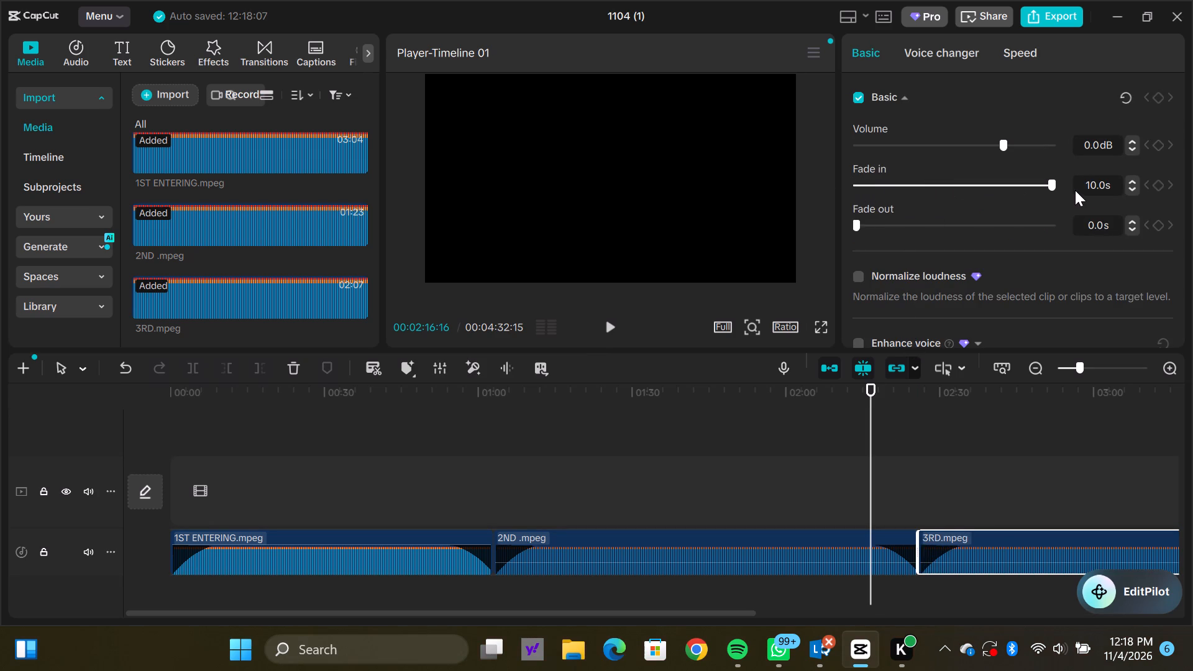
left_click(909, 495)
Raise the fade-out of the 3RD clip to its maximum length.
left_click(1020, 543)
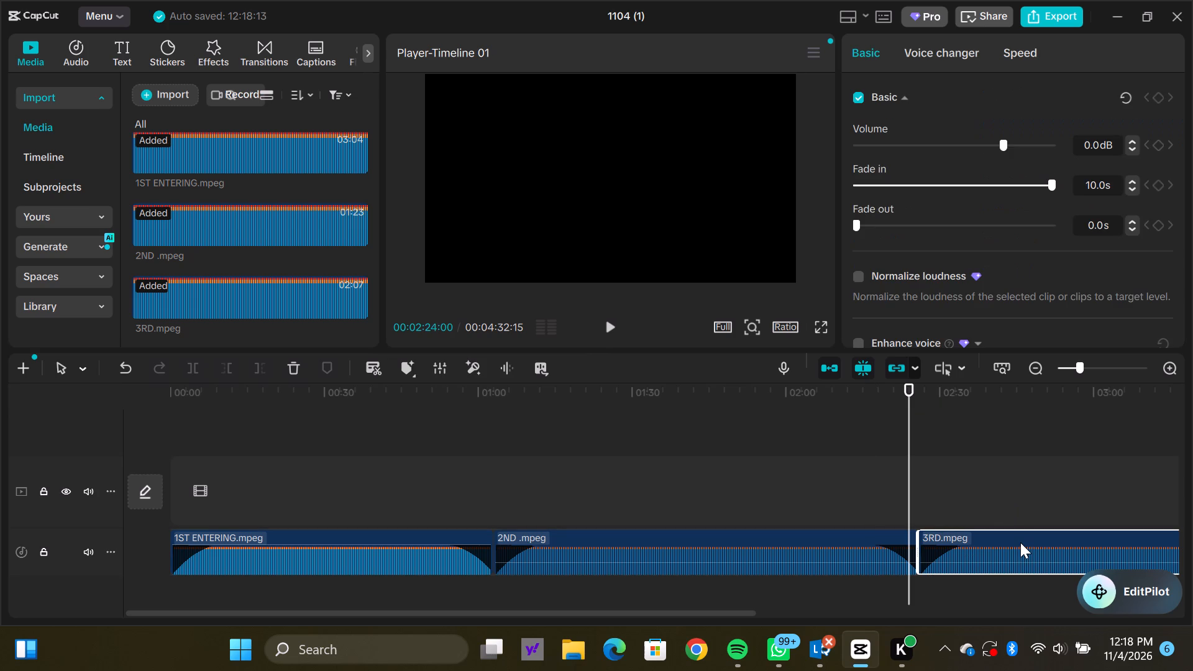
key("Right")
key("Right")
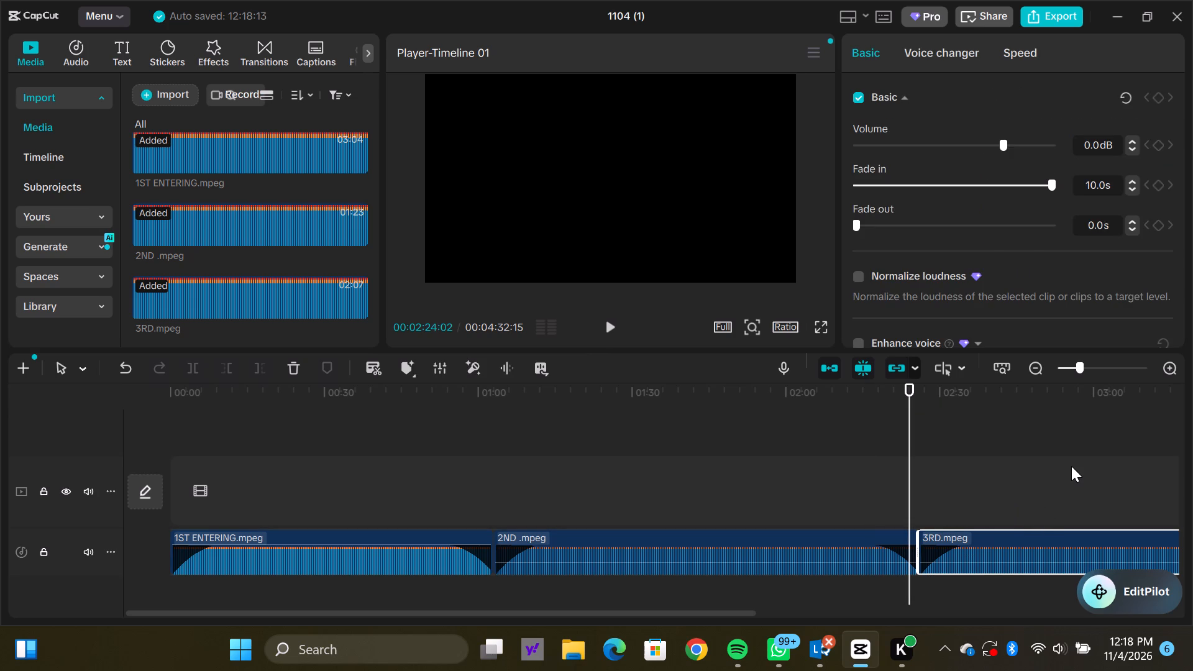
key("Down")
key("Down")
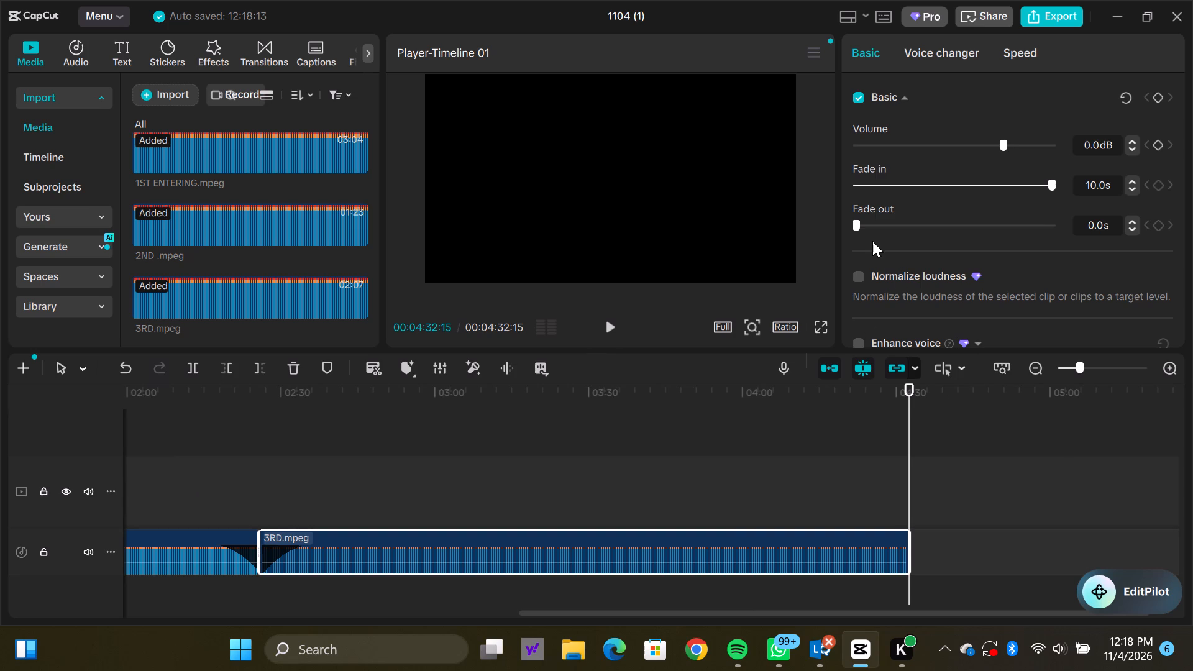
left_click_drag(857, 227, 1035, 227)
left_click_drag(1035, 227, 1102, 230)
left_click(707, 482)
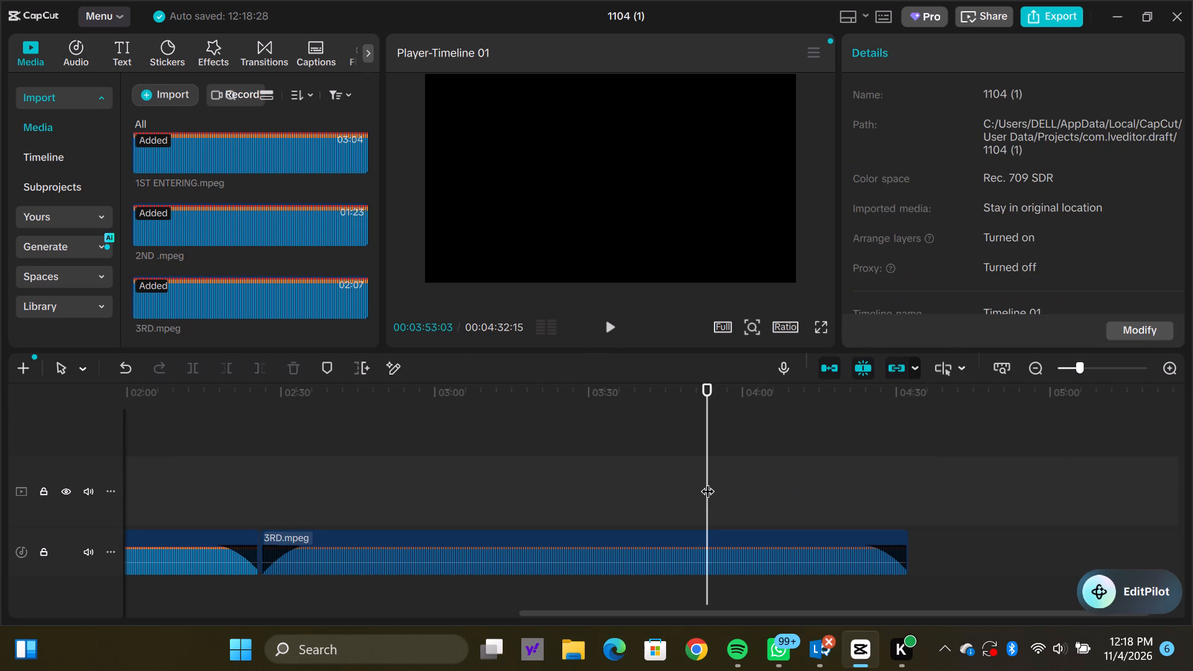
Return to the 2ND clip on the timeline and place the playhead inside it at about 00:01:48 for playback.
key("Left")
key("Left")
key("Left")
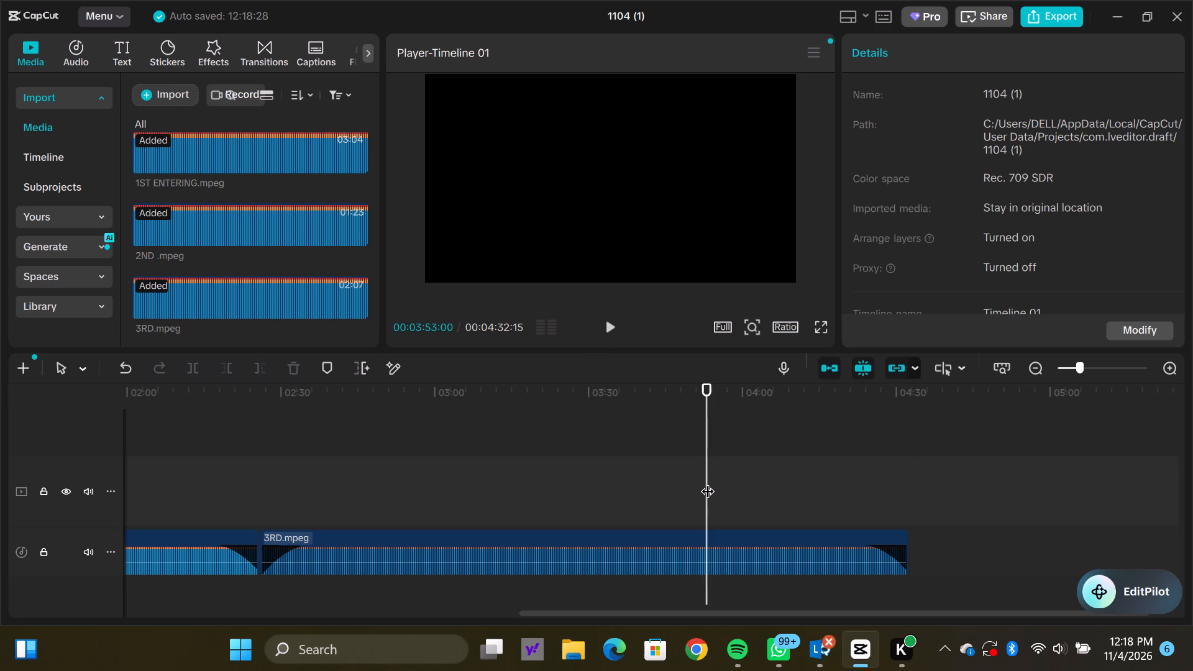
key("Up")
key("Up")
key("Up")
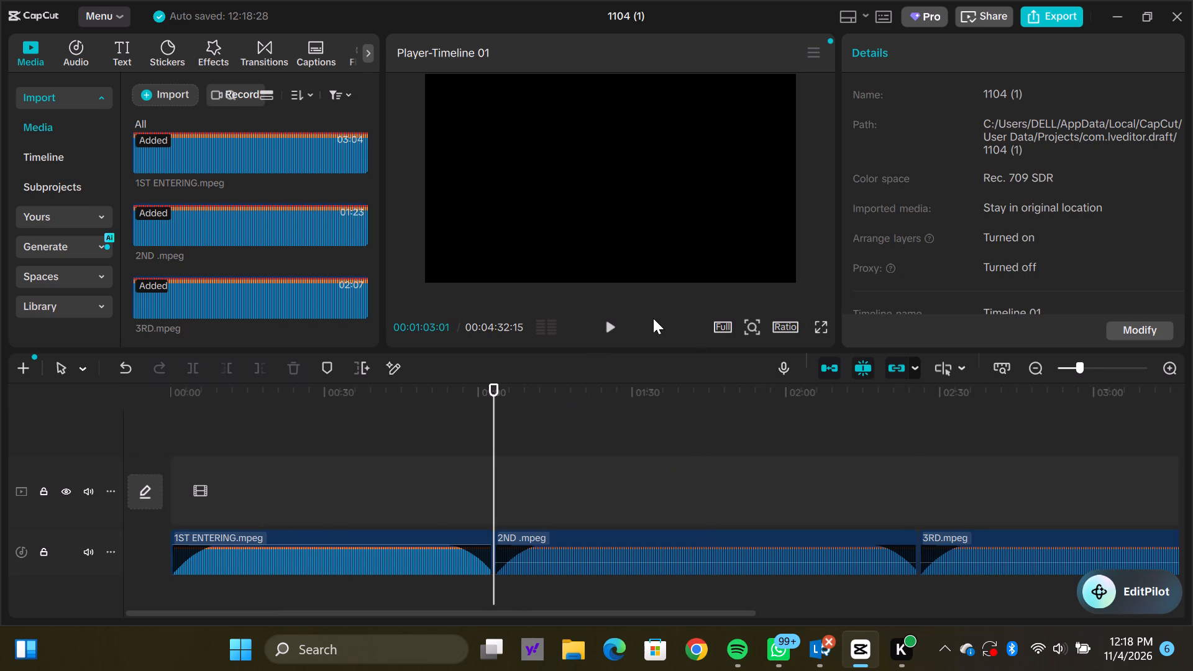
left_click(771, 563)
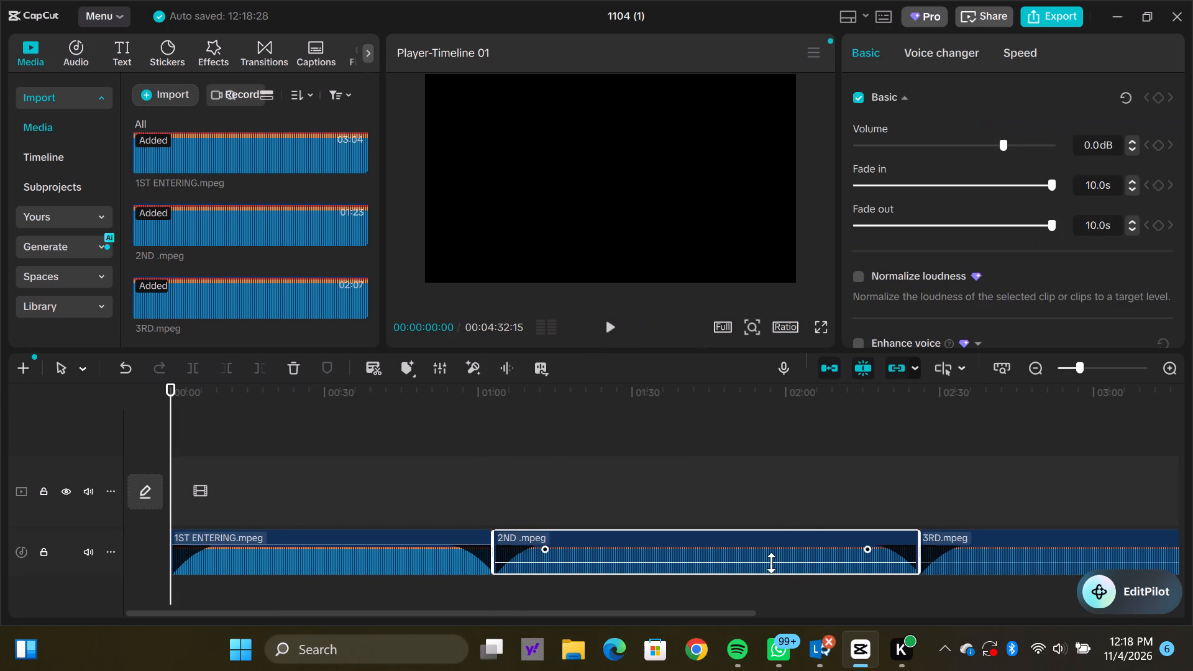
left_click(769, 562)
left_click(726, 488)
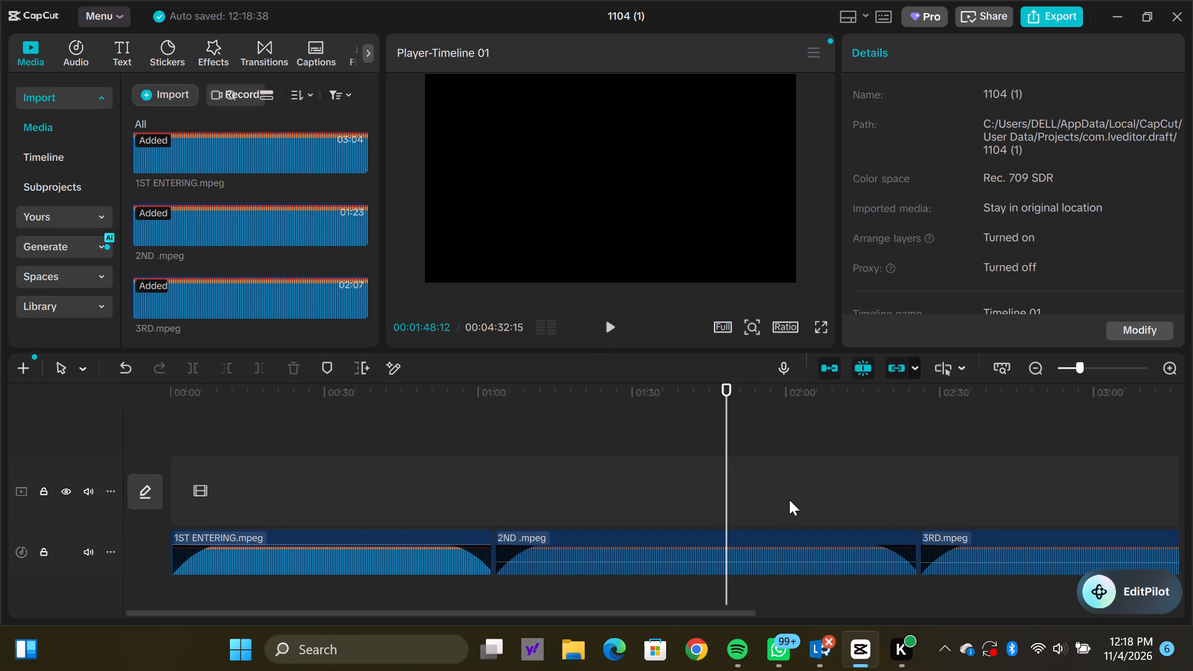
Play back the 2ND clip from about 00:01:48 and replay its closing part before the 3RD clip, checking the sound and system volume.
left_click(610, 326)
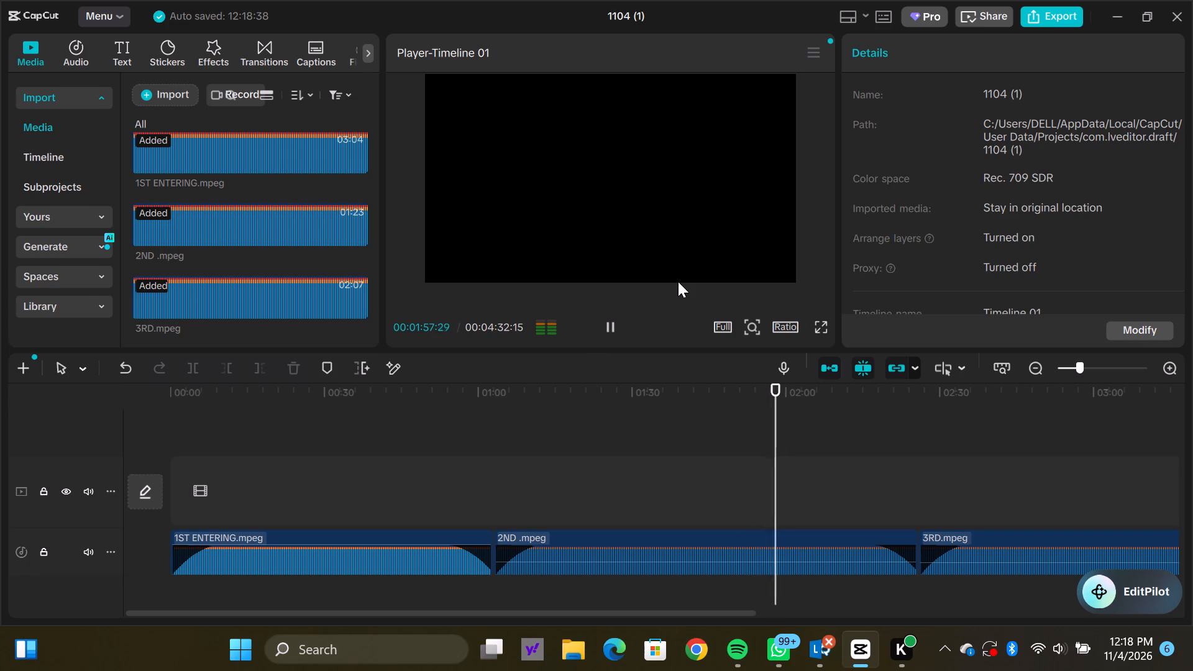
left_click(1040, 647)
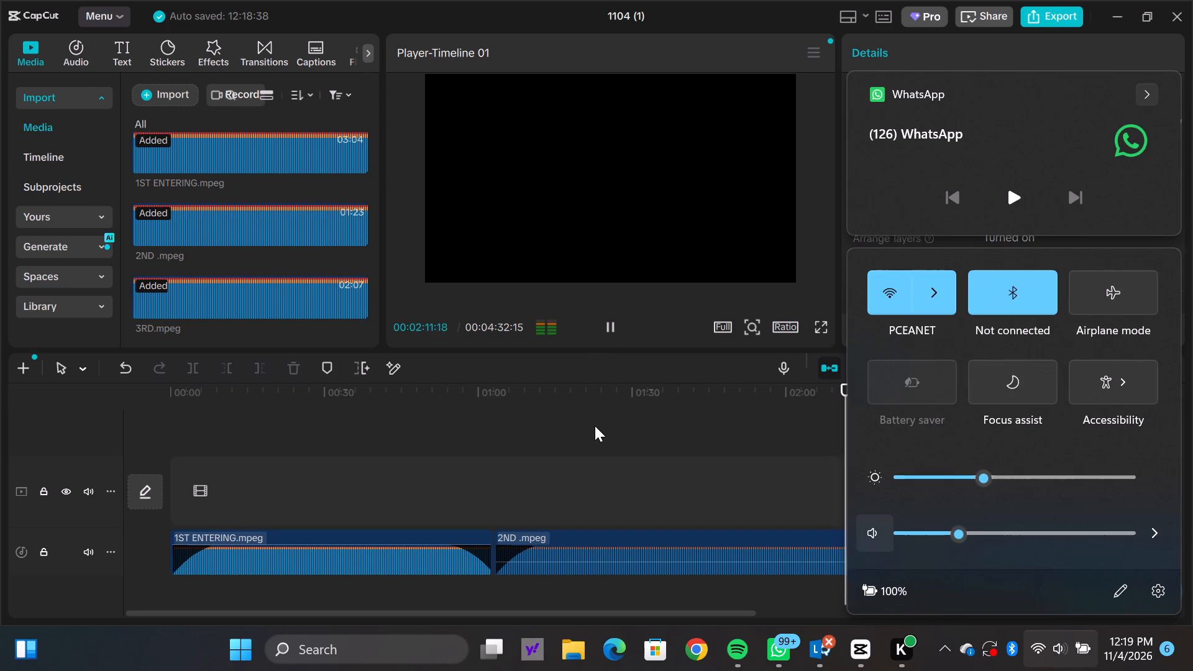
left_click(535, 486)
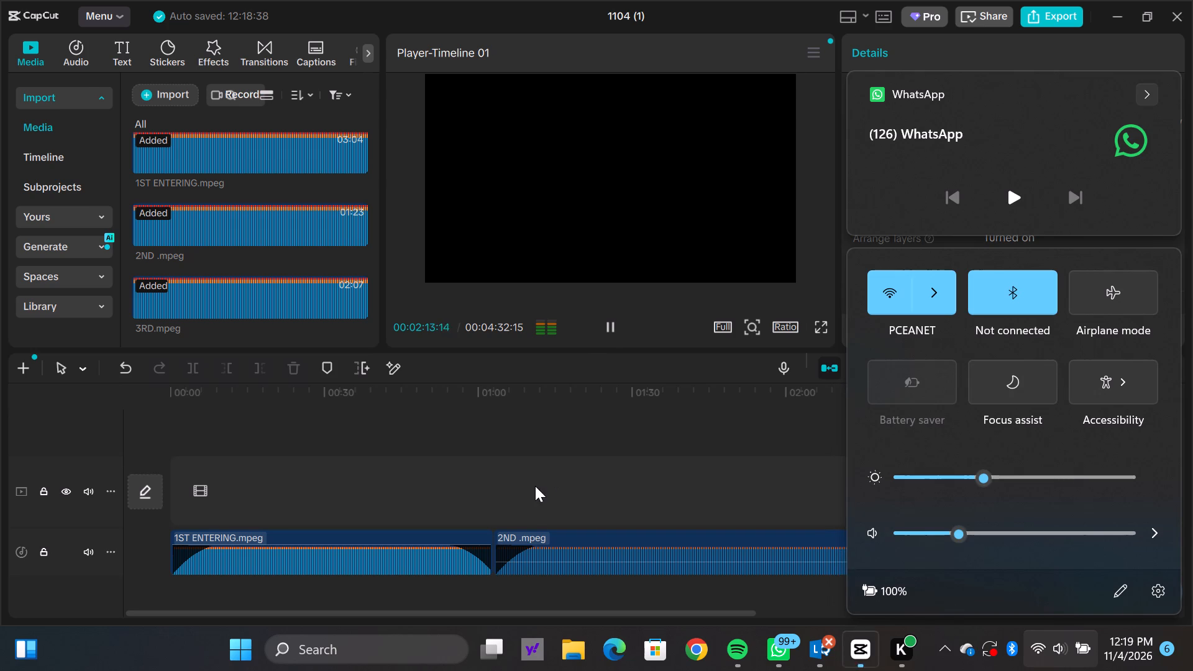
left_click(838, 496)
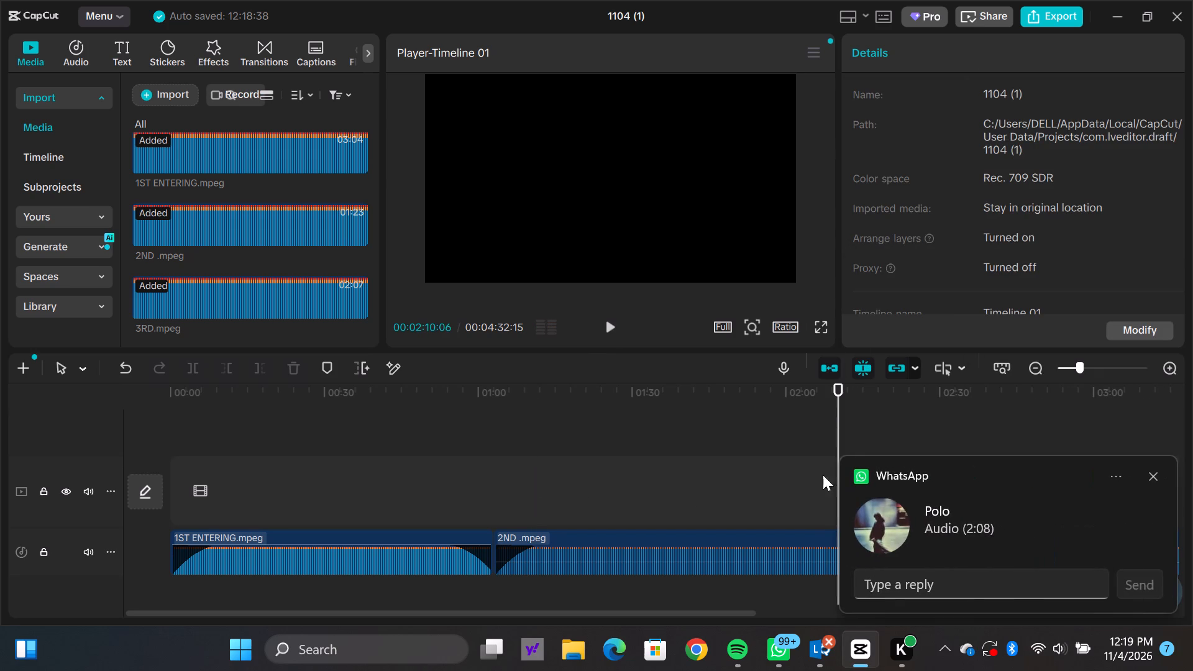
left_click(779, 471)
left_click(827, 490)
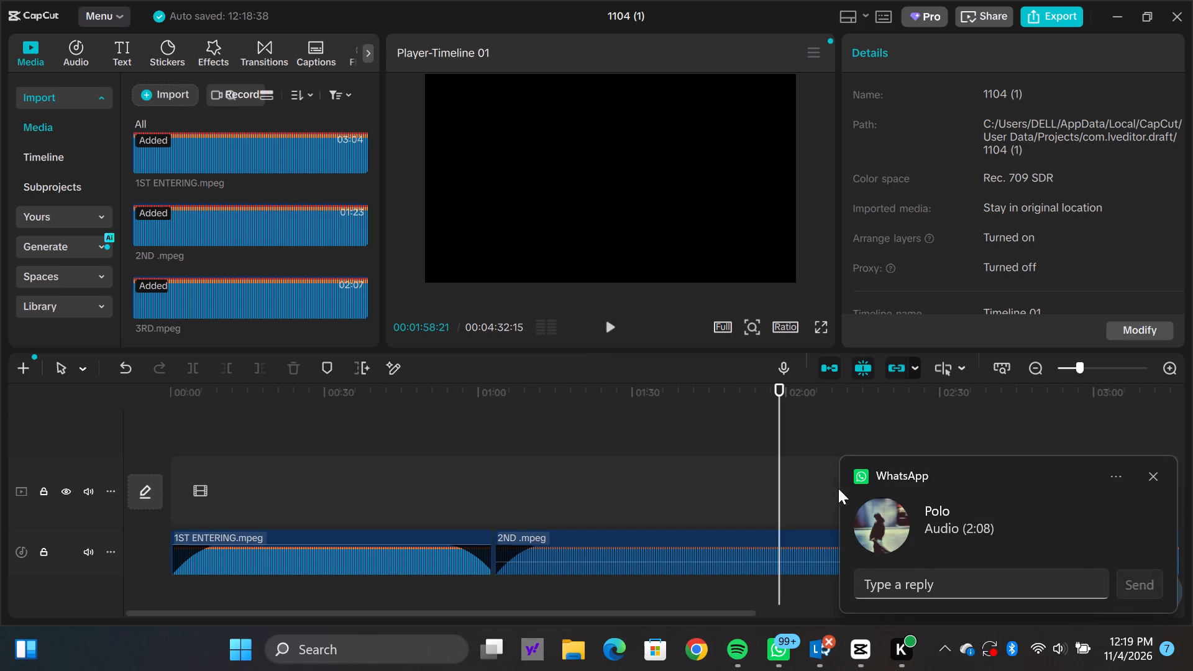
left_click(1154, 475)
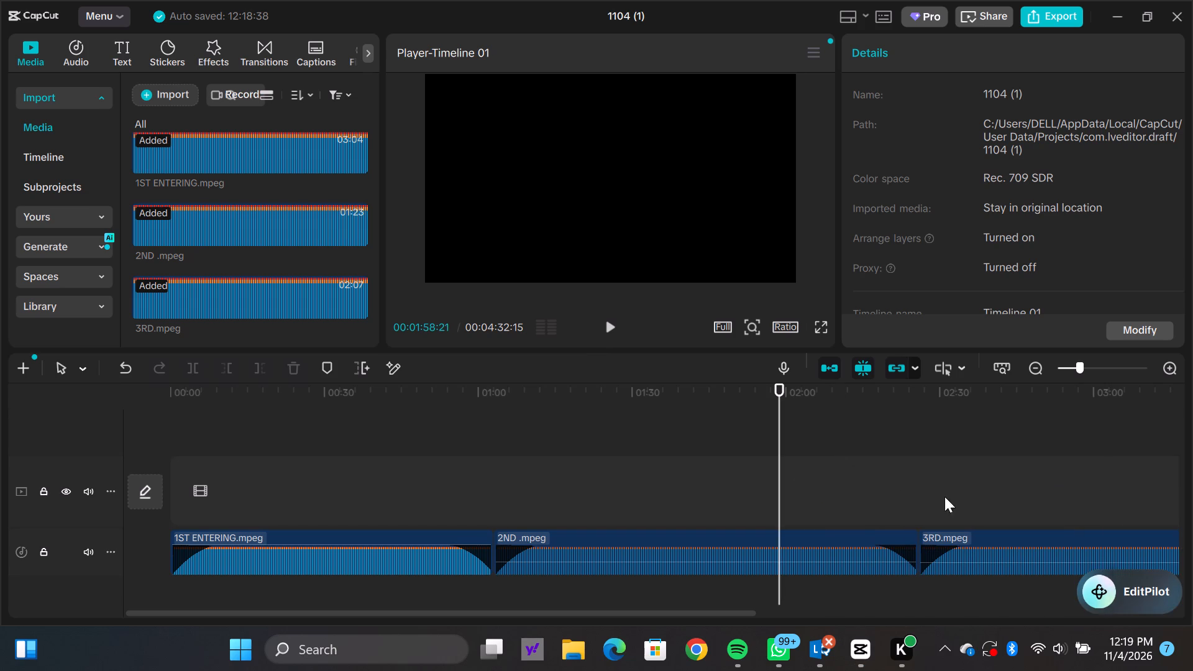
left_click(857, 470)
left_click(608, 326)
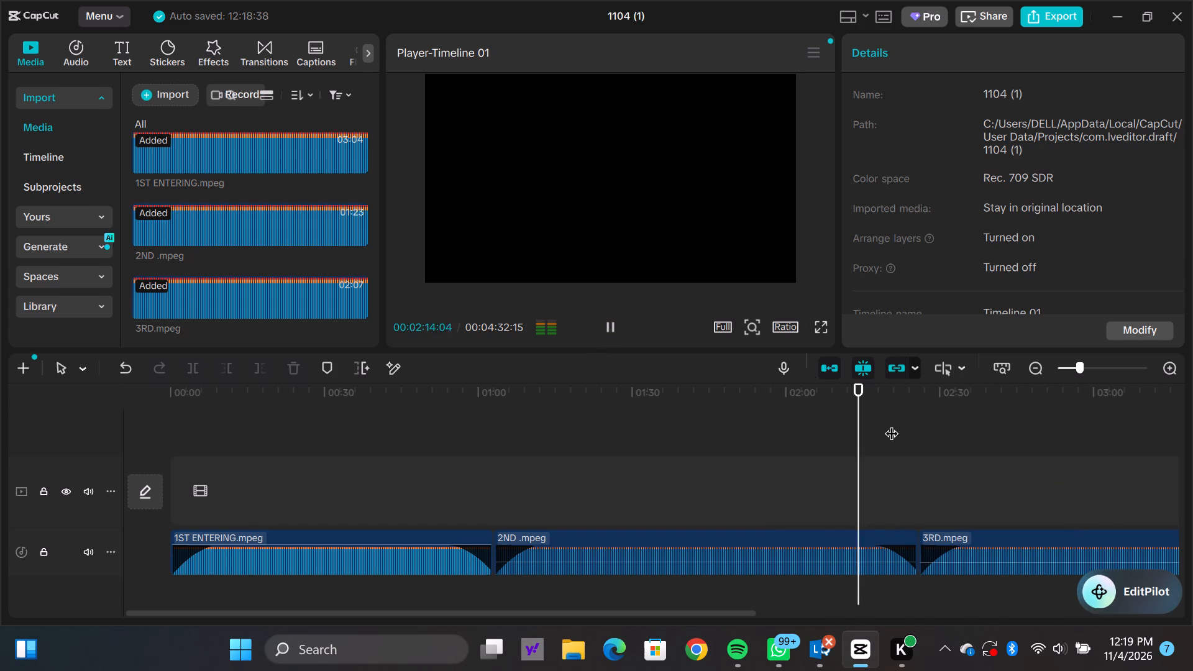
left_click(1063, 647)
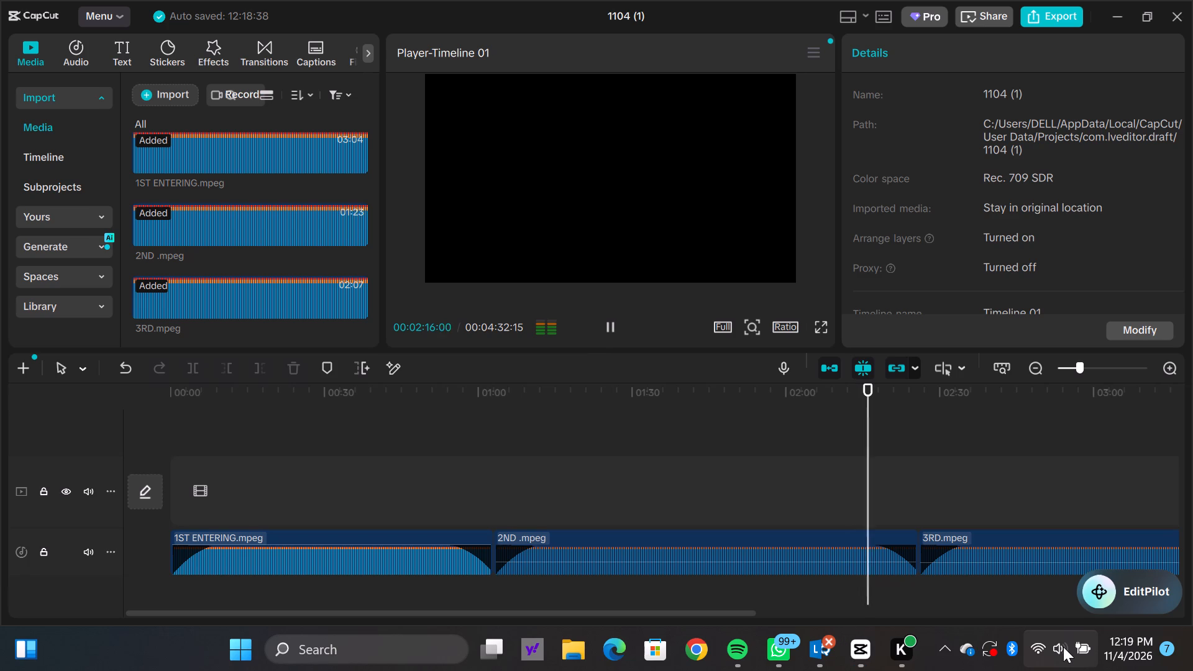
left_click(941, 535)
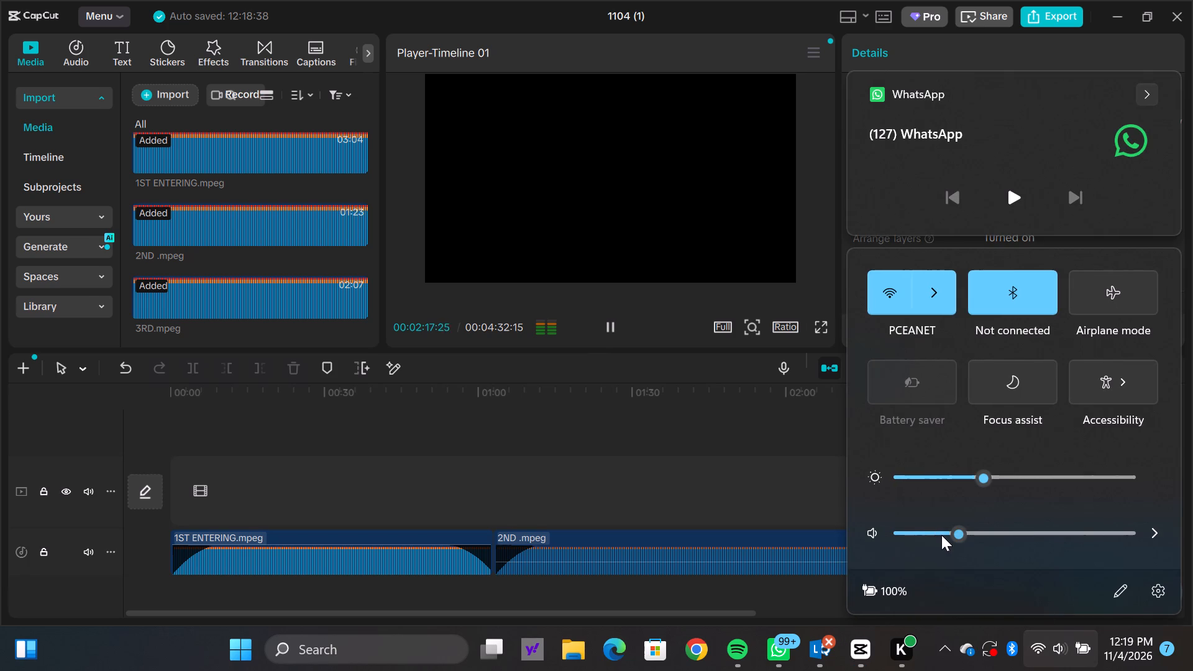
left_click(766, 492)
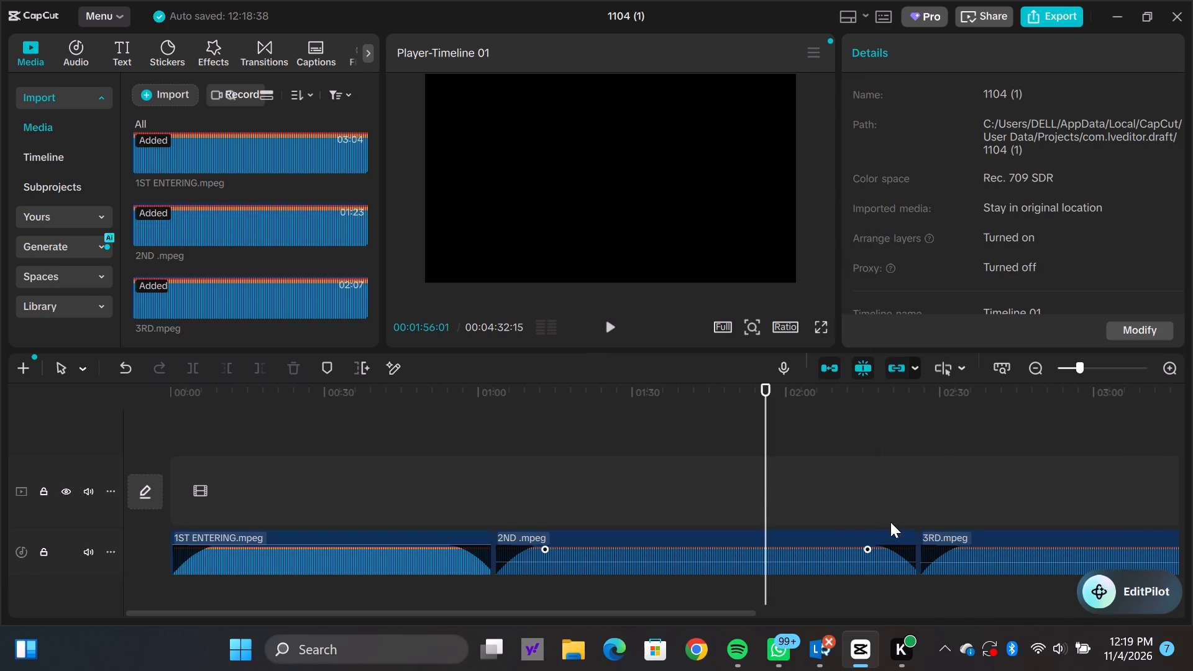
left_click(883, 519)
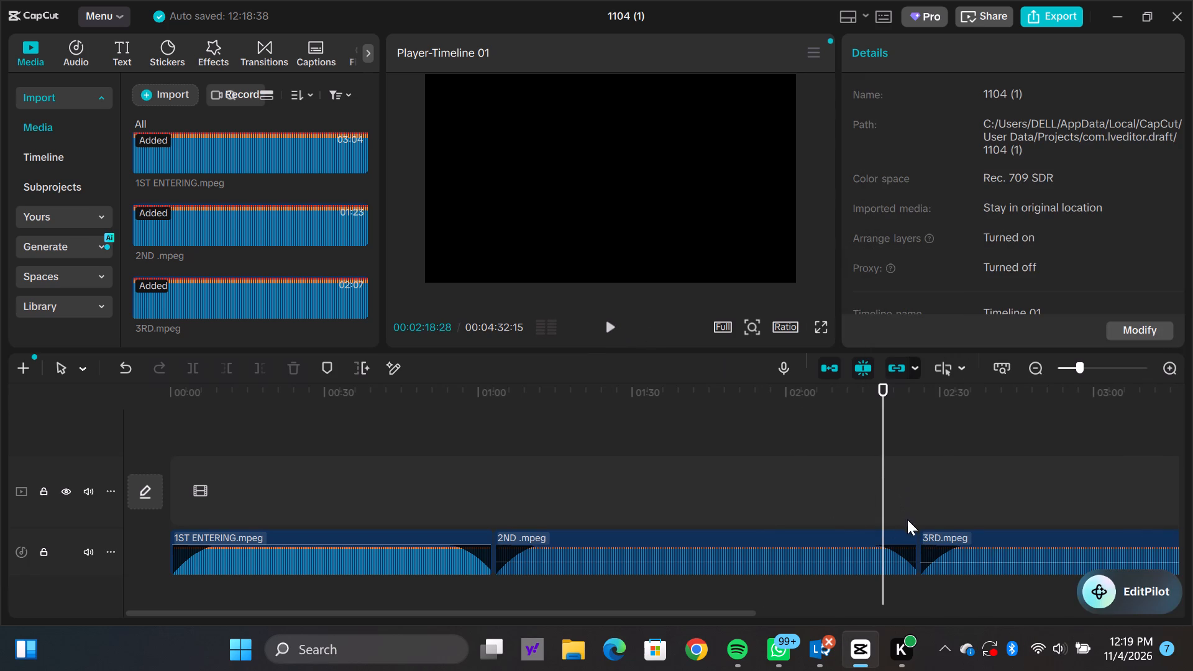
left_click(841, 507)
left_click(610, 326)
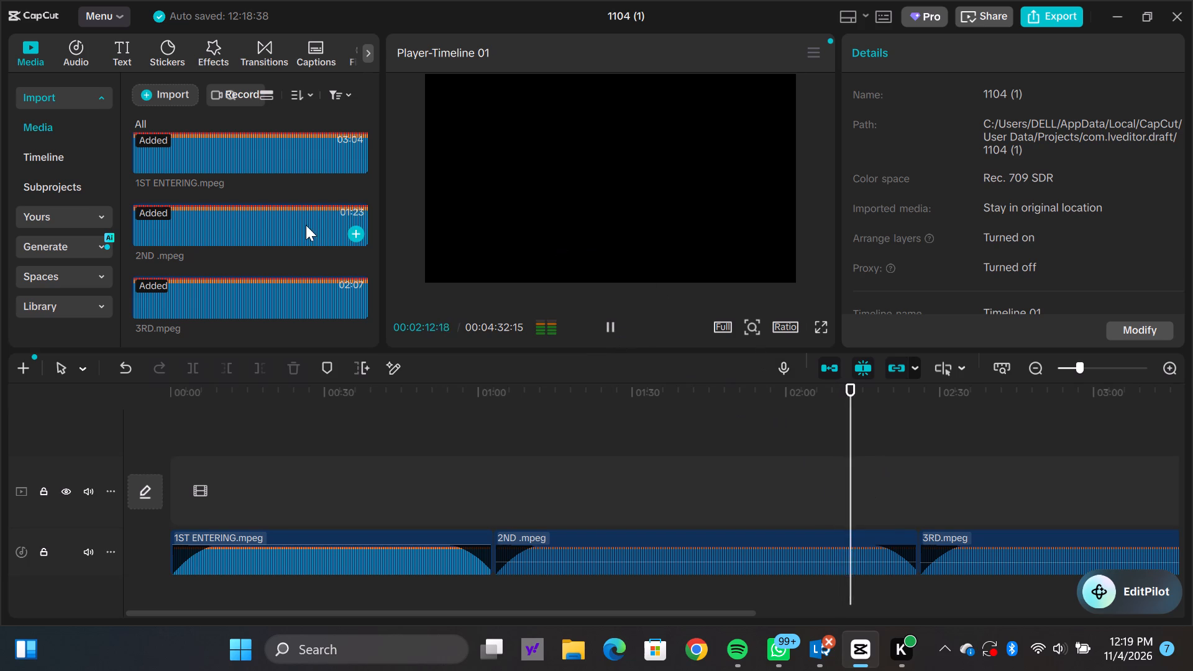
Switch to WhatsApp, where the new audio message has arrived.
left_click(774, 641)
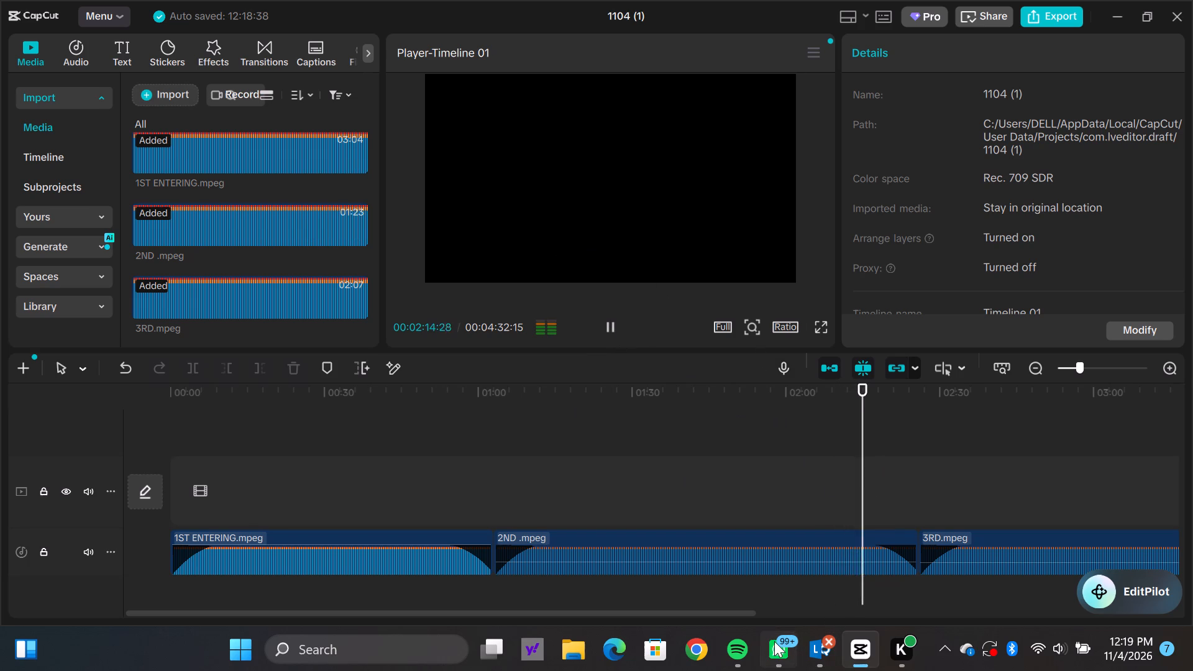
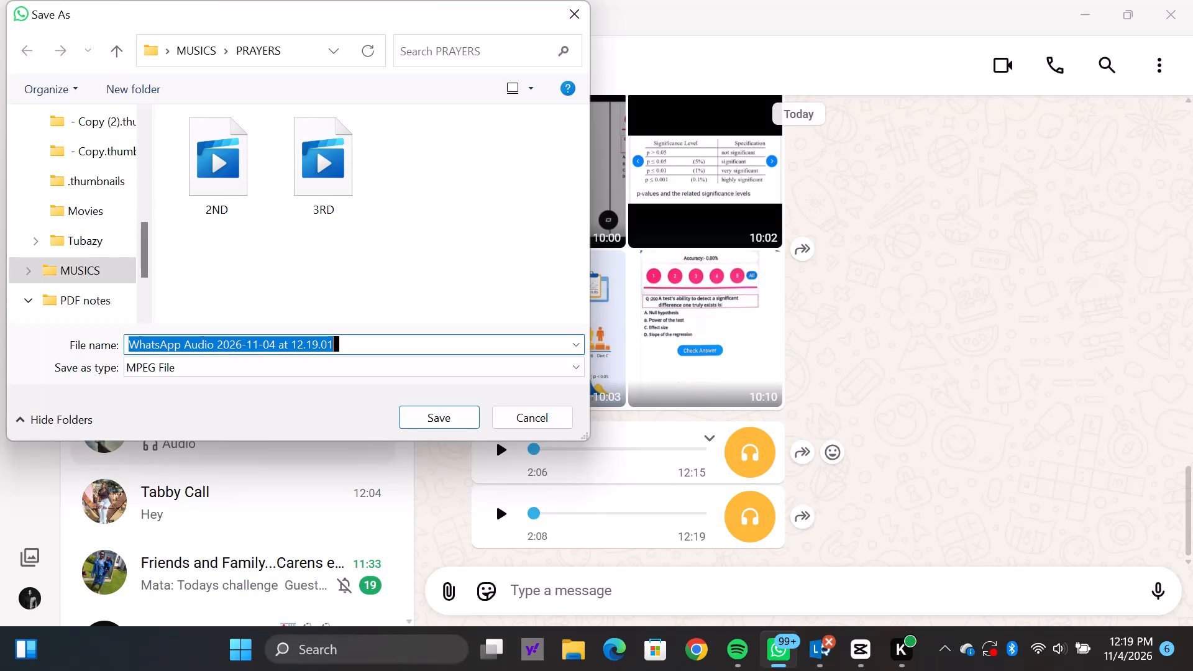
Name the WhatsApp audio file 4RT for saving as an MPEG file in the PRAYERS folder.
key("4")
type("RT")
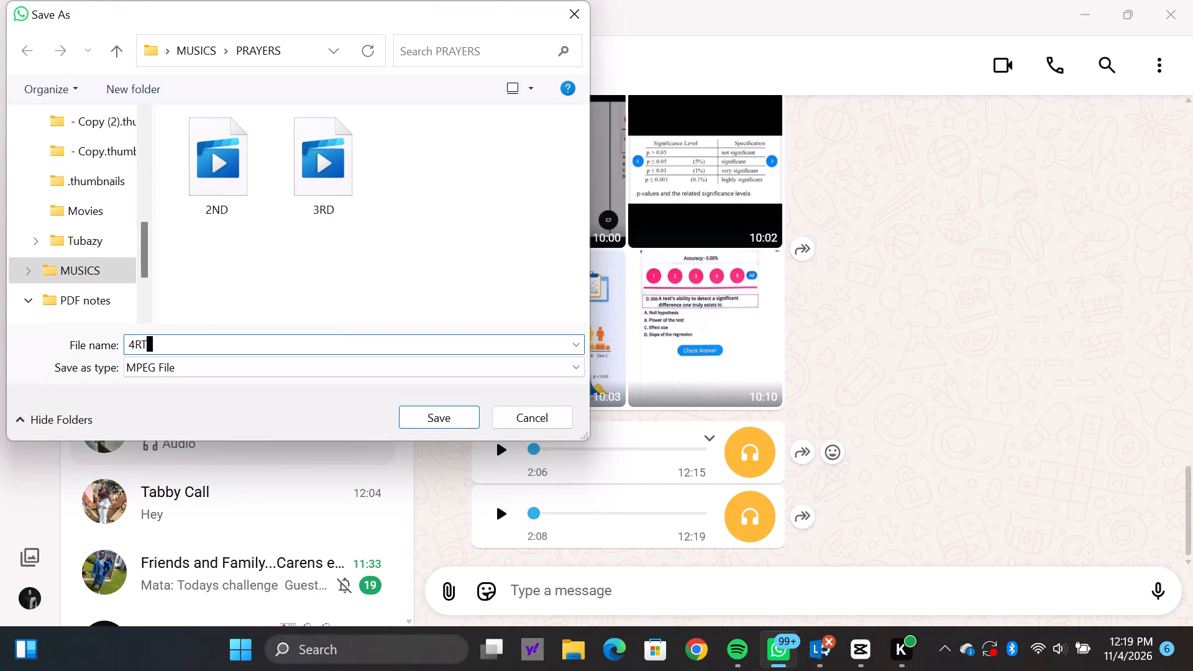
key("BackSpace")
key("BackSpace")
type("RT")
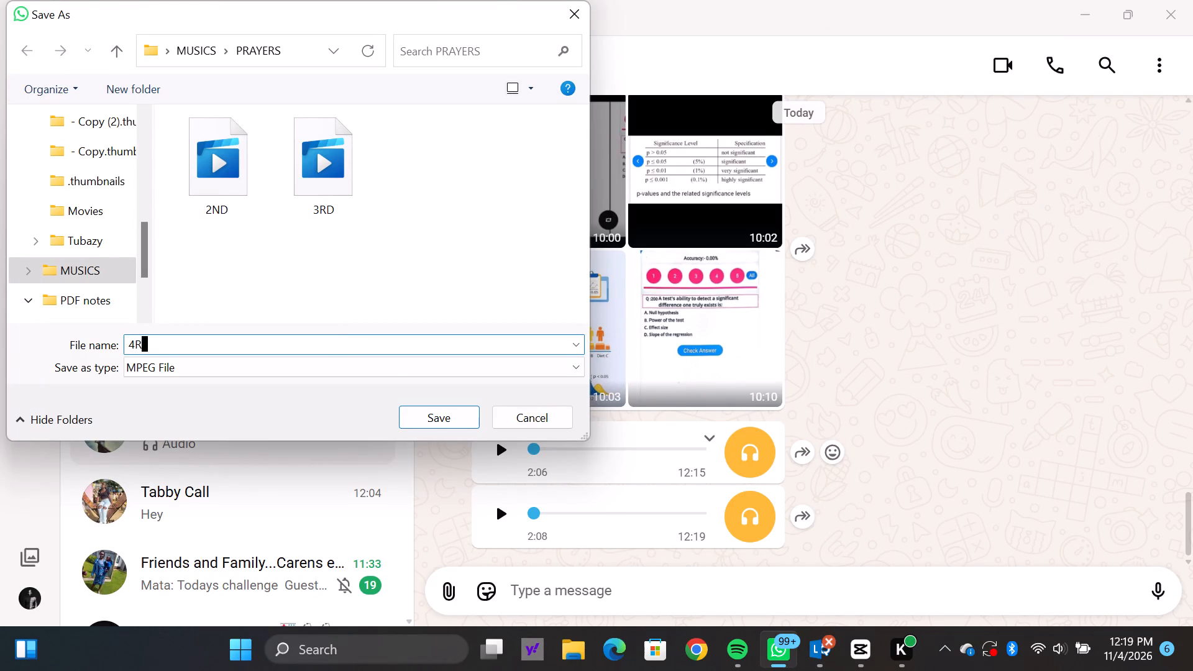
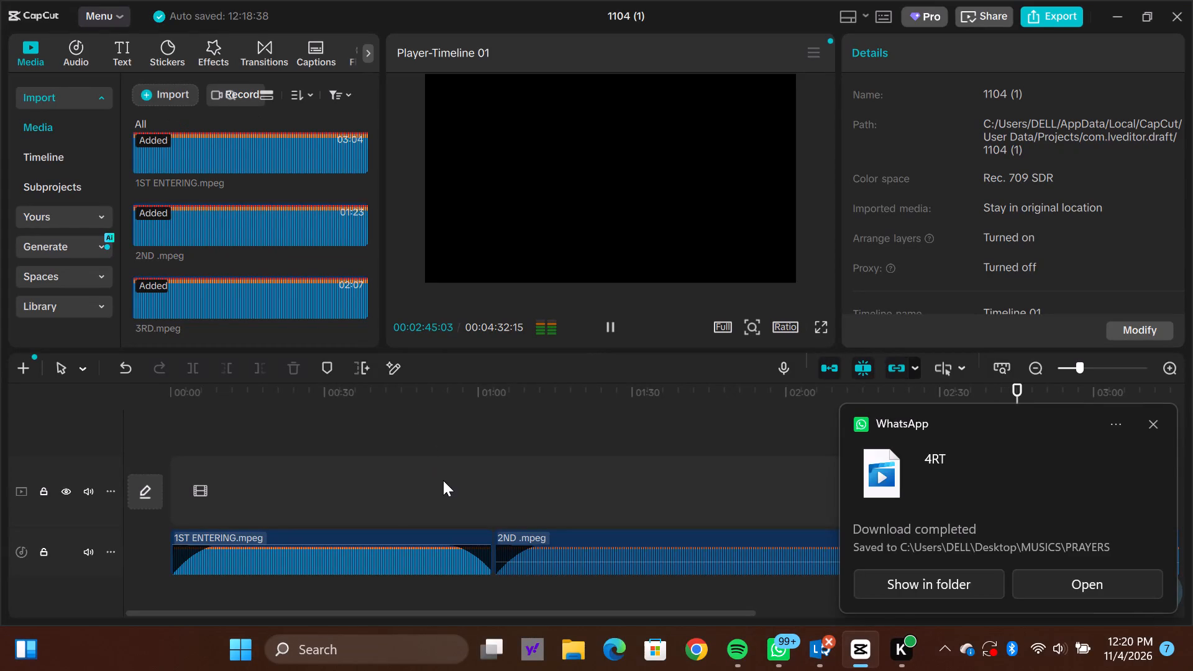
Move the playhead to the end of the 3RD clip, at the end of the audio sequence.
left_click(702, 480)
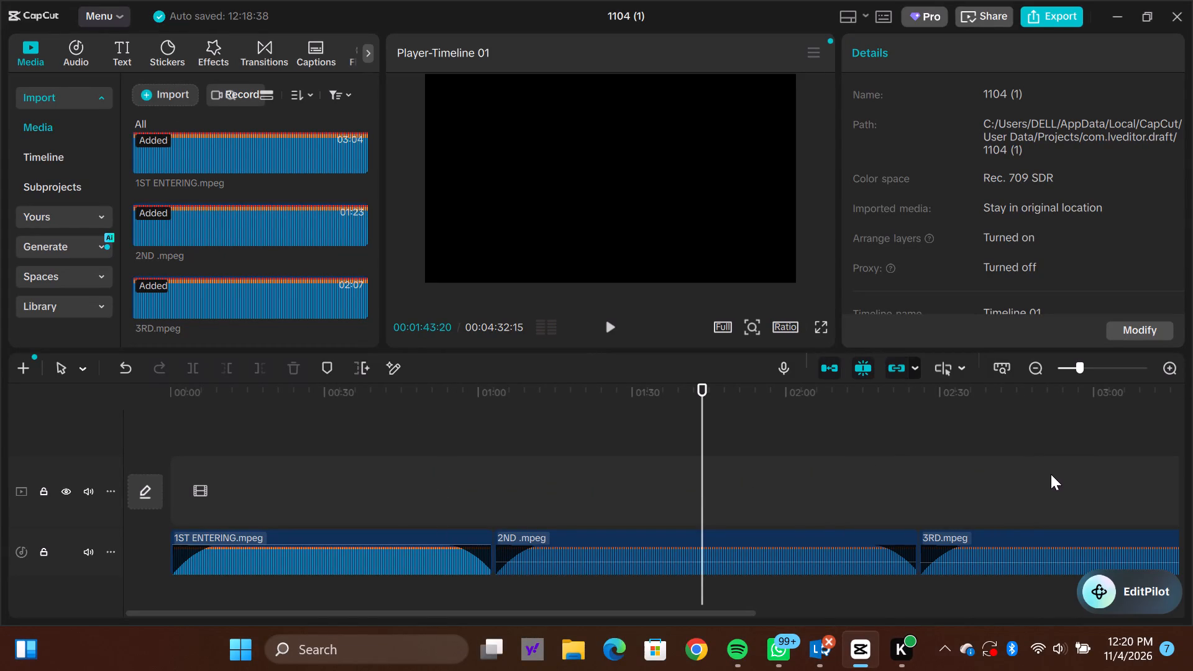
key("Down")
key("Down")
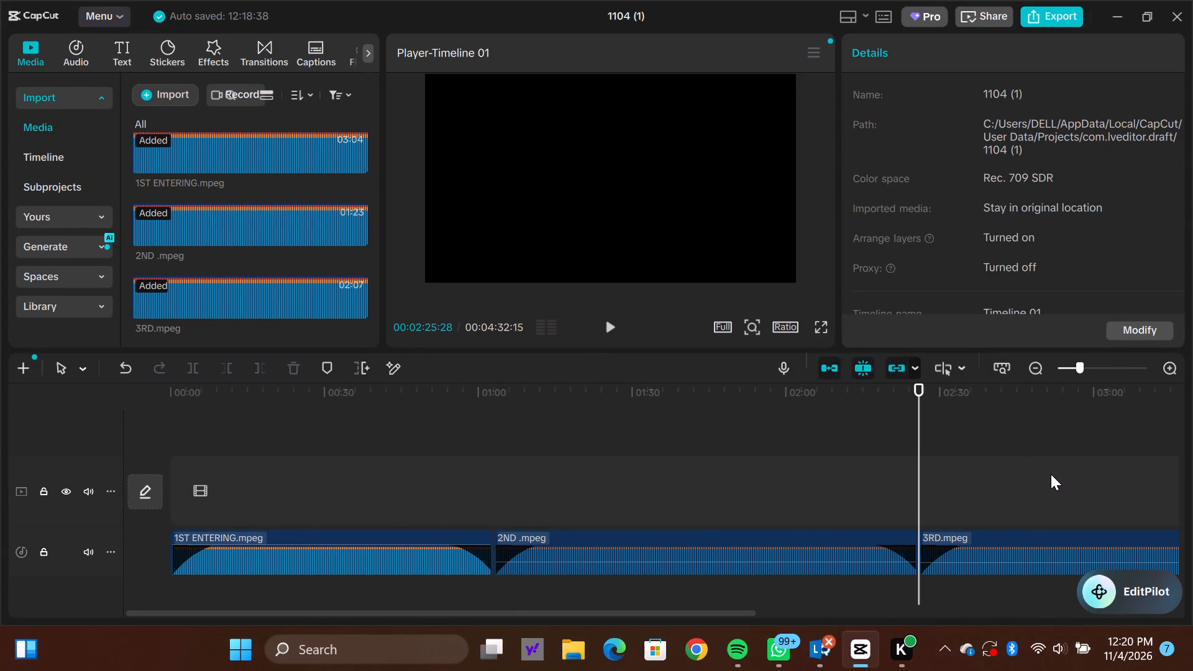
Start importing another media file into the project's media collection.
left_click(150, 92)
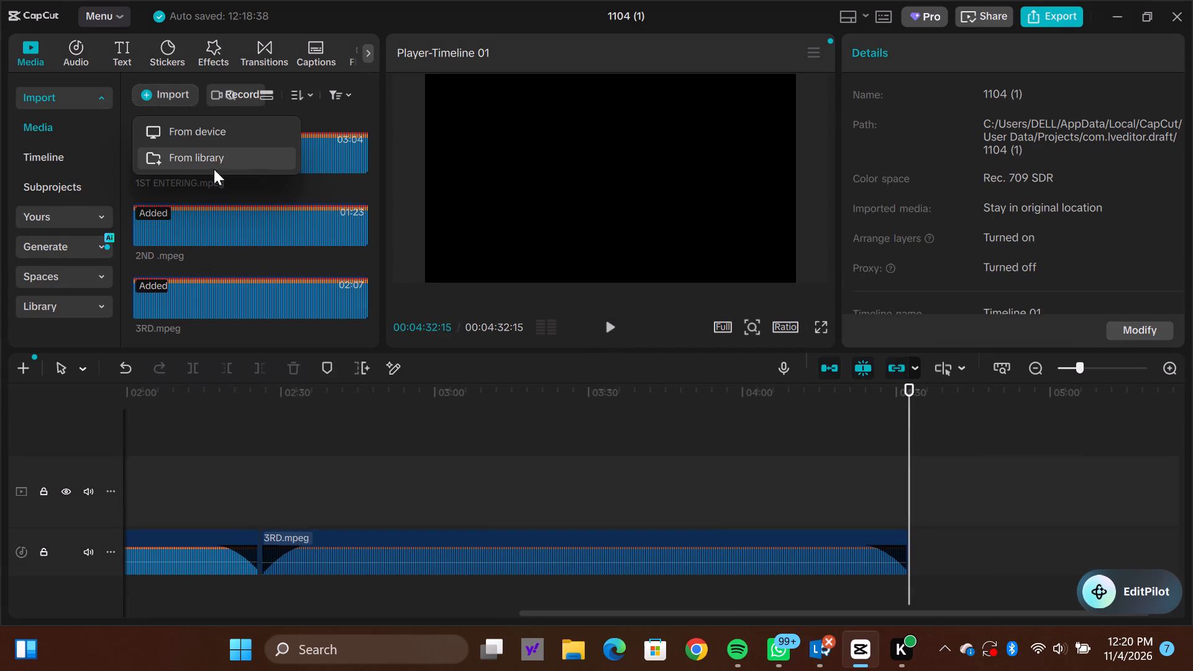
Import the 4RT file from the PRAYERS folder on the device into the project media.
left_click(207, 136)
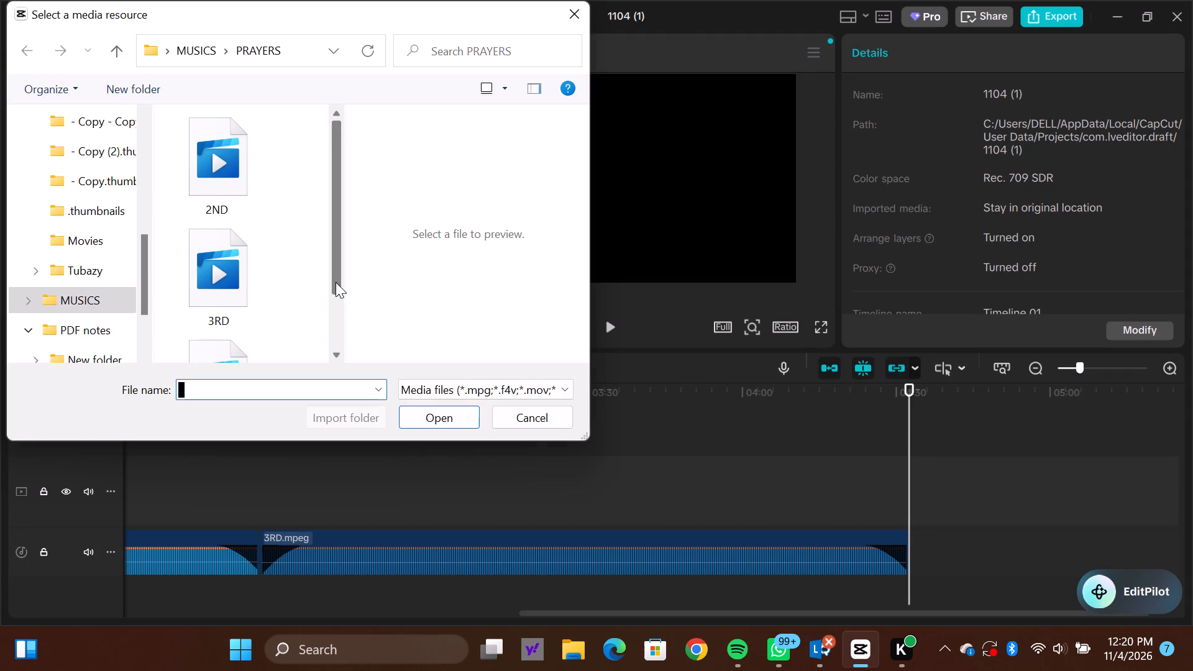
left_click_drag(335, 281, 342, 337)
left_click(234, 313)
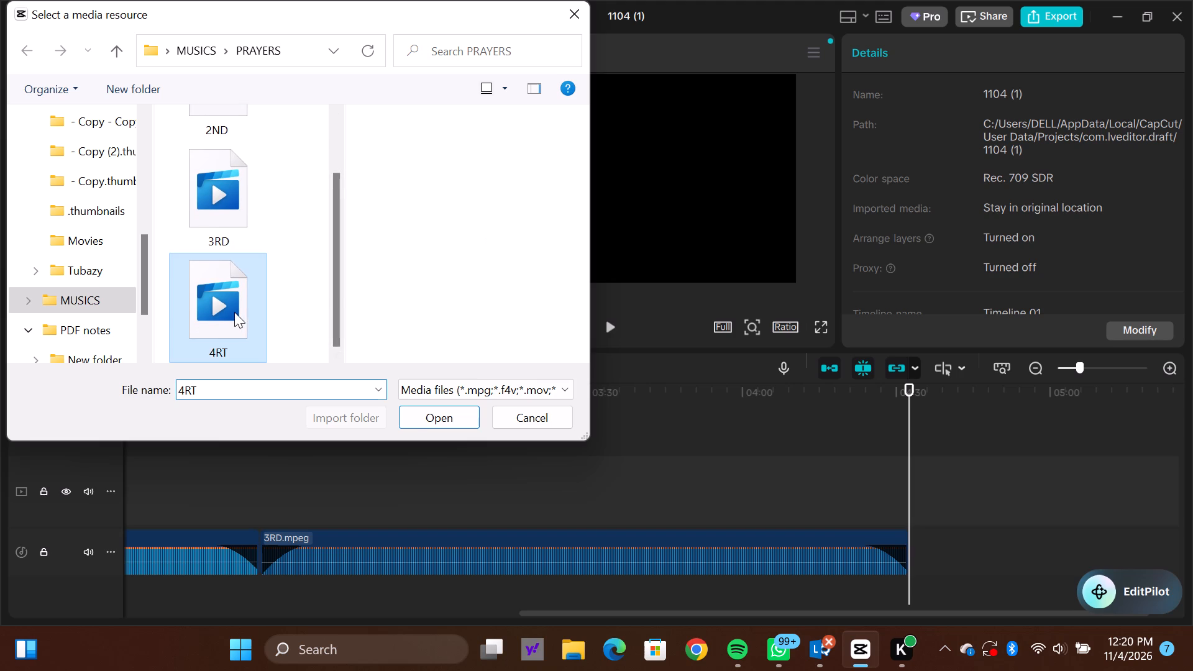
left_click(439, 426)
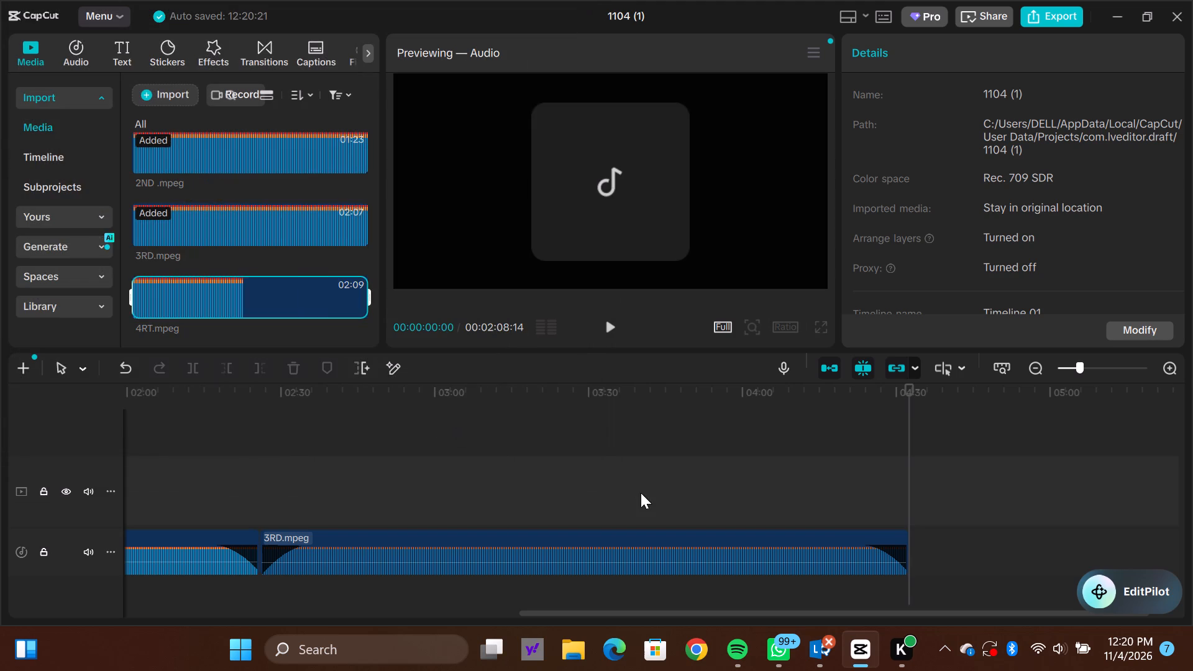
Place 4RT.mpeg on the audio track directly after the 3RD clip.
left_click_drag(169, 297, 923, 559)
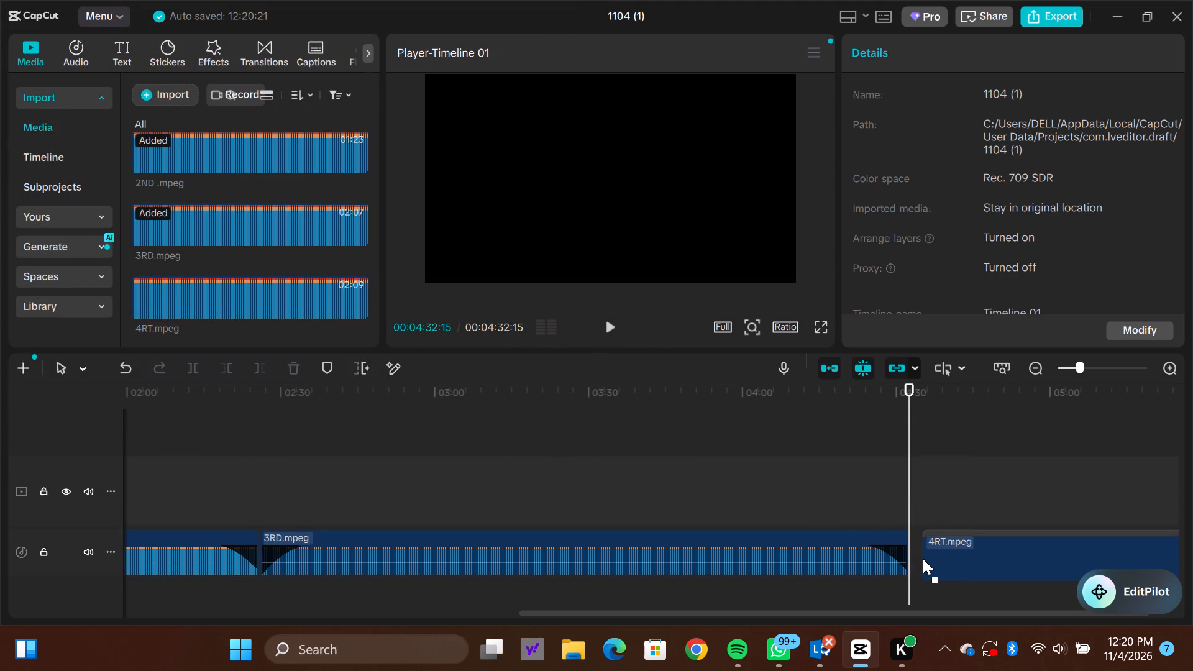
left_click_drag(923, 559, 911, 556)
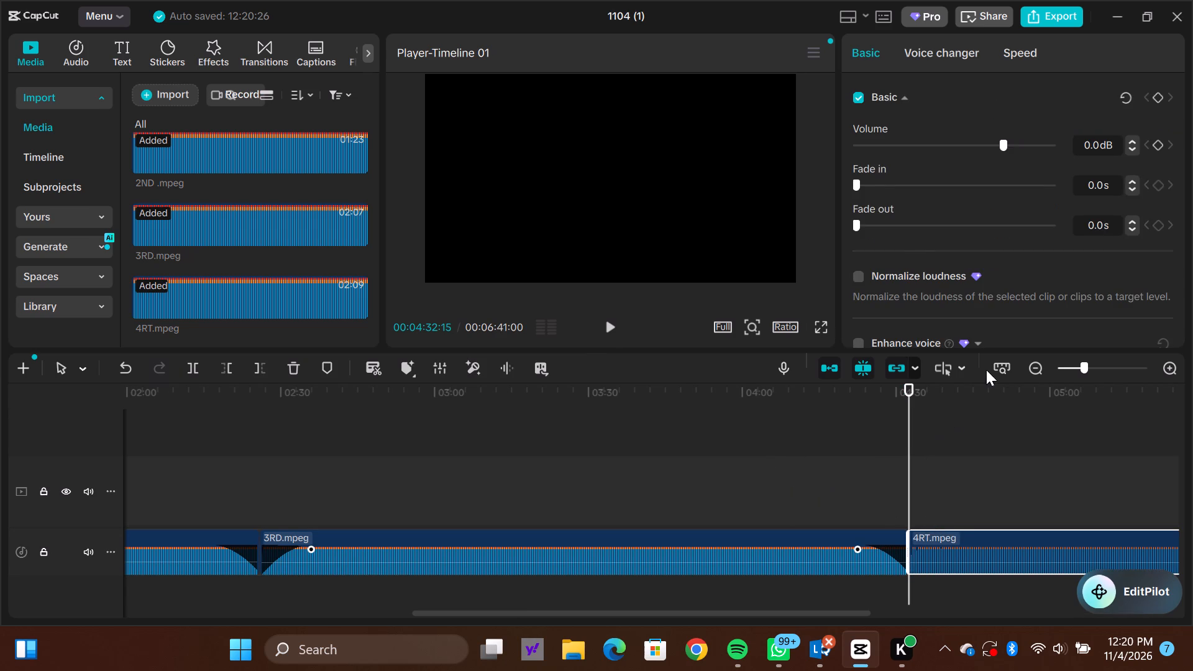
Set both the fade-in and the fade-out of the 4RT clip to 10.0 s.
left_click_drag(859, 185, 983, 186)
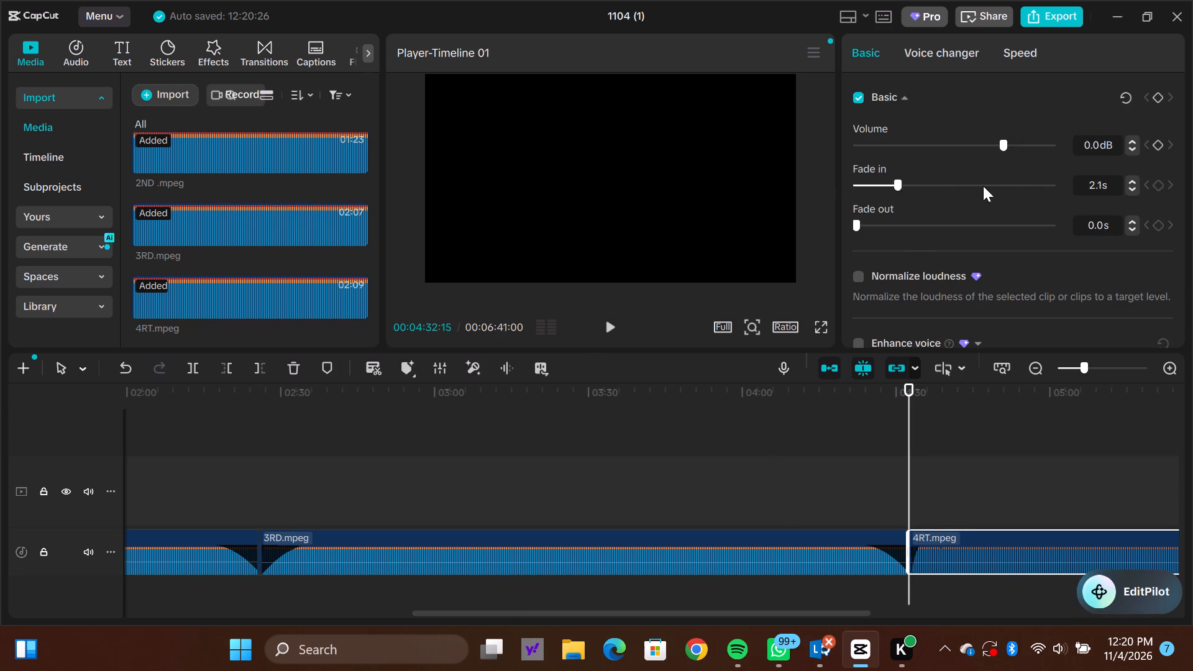
left_click_drag(983, 186, 1058, 185)
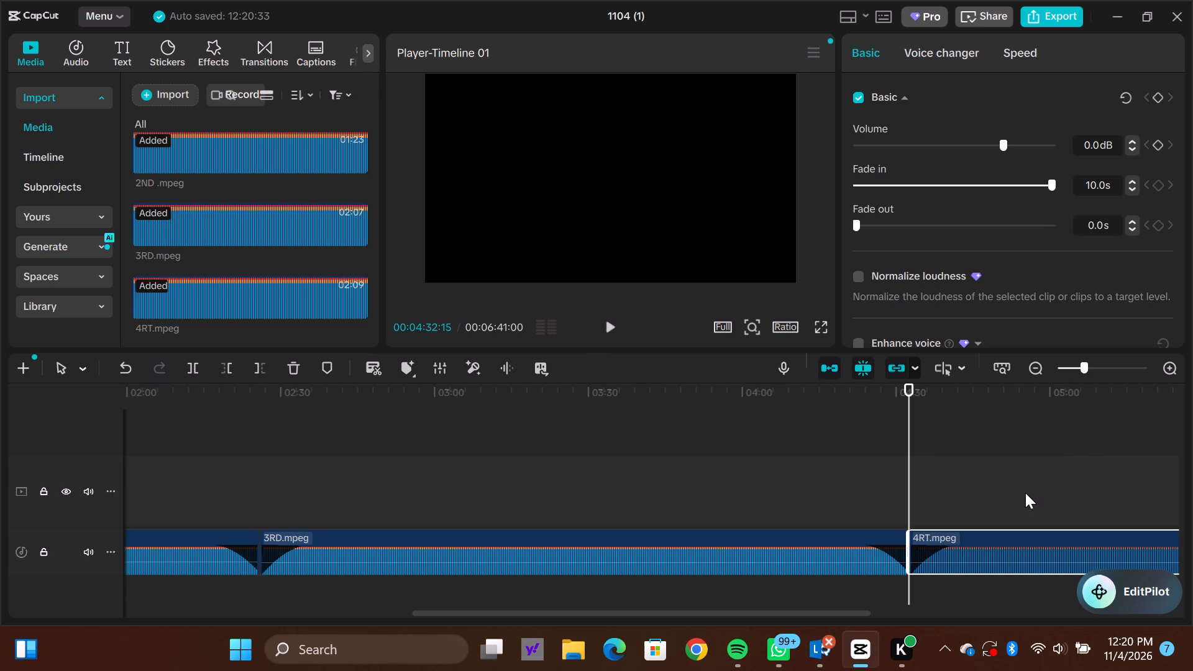
key("Down")
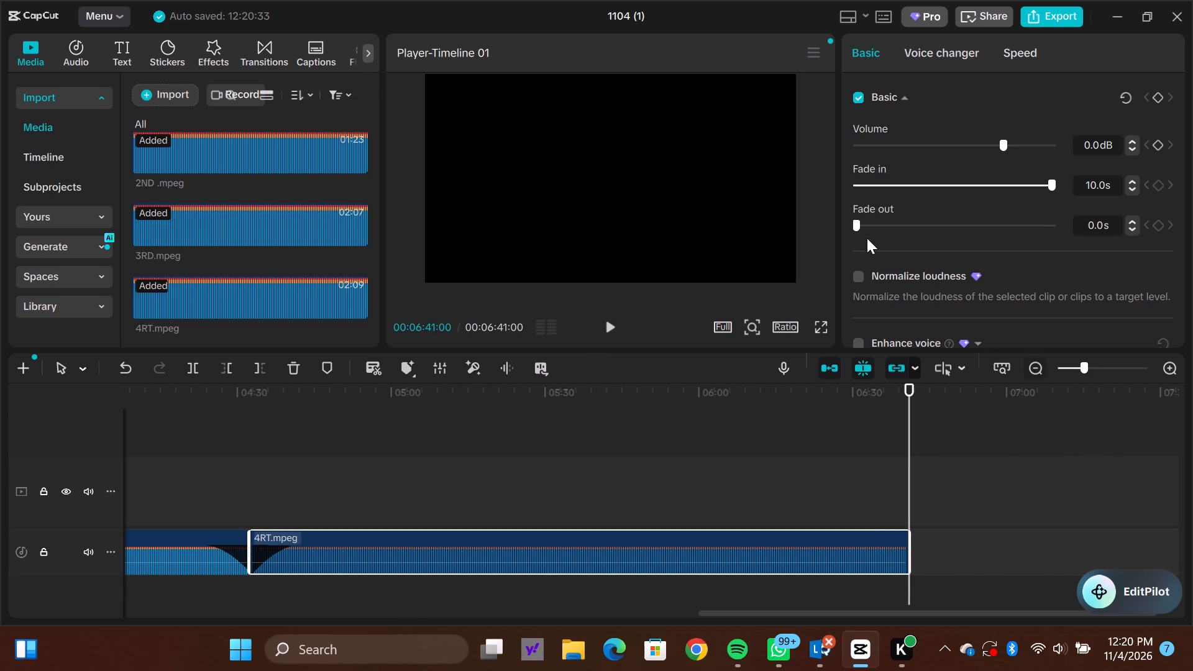
left_click_drag(856, 226, 1093, 242)
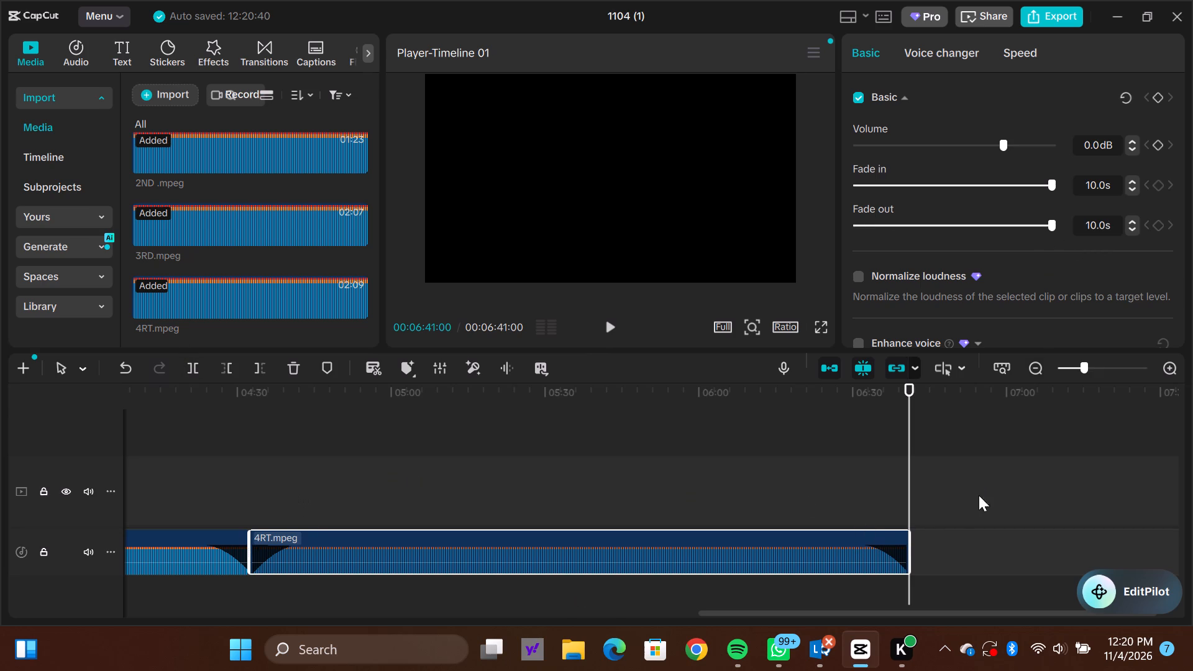
Review the clip boundaries along the timeline and play the transition from 3RD to 4RT starting at about 00:04:14.
left_click(219, 481)
double_click(219, 481)
key("Up")
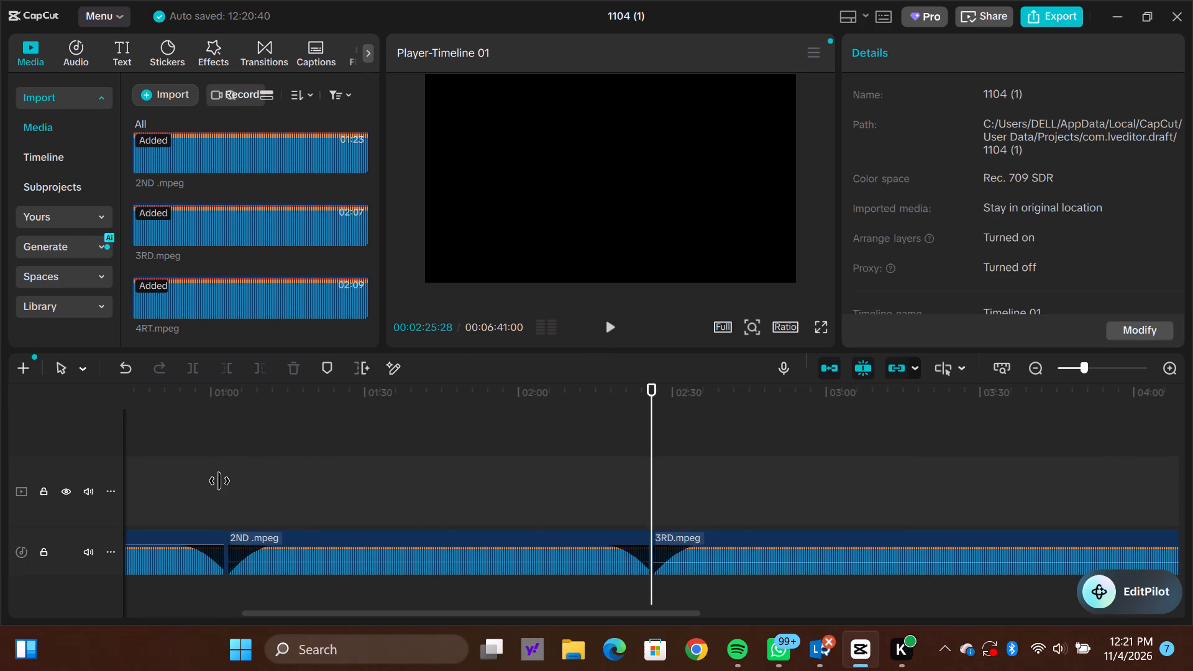
key("Up")
key("Up")
key("Up")
key("Down")
key("Down")
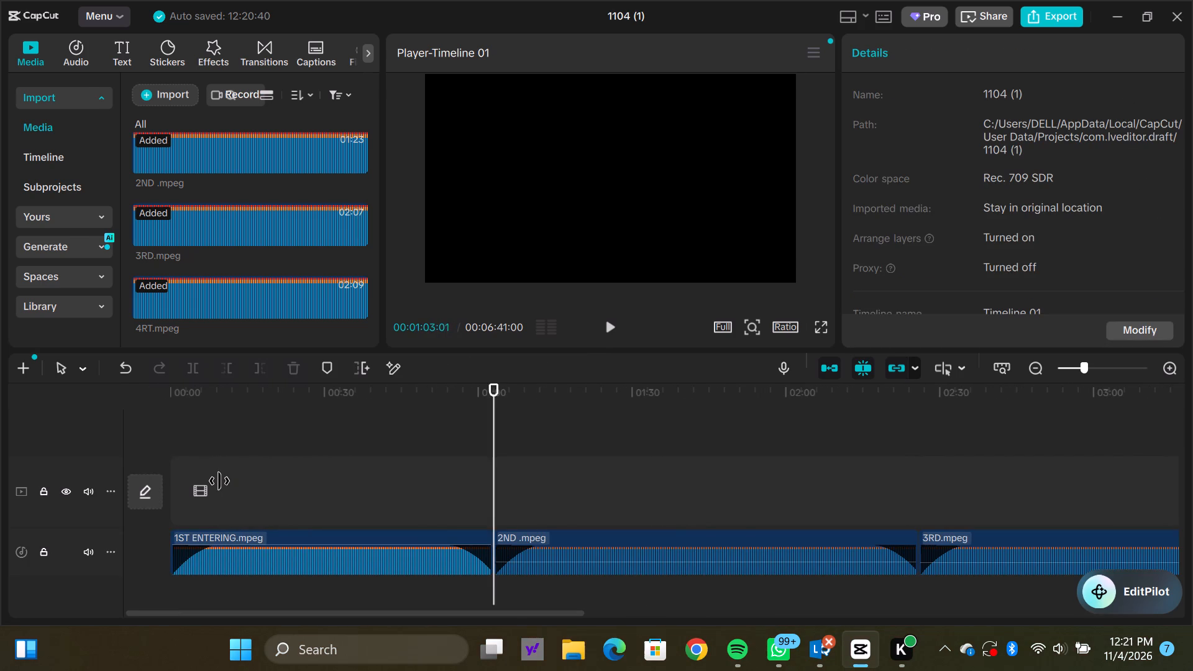
key("Down")
key("Down")
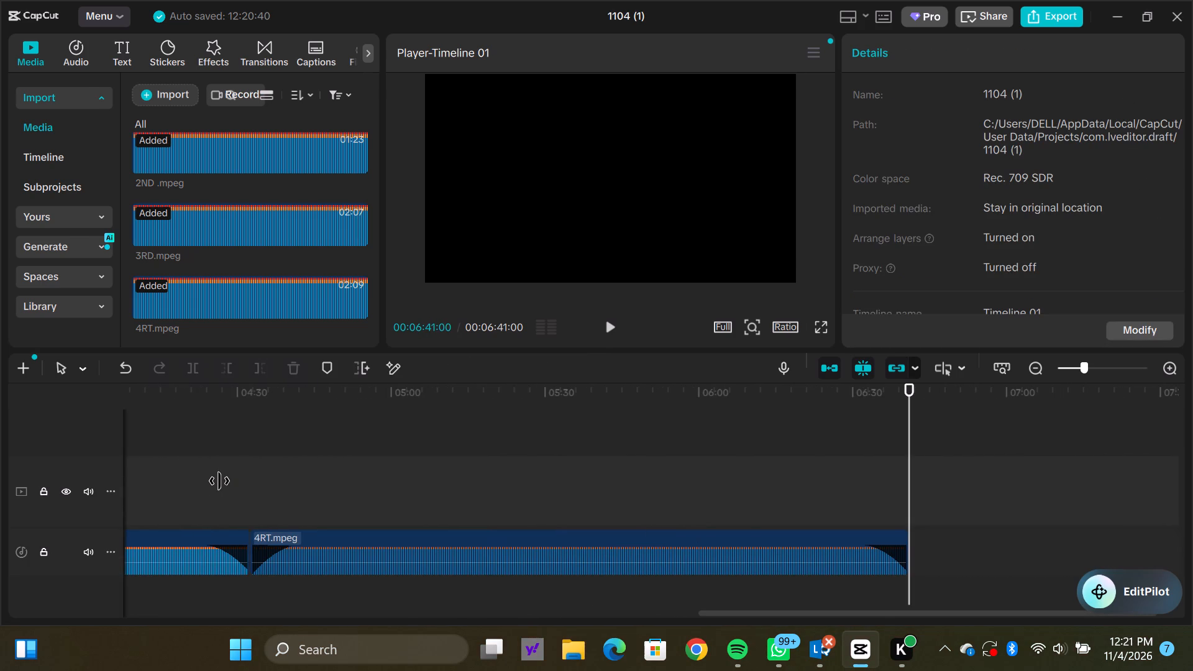
left_click(157, 496)
left_click(610, 327)
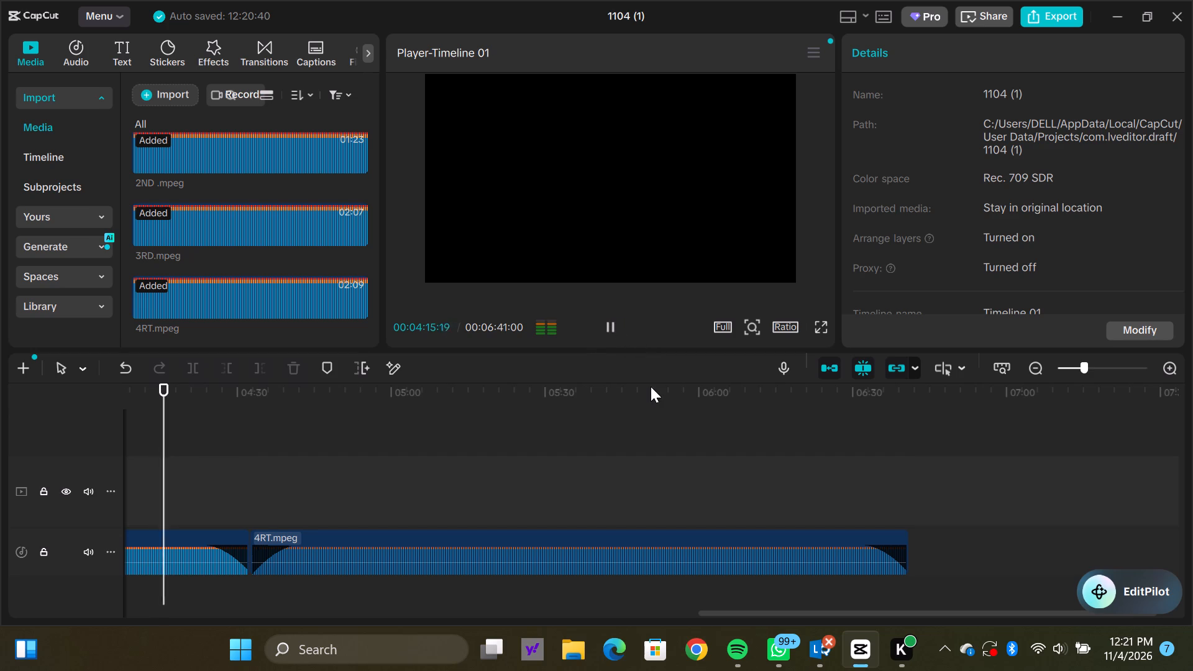
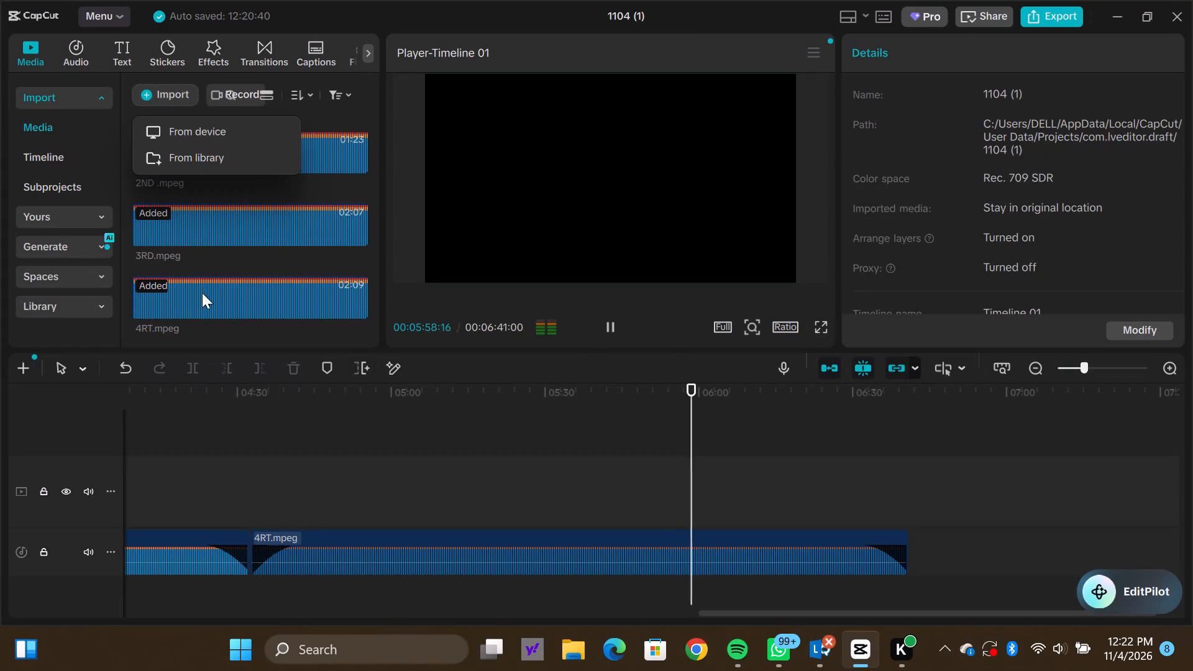
Import the next prayer audio clip from the PRAYERS folder on the device into the project media.
left_click(205, 131)
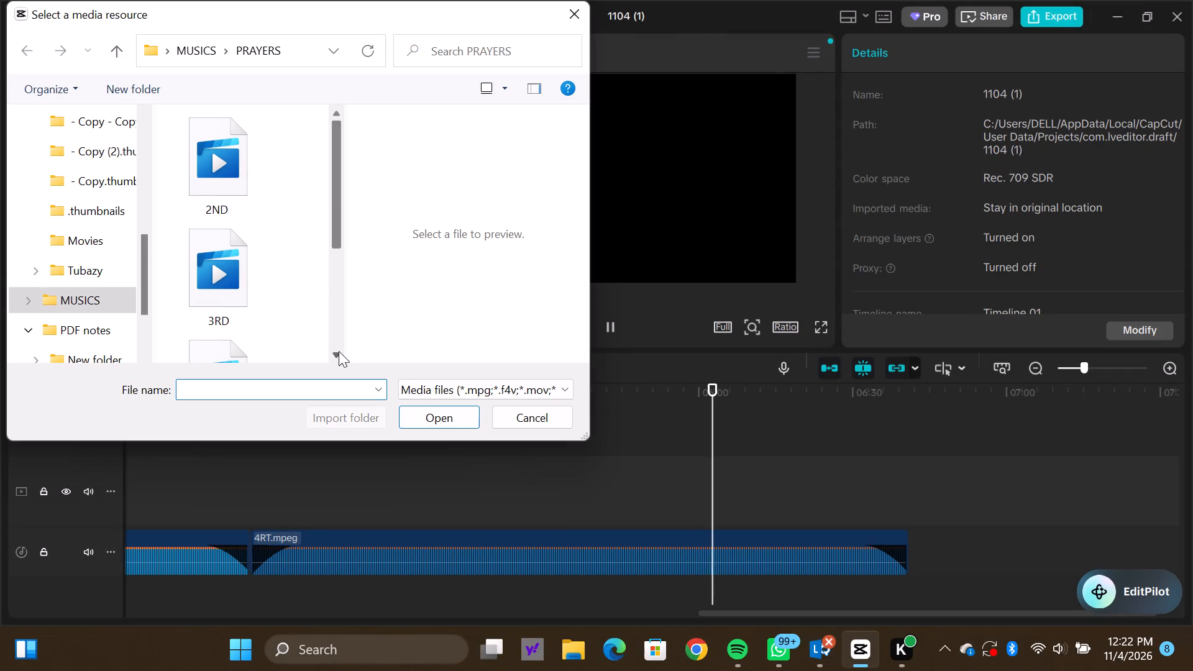
Import the 5TH file from the PRAYERS folder into the project media.
left_click(338, 353)
left_click(236, 306)
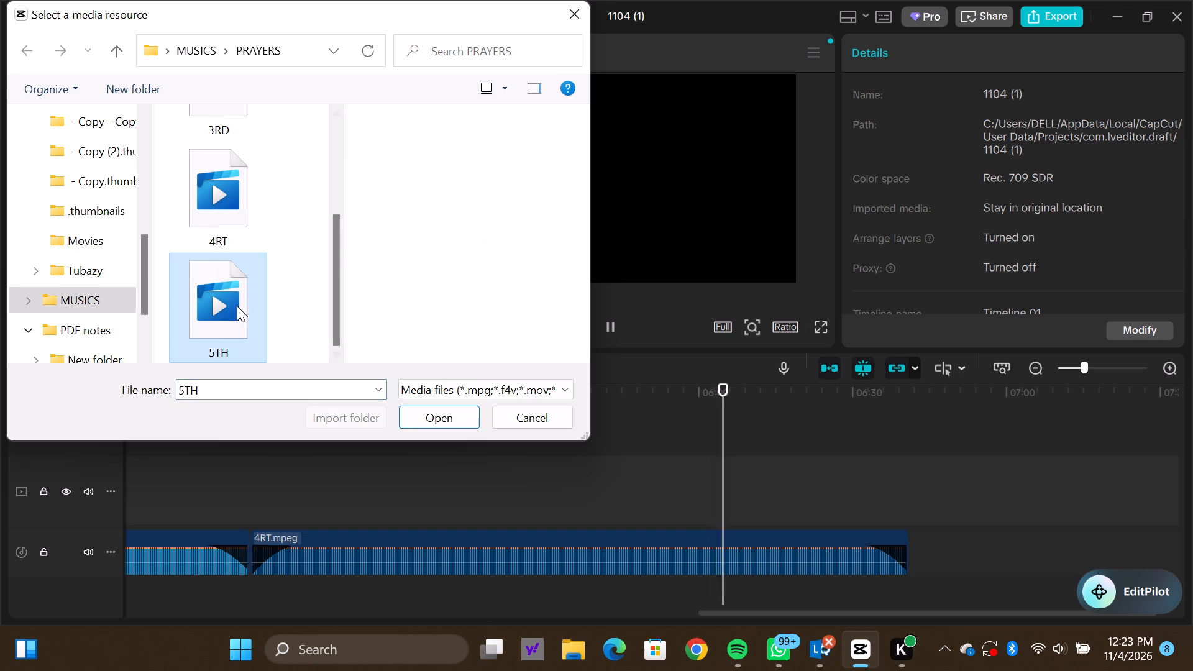
left_click(427, 414)
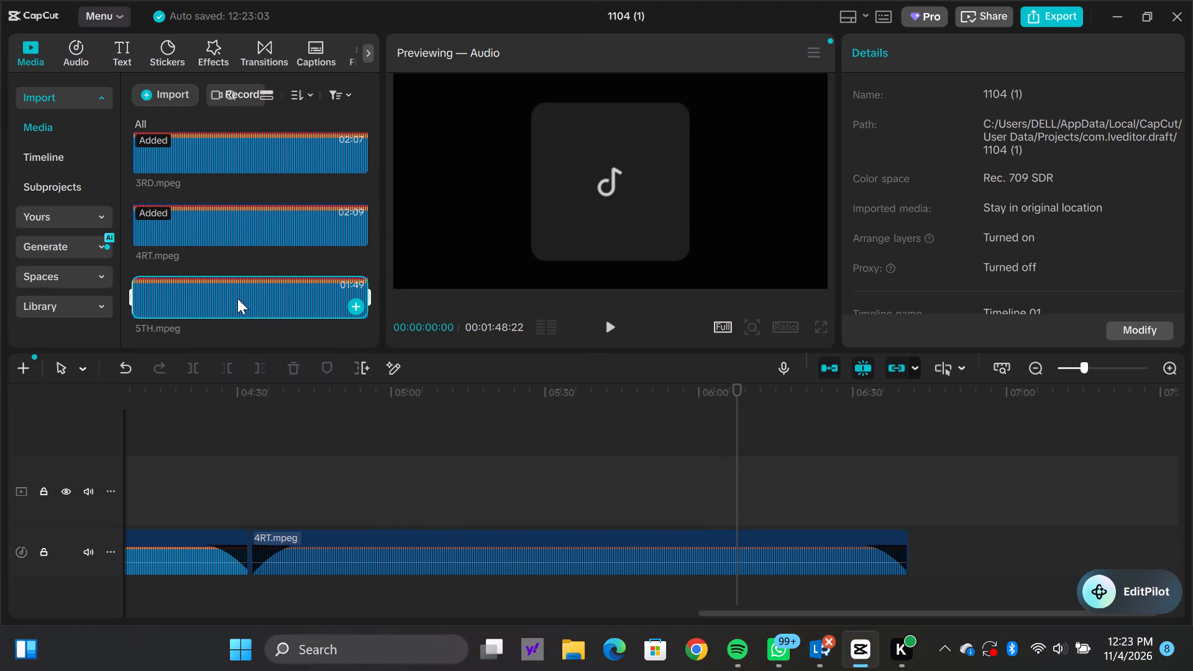
Place 5TH.mpeg on the audio track directly after the 4RT clip.
left_click_drag(237, 298, 589, 391)
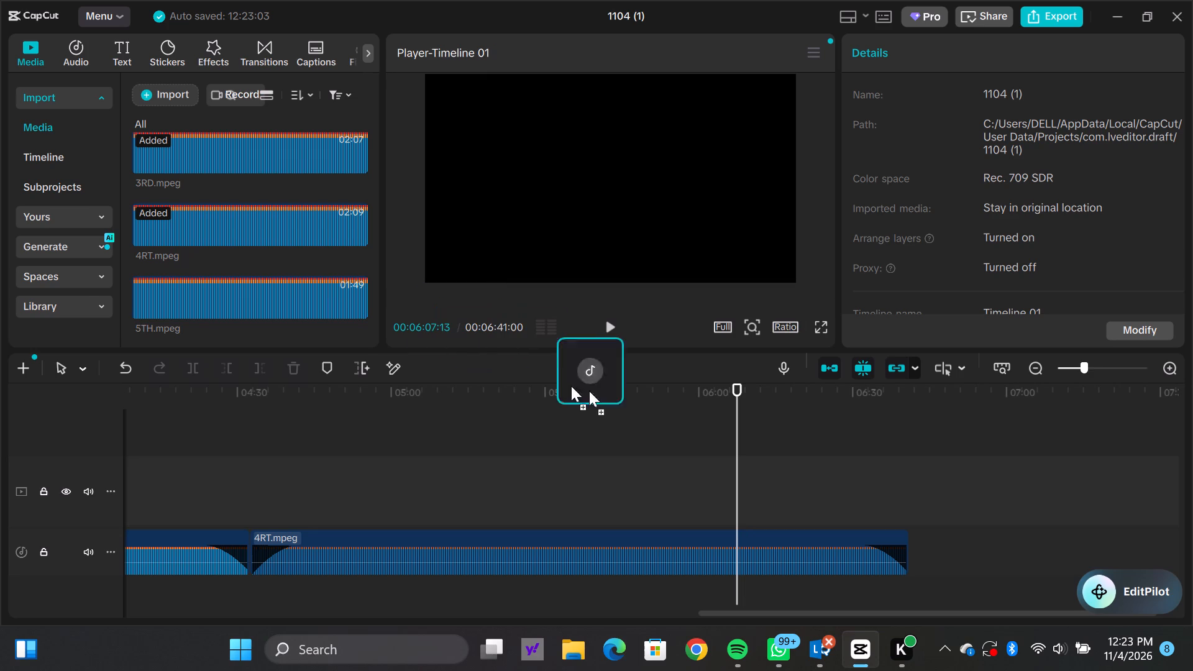
left_click_drag(589, 391, 917, 555)
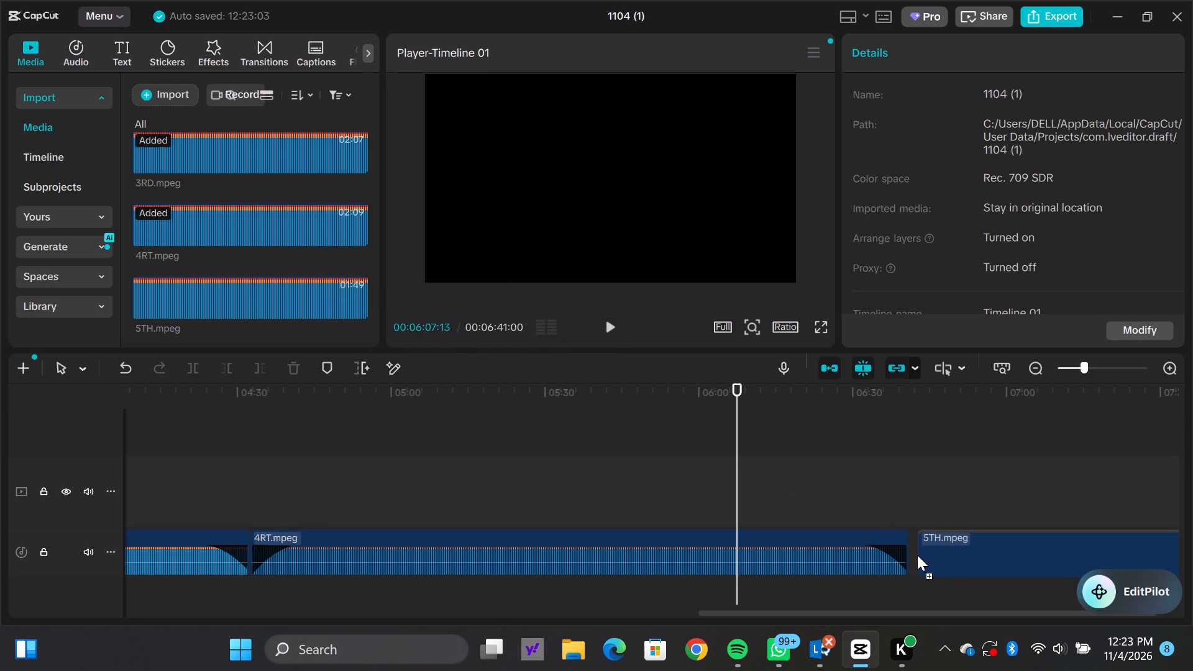
left_click_drag(917, 555, 914, 554)
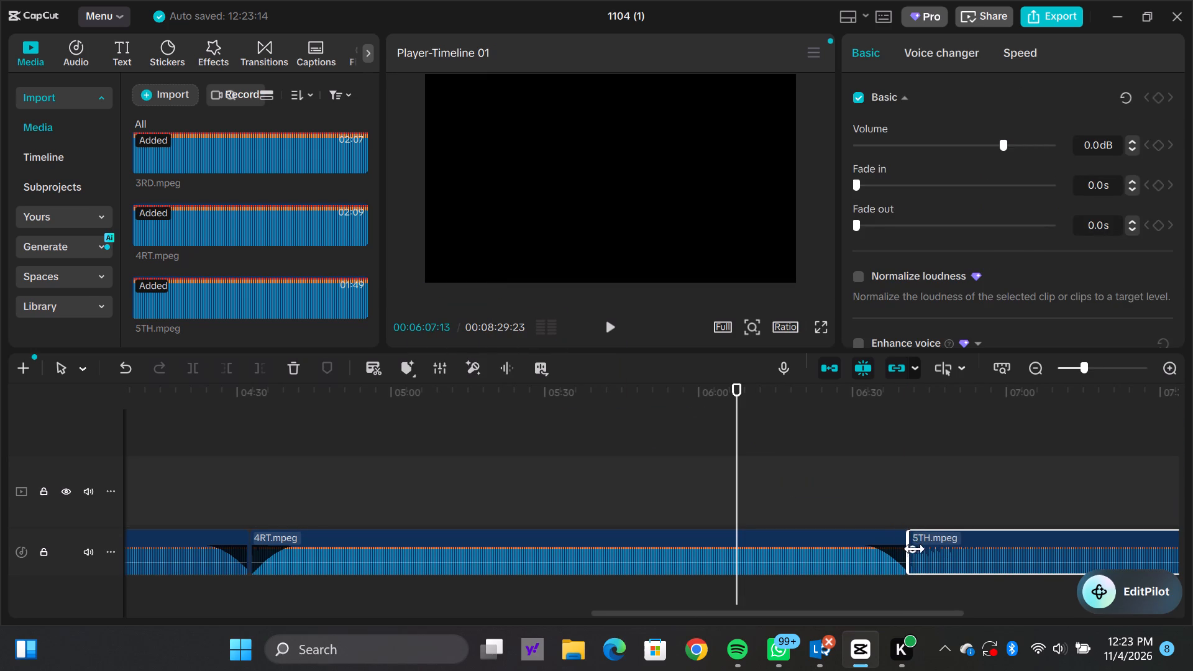
Set both the fade-in and the fade-out of the 5TH clip to 10.0 s.
left_click_drag(857, 183, 866, 183)
left_click_drag(866, 183, 1079, 187)
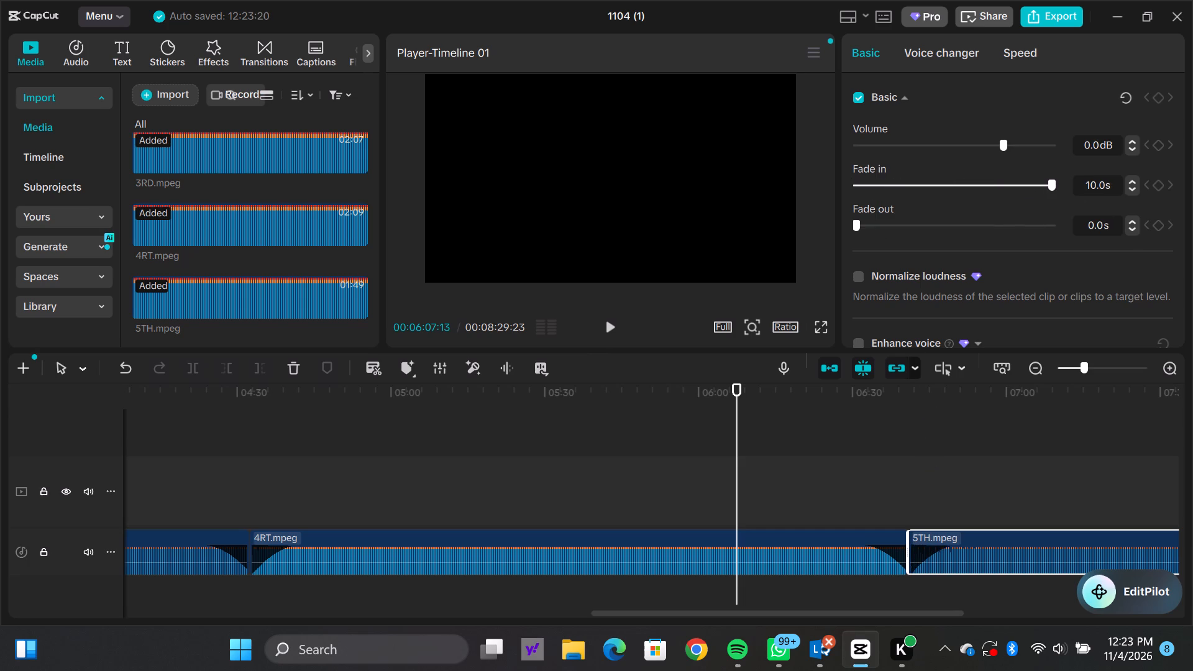
left_click(1063, 493)
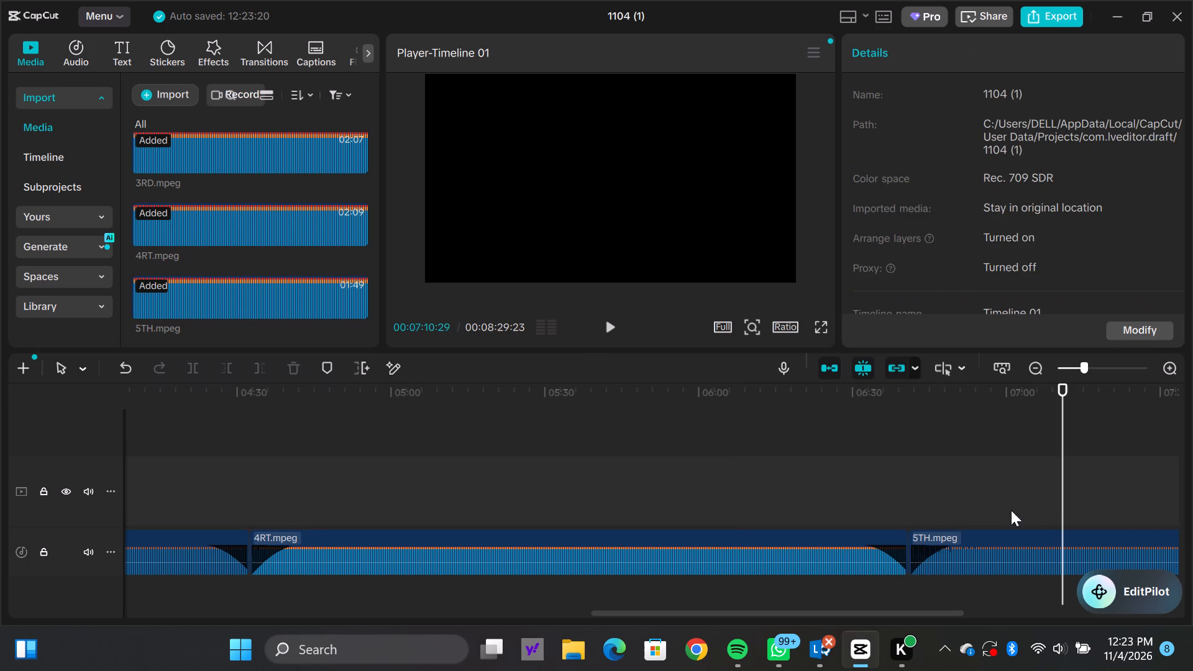
left_click(910, 509)
key("Down")
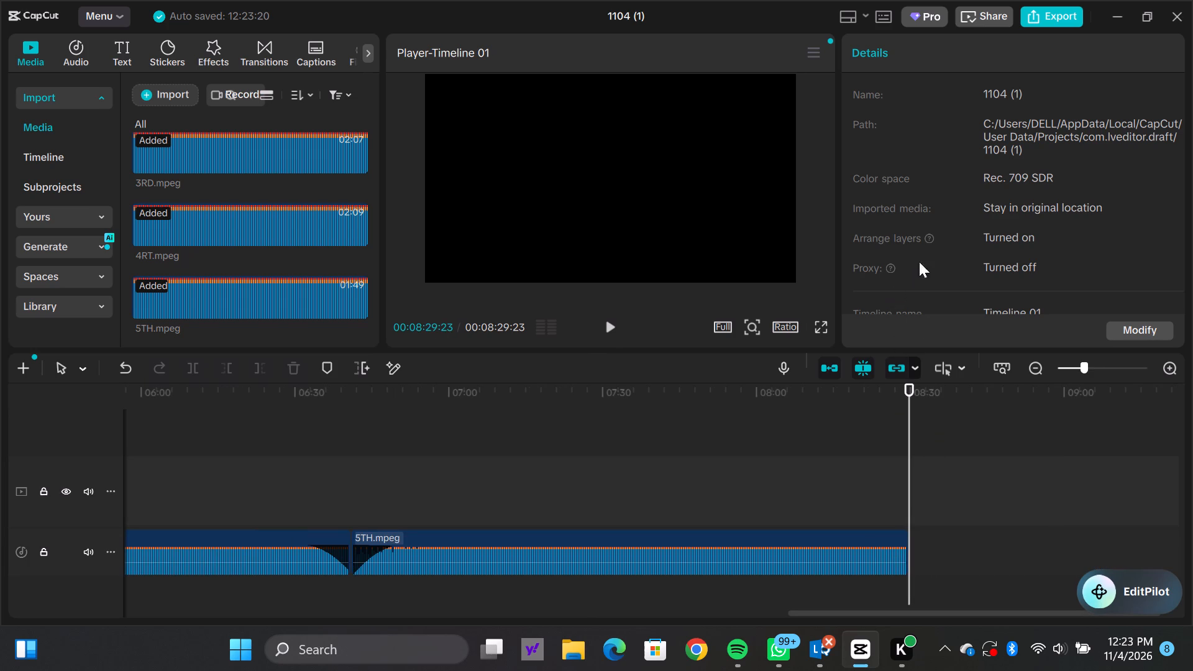
left_click(816, 554)
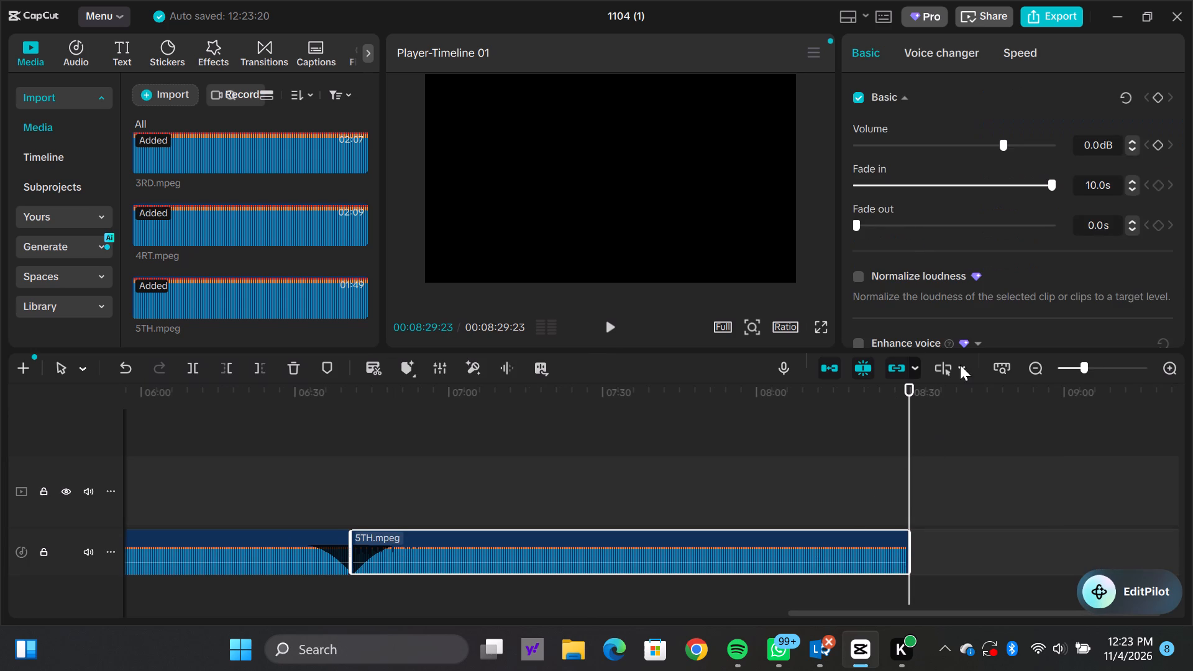
left_click_drag(854, 226, 1100, 243)
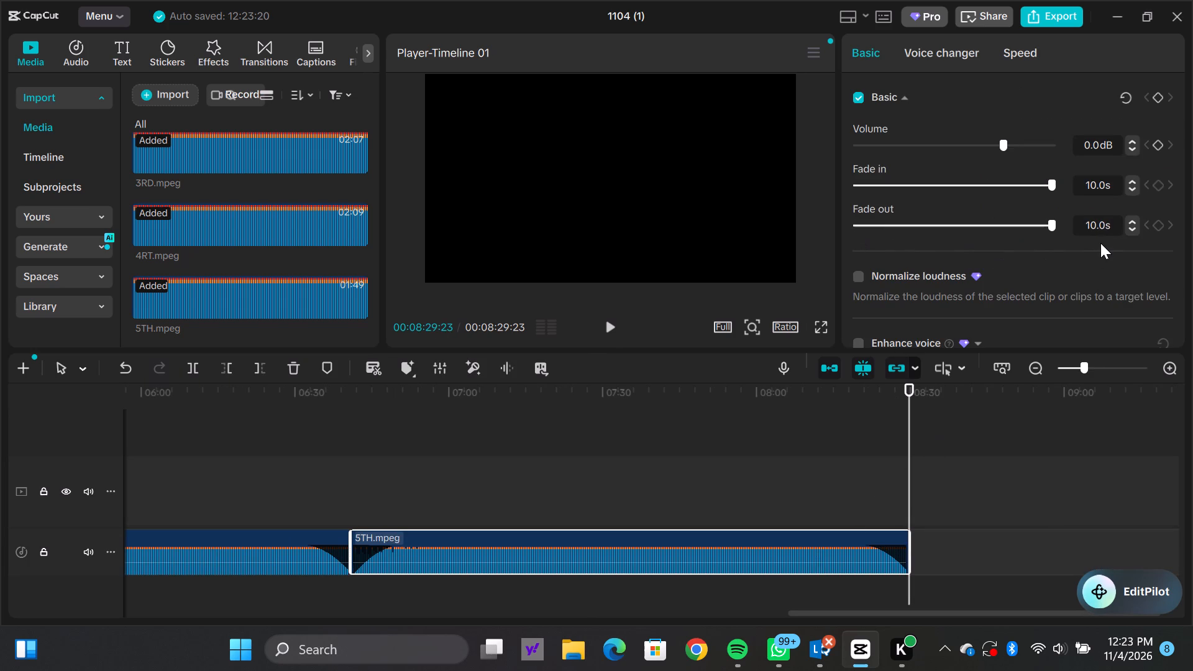
left_click_drag(1100, 243, 1069, 230)
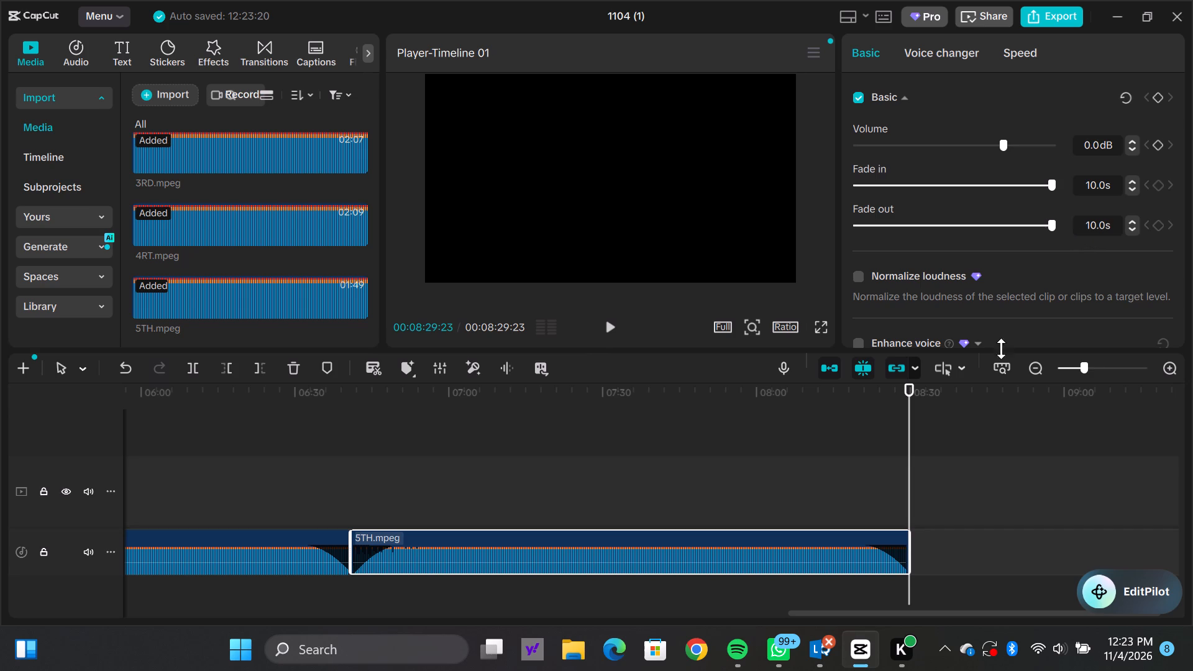
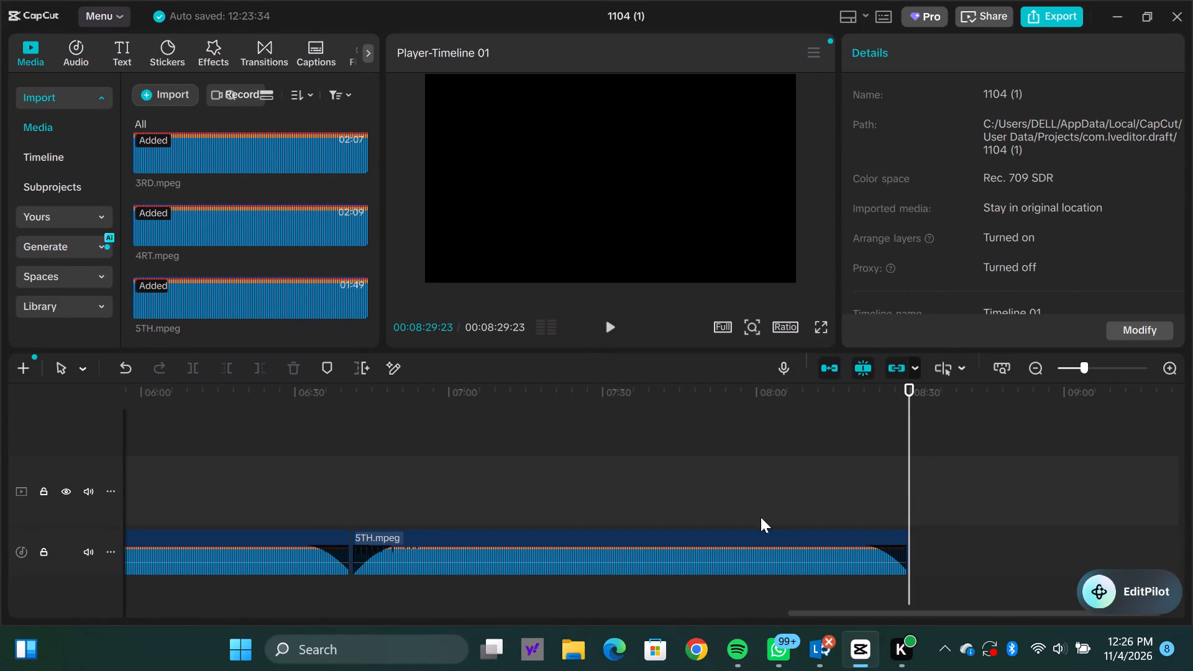
Raise the volume of the 5TH clip on the audio track to 20.0 dB.
left_click(702, 550)
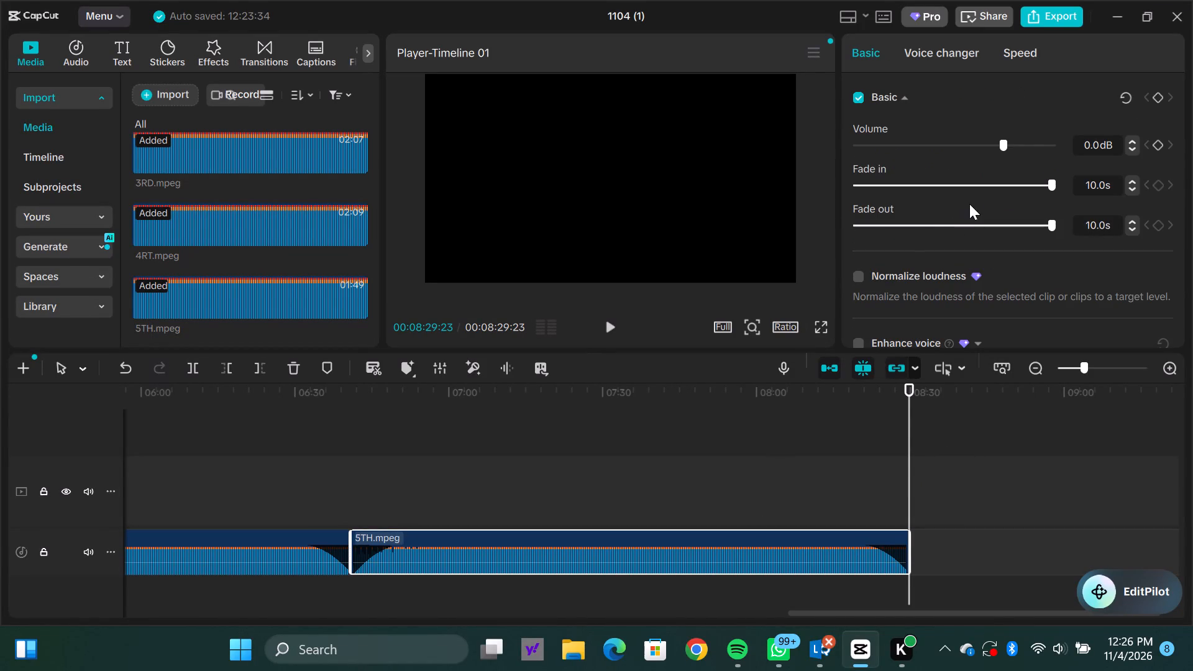
left_click(1010, 145)
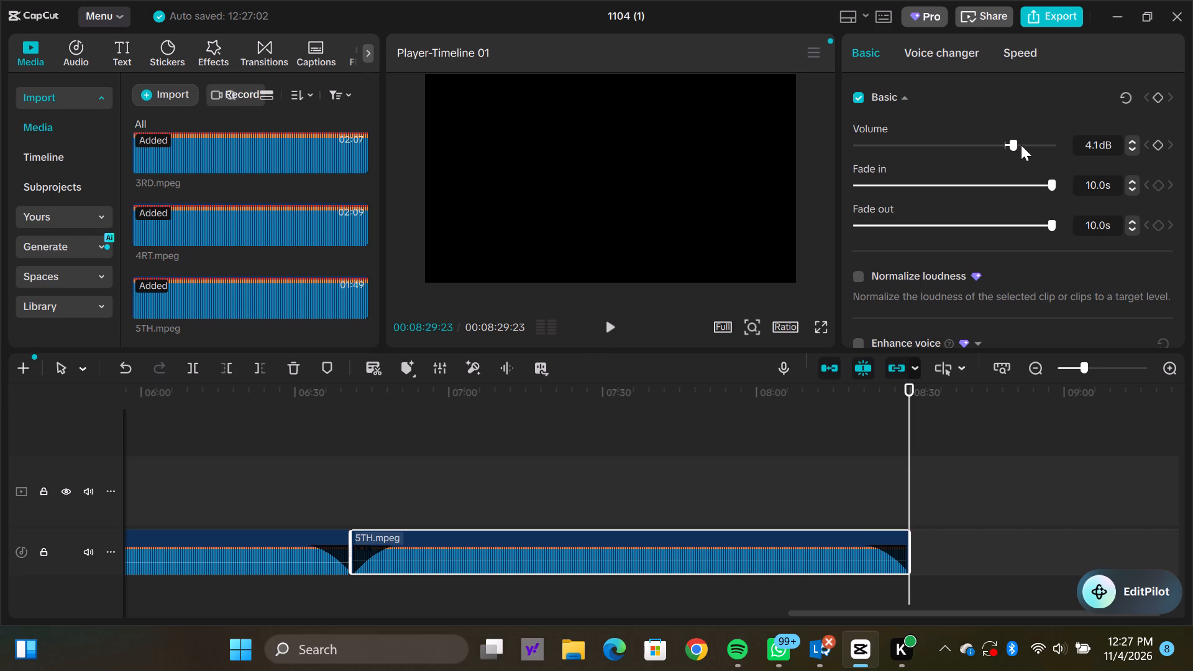
left_click(1027, 144)
left_click(961, 146)
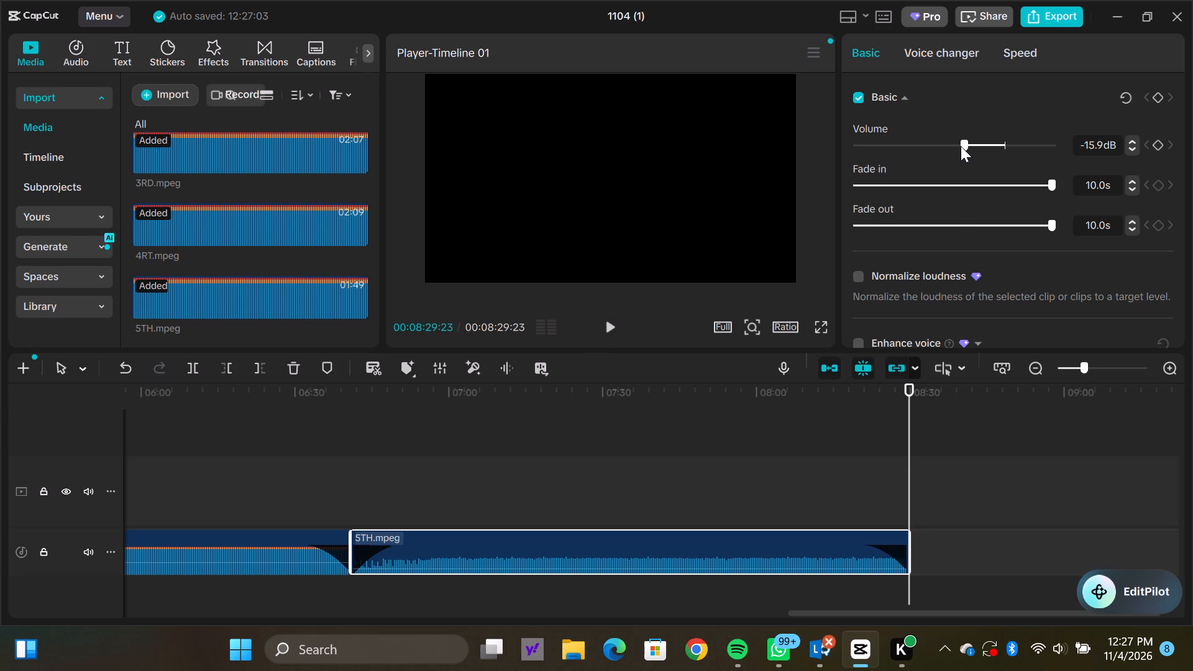
left_click(937, 142)
left_click(1019, 144)
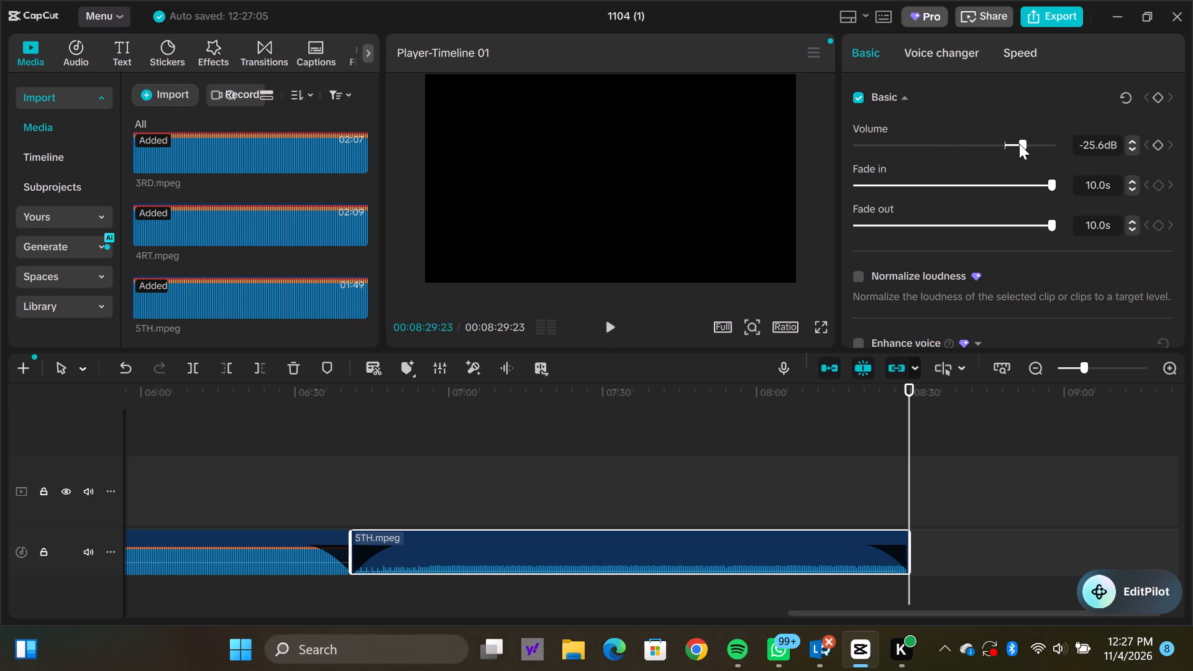
left_click(1031, 141)
left_click(1044, 142)
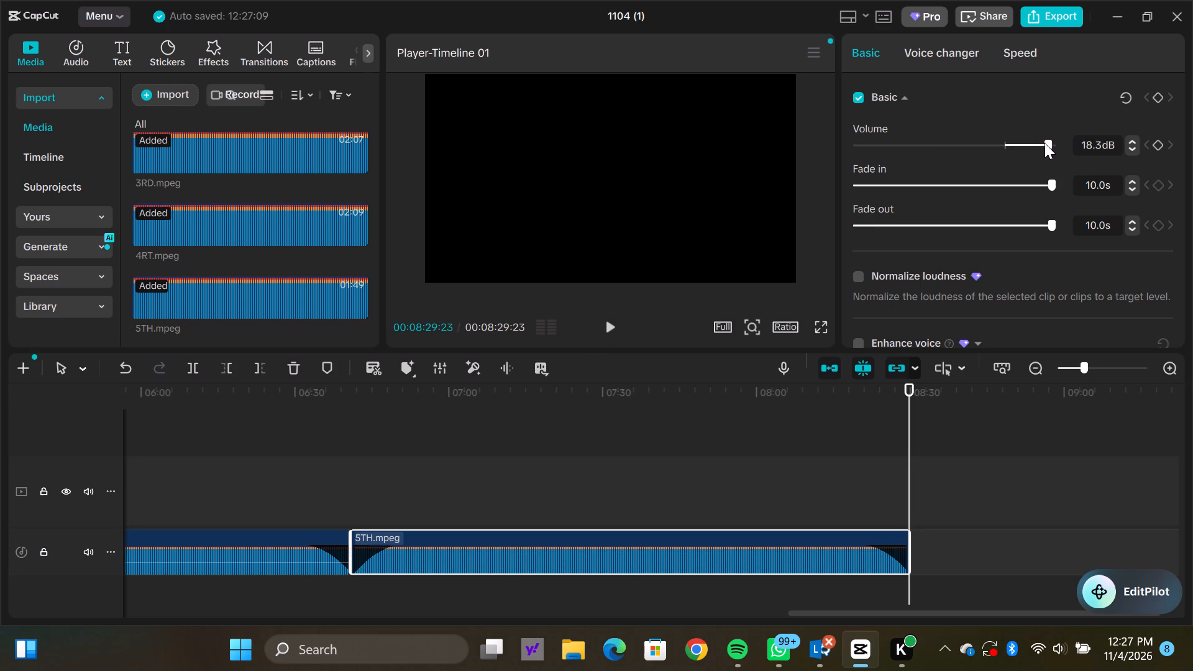
left_click(1055, 144)
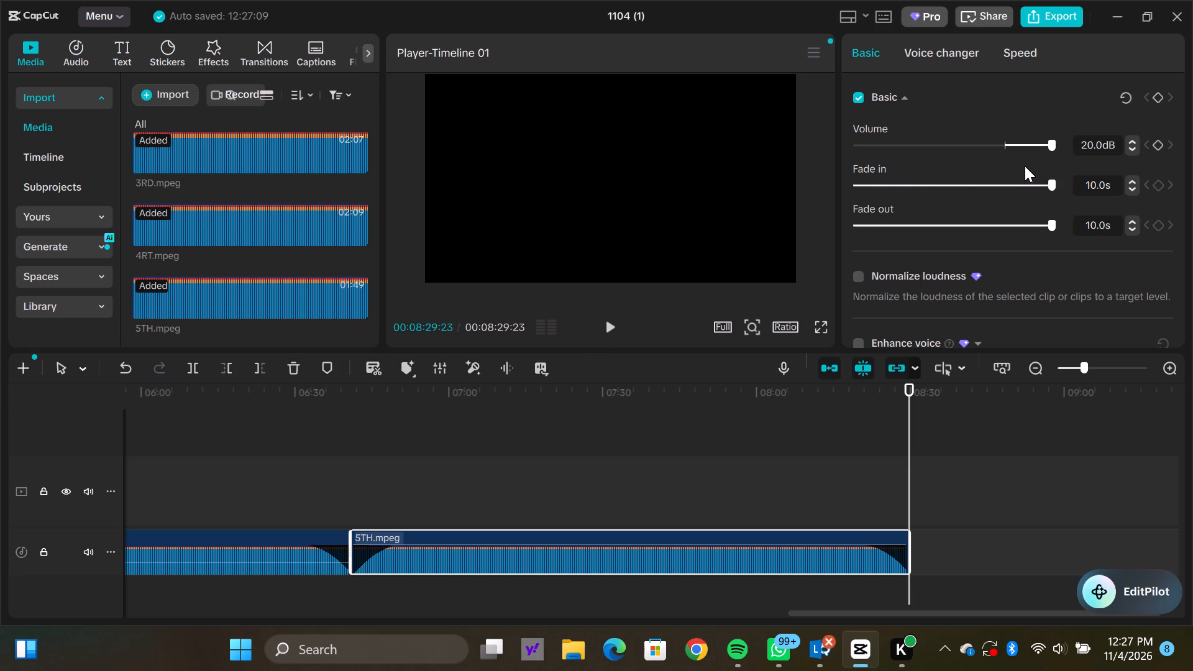
left_click(1133, 148)
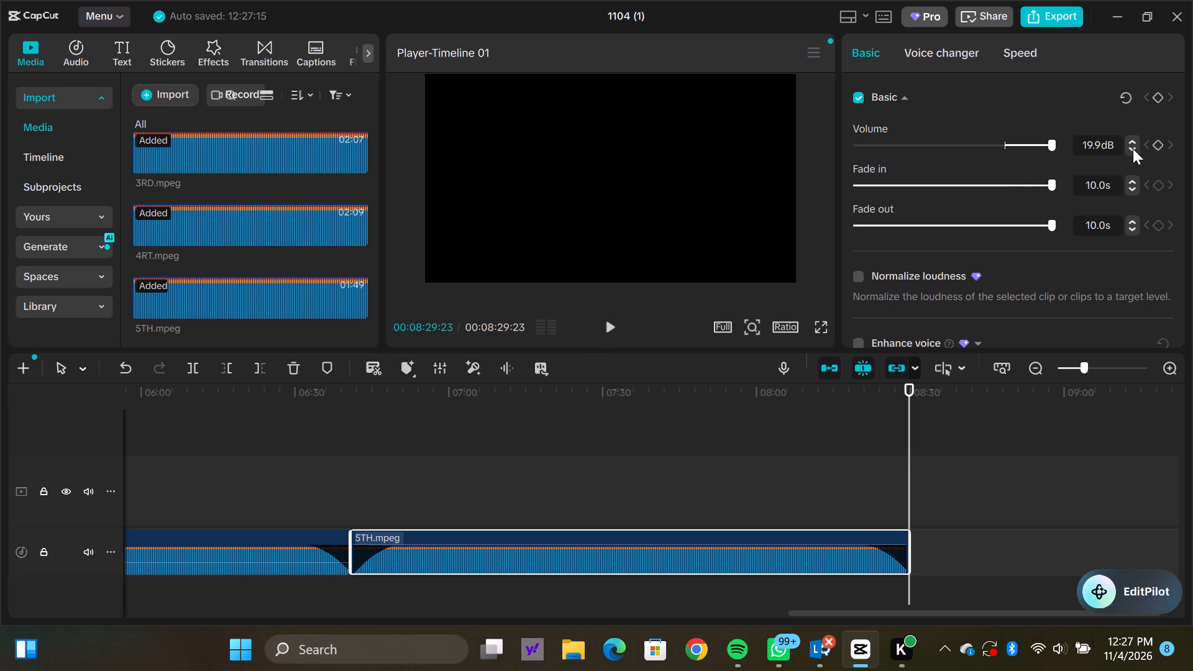
left_click(1133, 148)
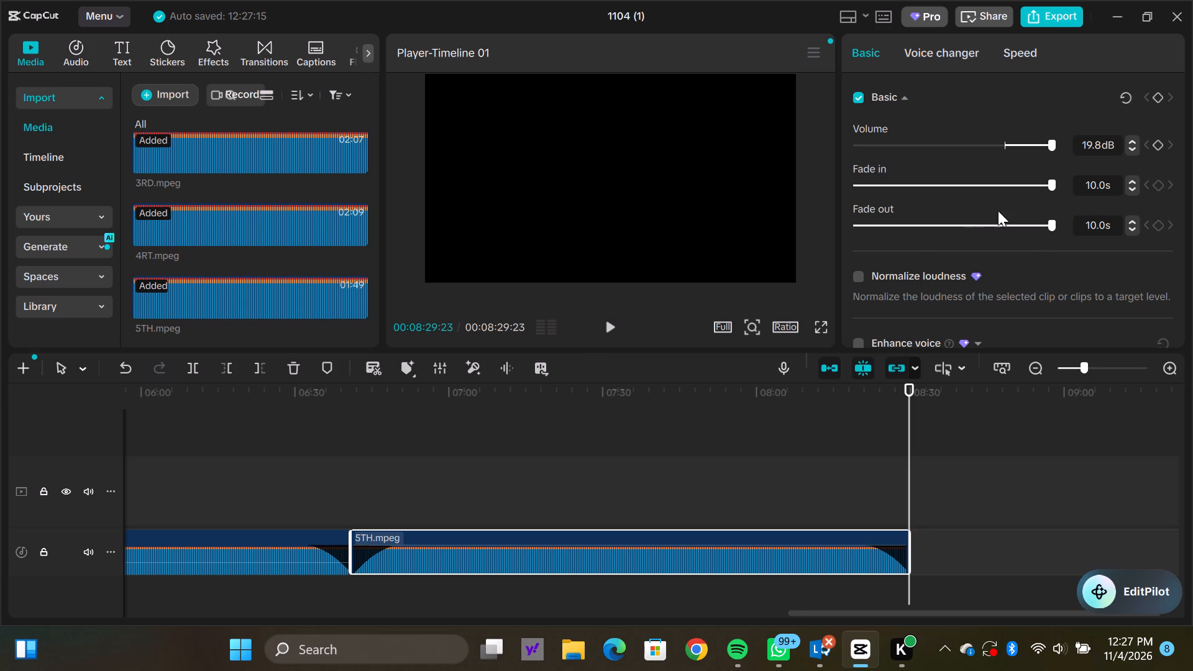
left_click_drag(1052, 143, 1061, 143)
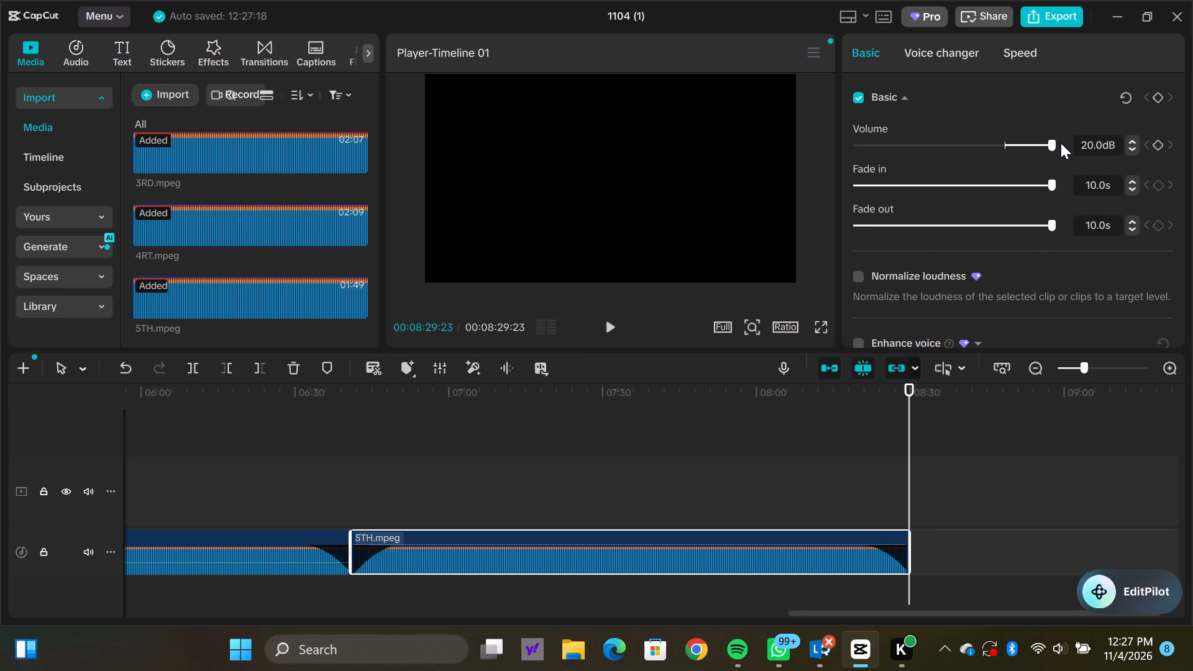
left_click_drag(1061, 143, 1064, 143)
Raise the volume of the 4RT clip, just before the 5TH clip, to 20.0 dB.
left_click(222, 548)
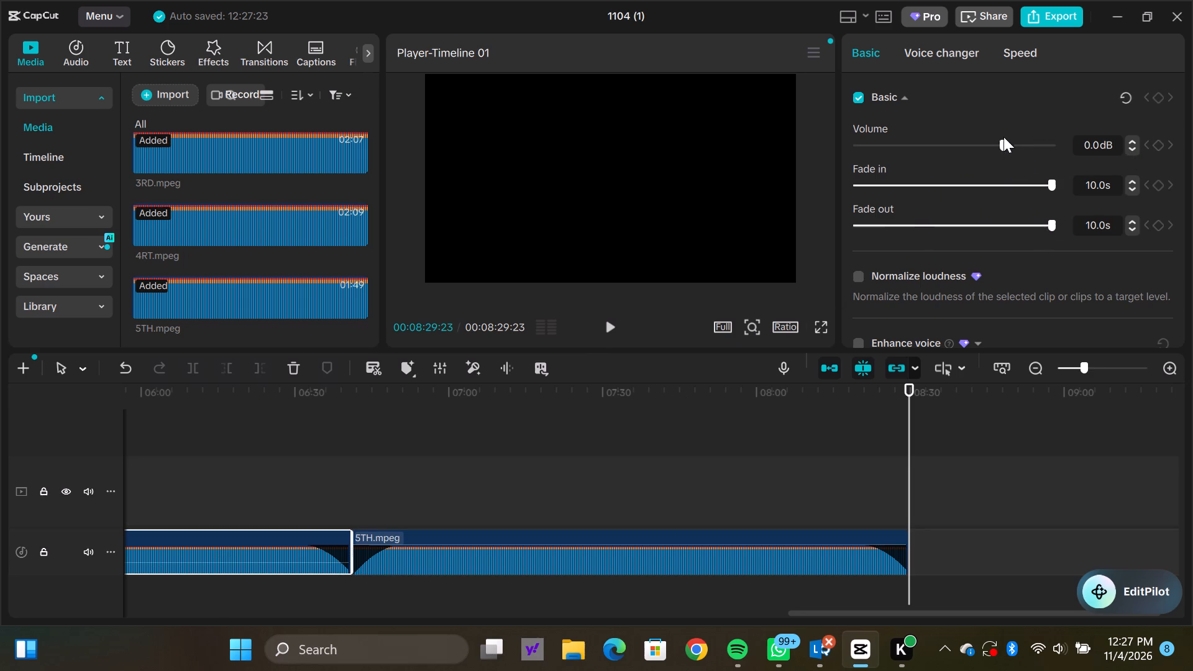
left_click_drag(1003, 145, 1081, 147)
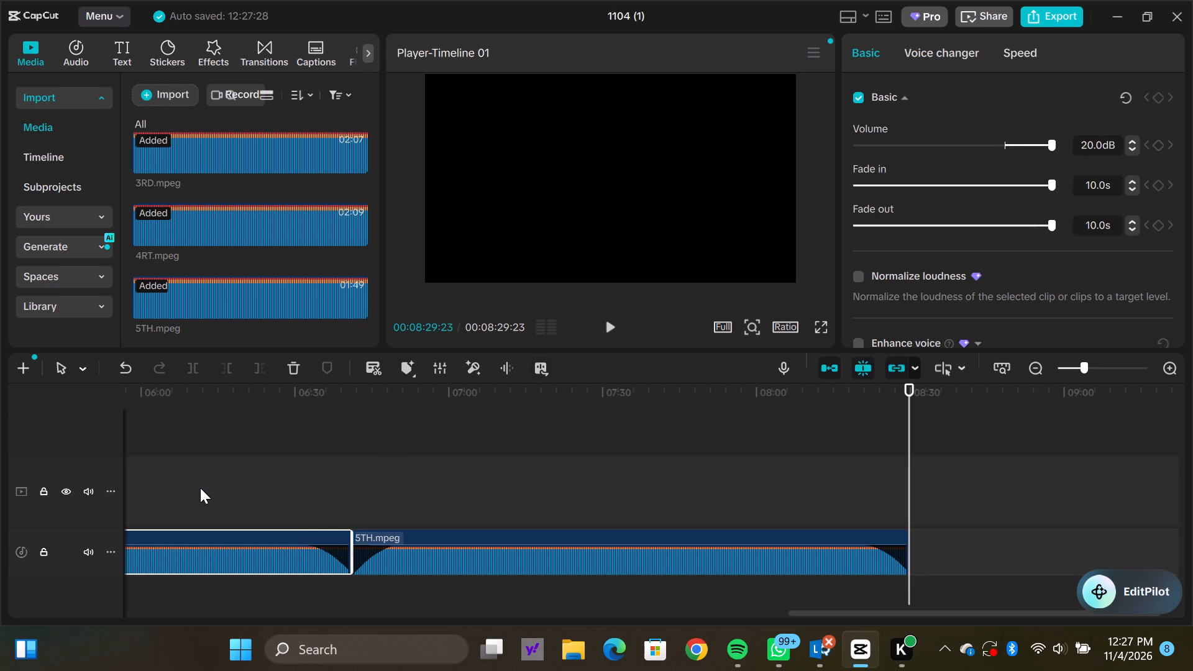
Move the playhead back to the start of the 4RT clip, where the preceding clip ends.
key("Left")
key("Up")
key("Up")
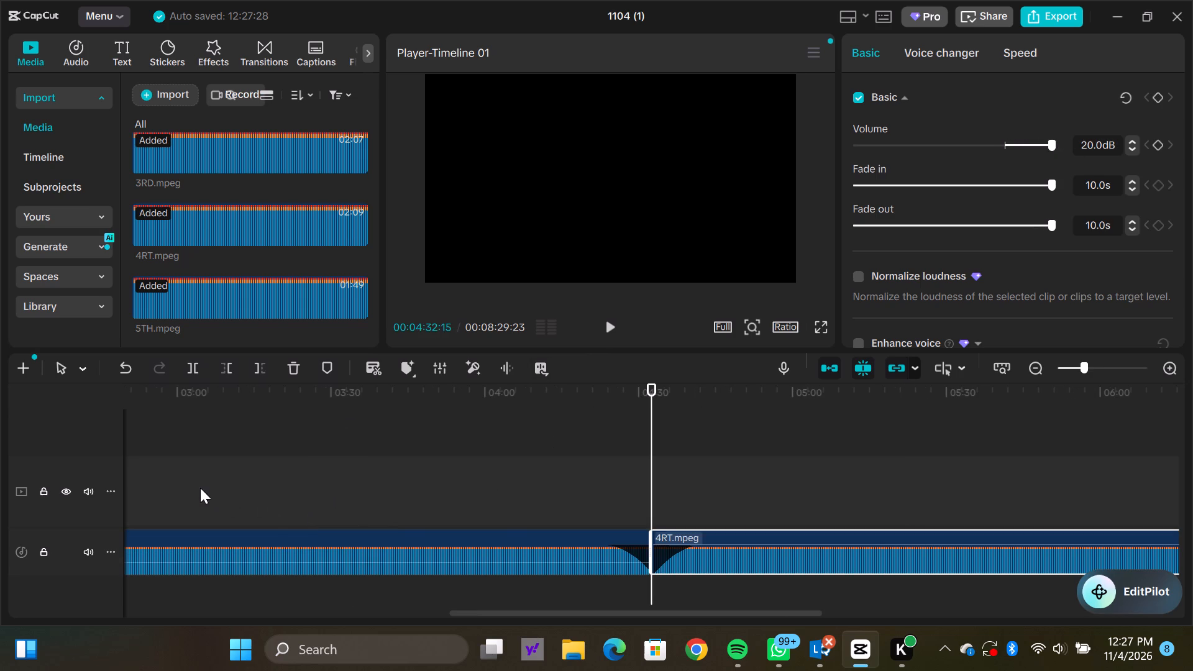
Raise the volume of the 2ND clip, just before the 3RD clip on the audio track, to 20.0 dB.
key("Up")
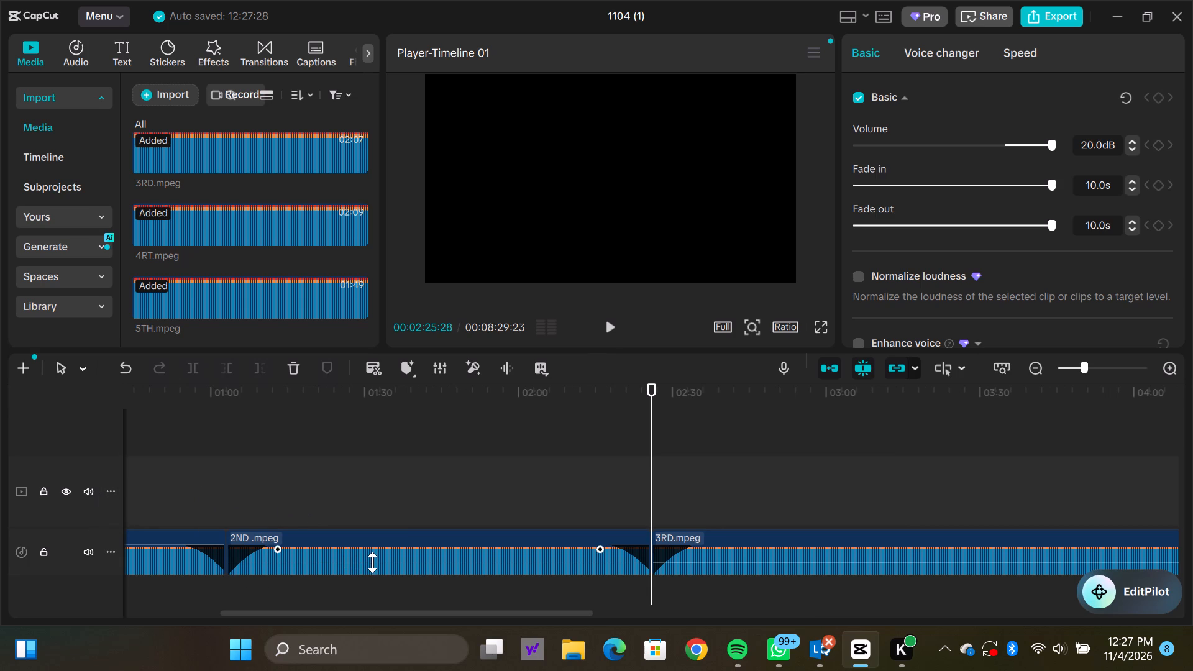
left_click(395, 543)
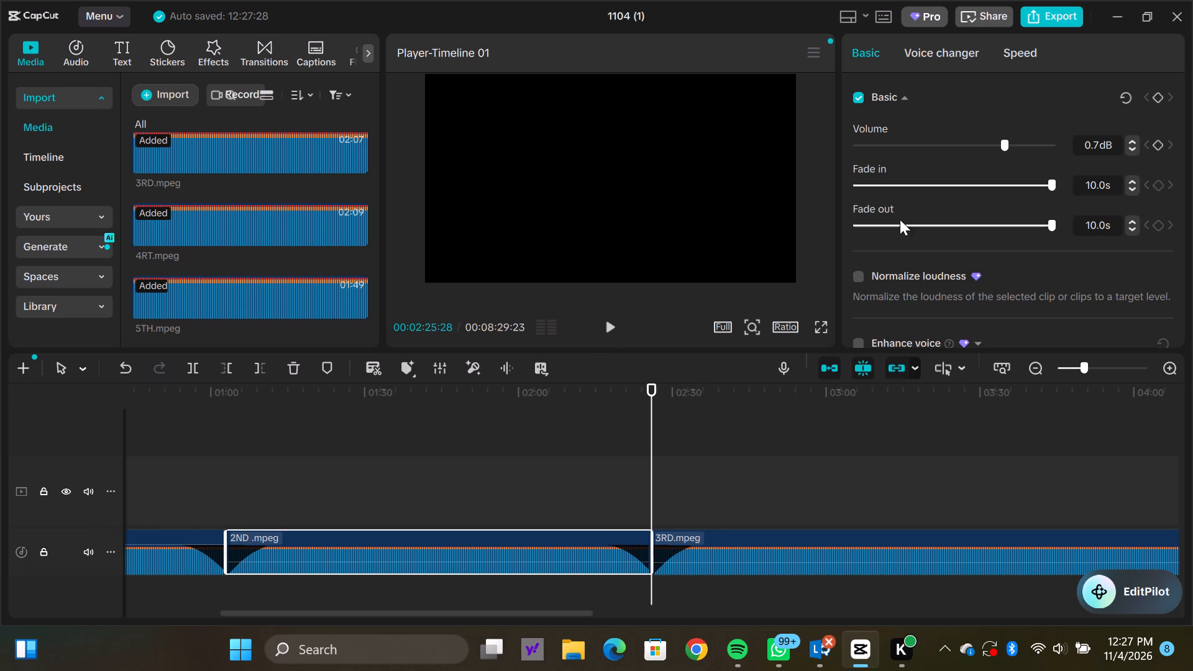
left_click_drag(1003, 145, 1064, 142)
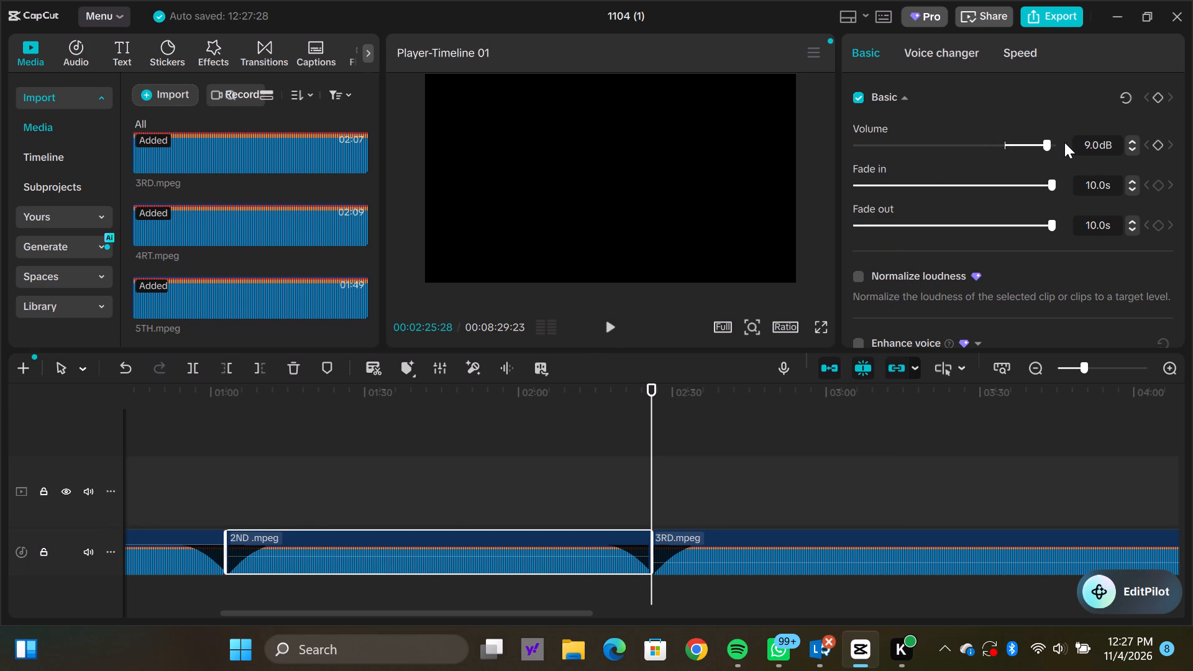
left_click_drag(1064, 142, 1065, 142)
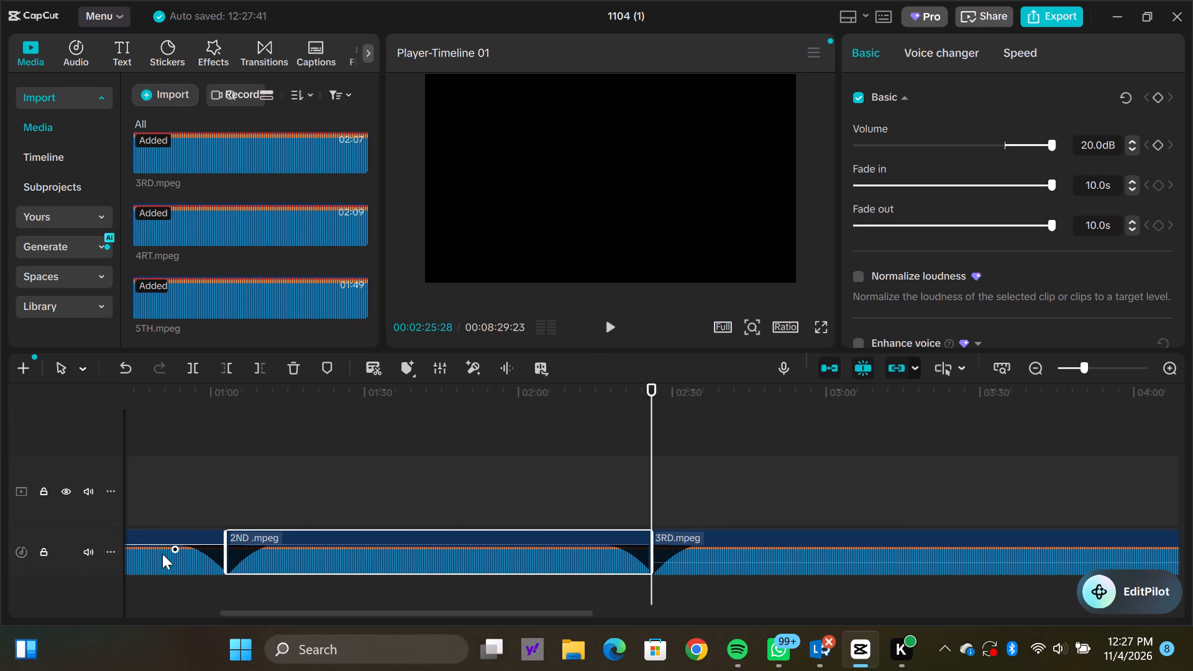
Check the volume and fade settings of the clip just before the 2ND clip, and leave no clip selected.
left_click(156, 557)
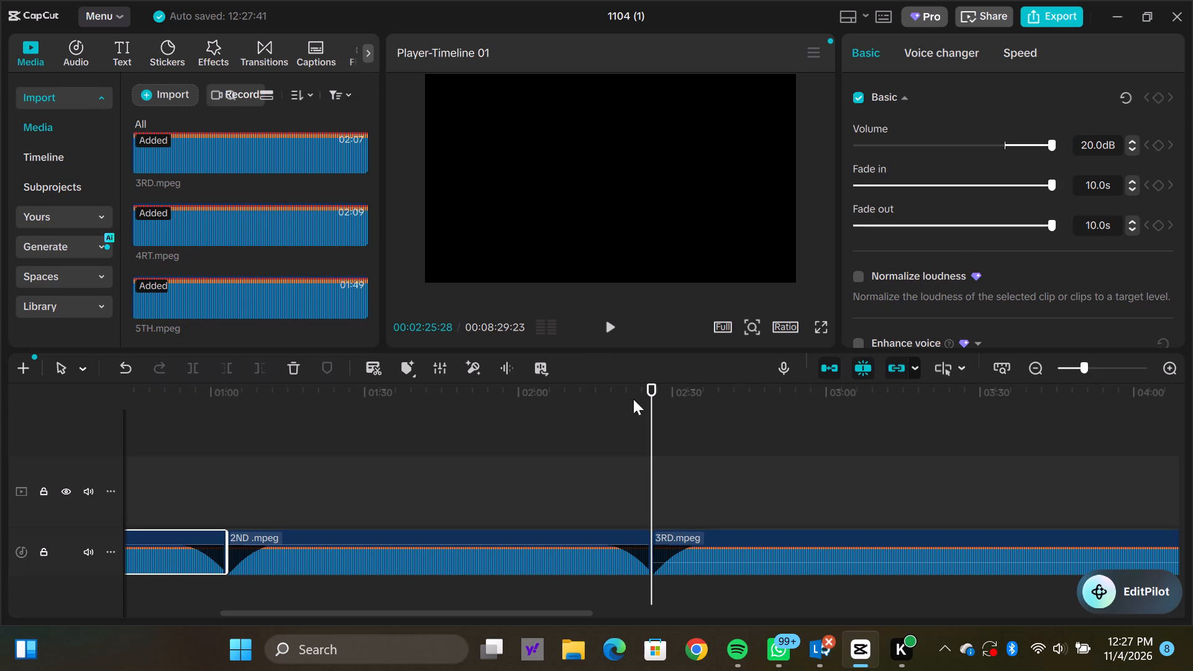
left_click(823, 466)
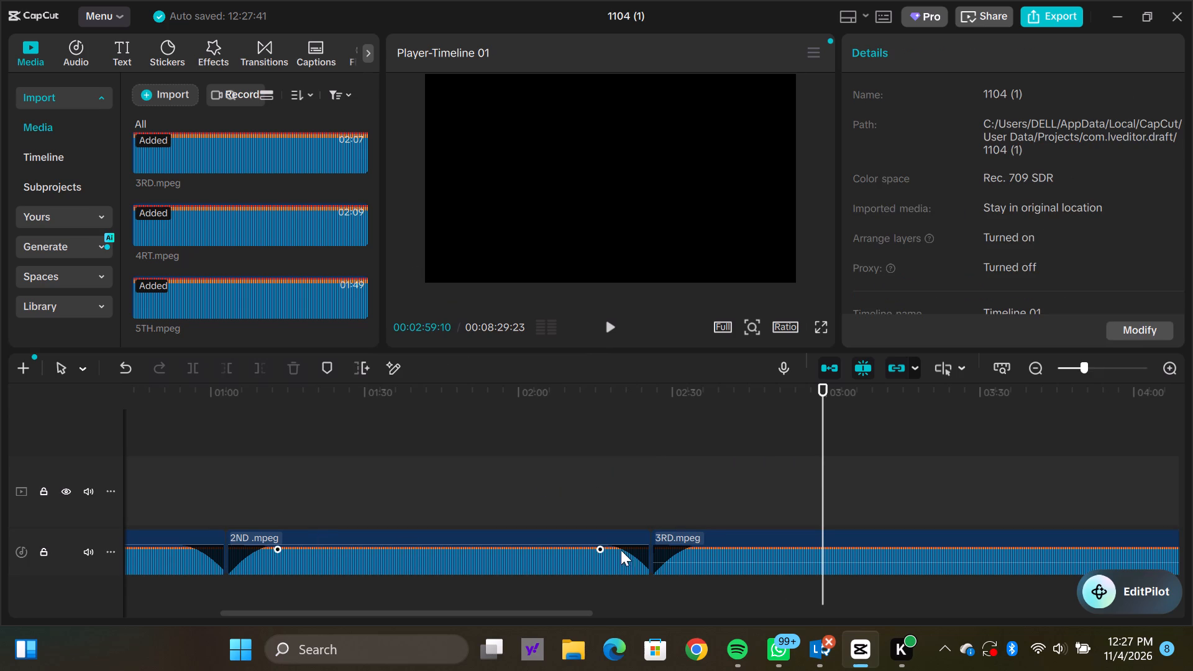
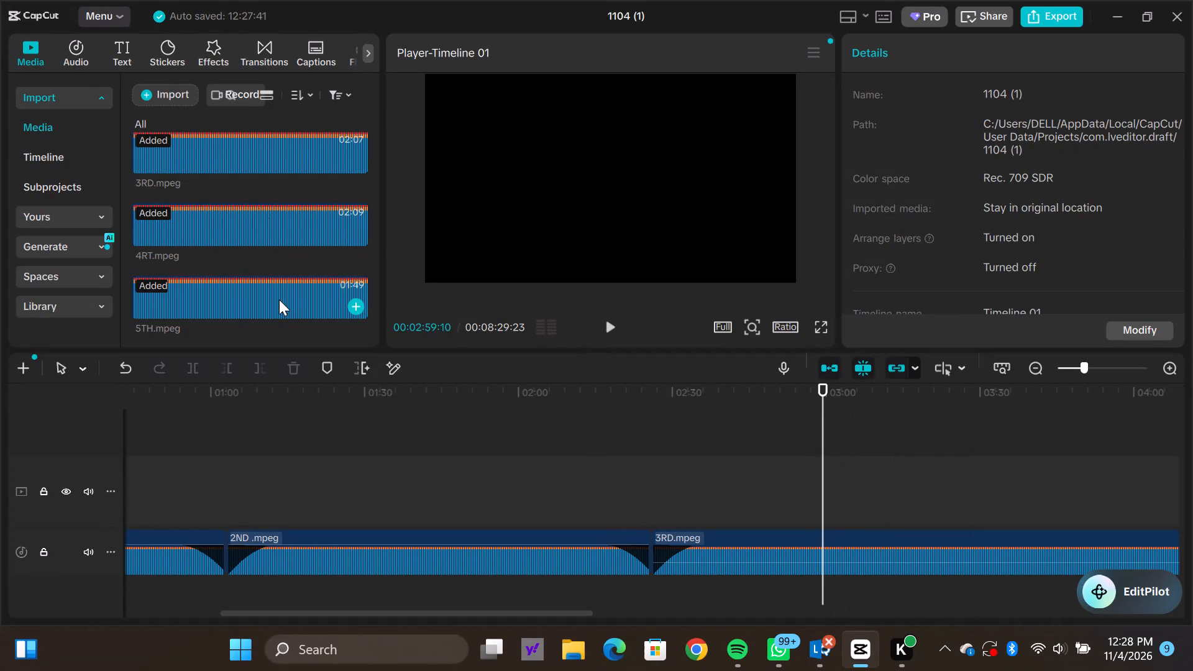
Import the 6TH audio file from the PRAYERS folder in MUSICS into the project media.
left_click(153, 93)
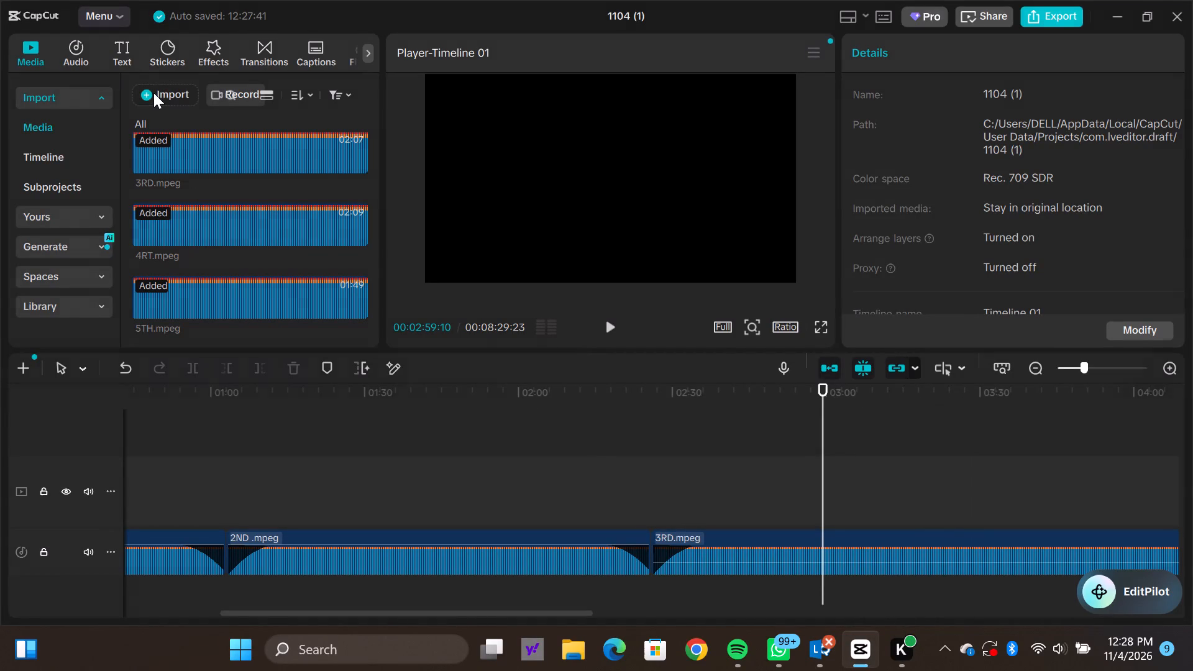
left_click(220, 134)
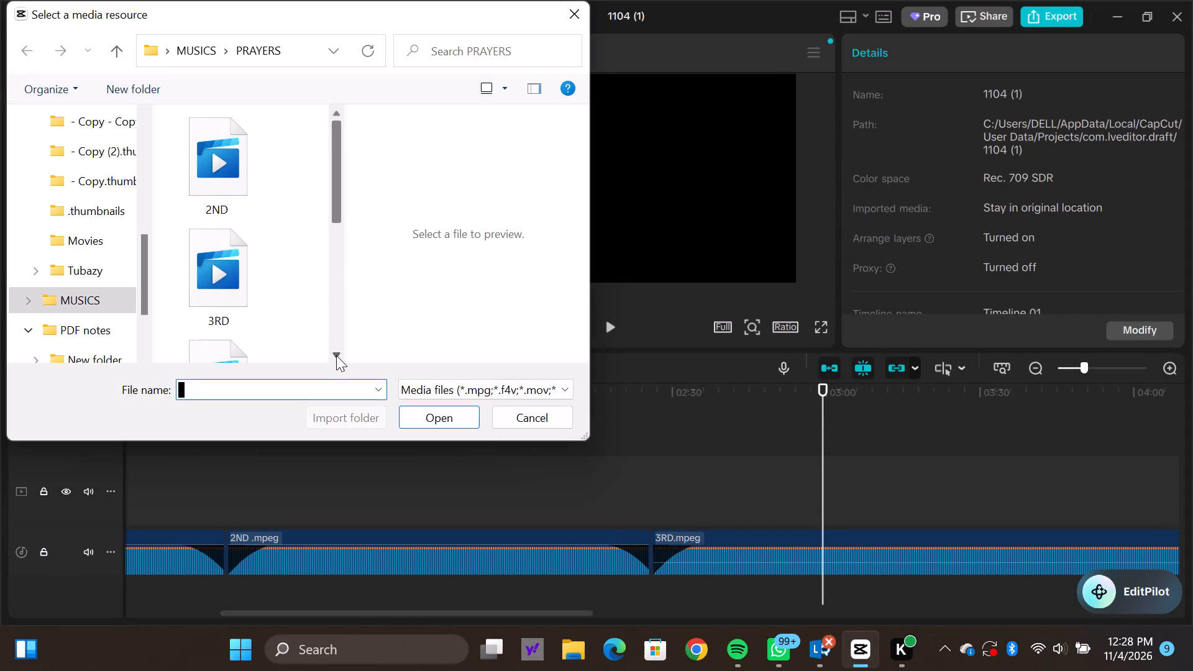
left_click(336, 355)
left_click(251, 324)
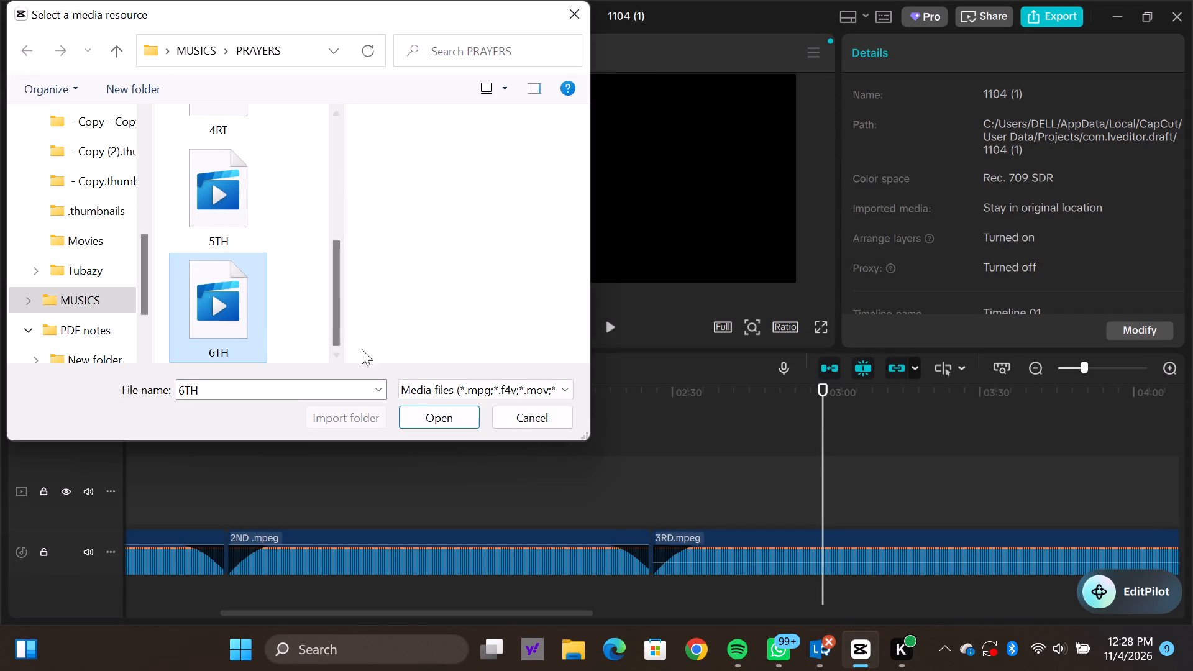
left_click(436, 414)
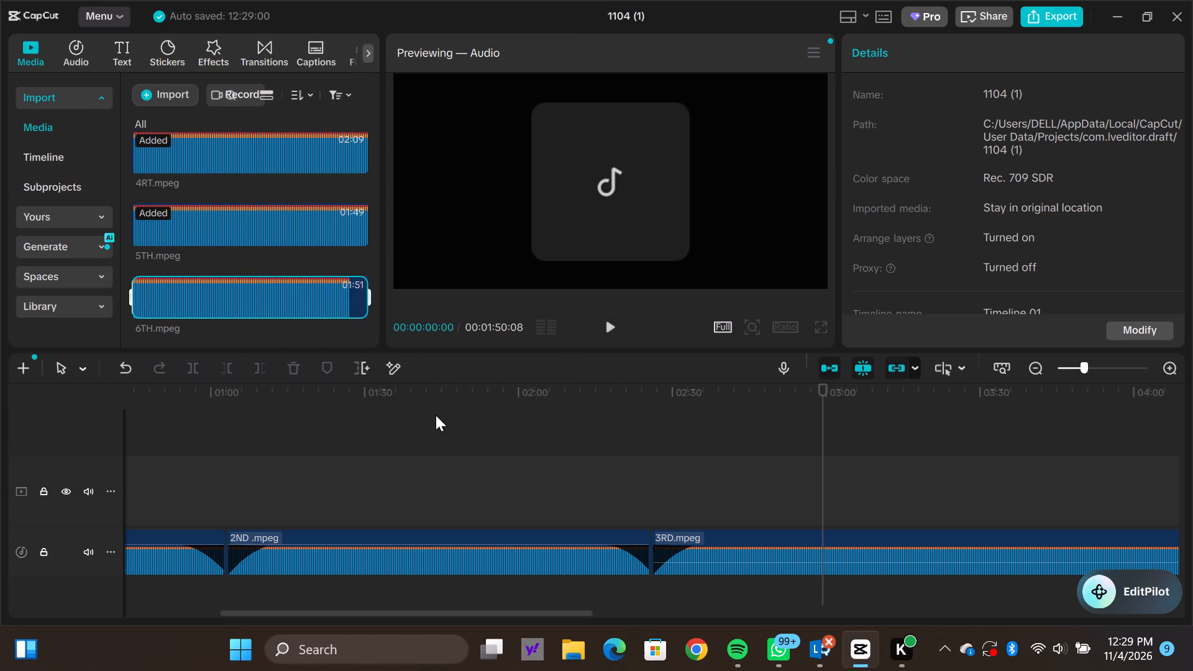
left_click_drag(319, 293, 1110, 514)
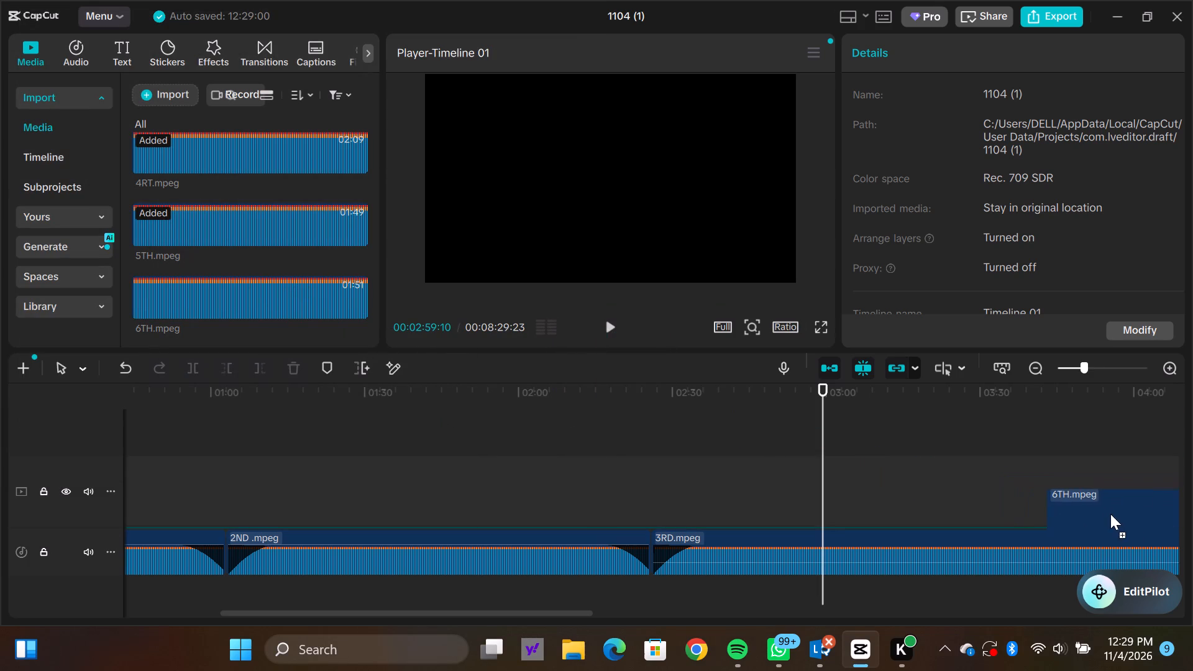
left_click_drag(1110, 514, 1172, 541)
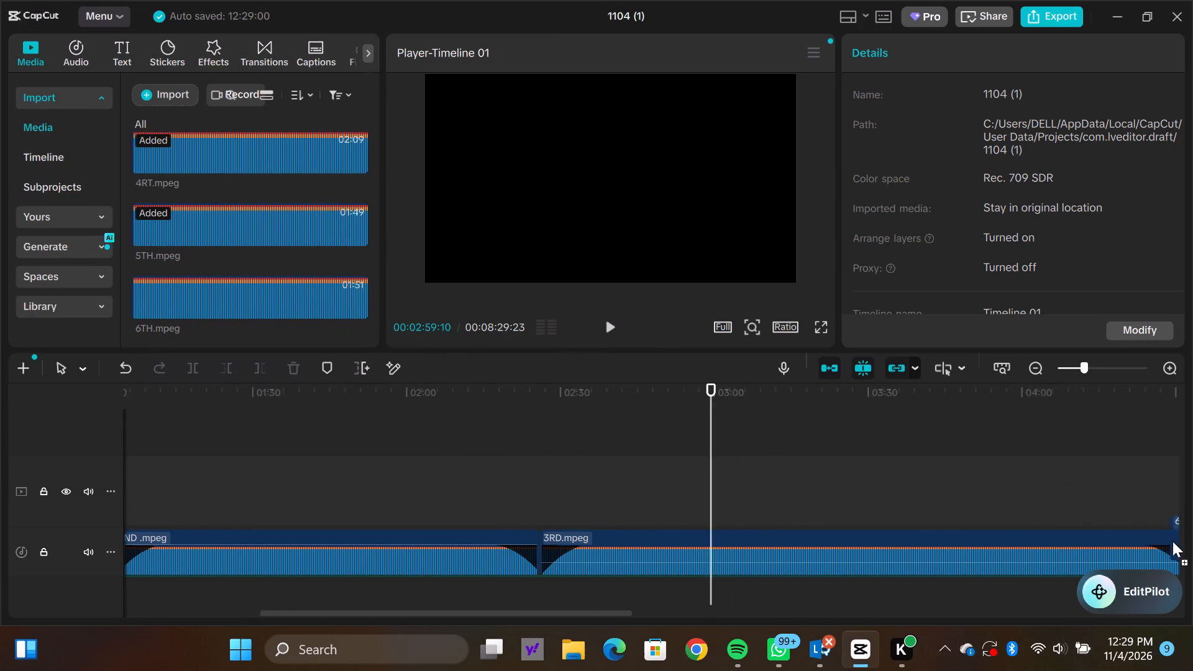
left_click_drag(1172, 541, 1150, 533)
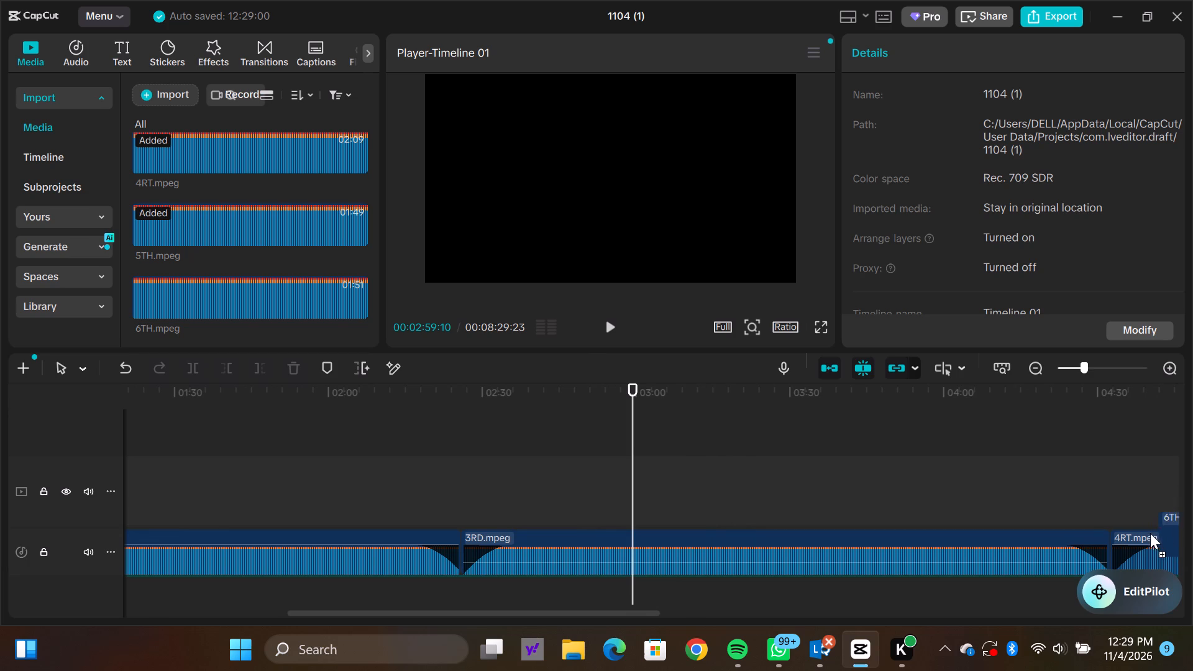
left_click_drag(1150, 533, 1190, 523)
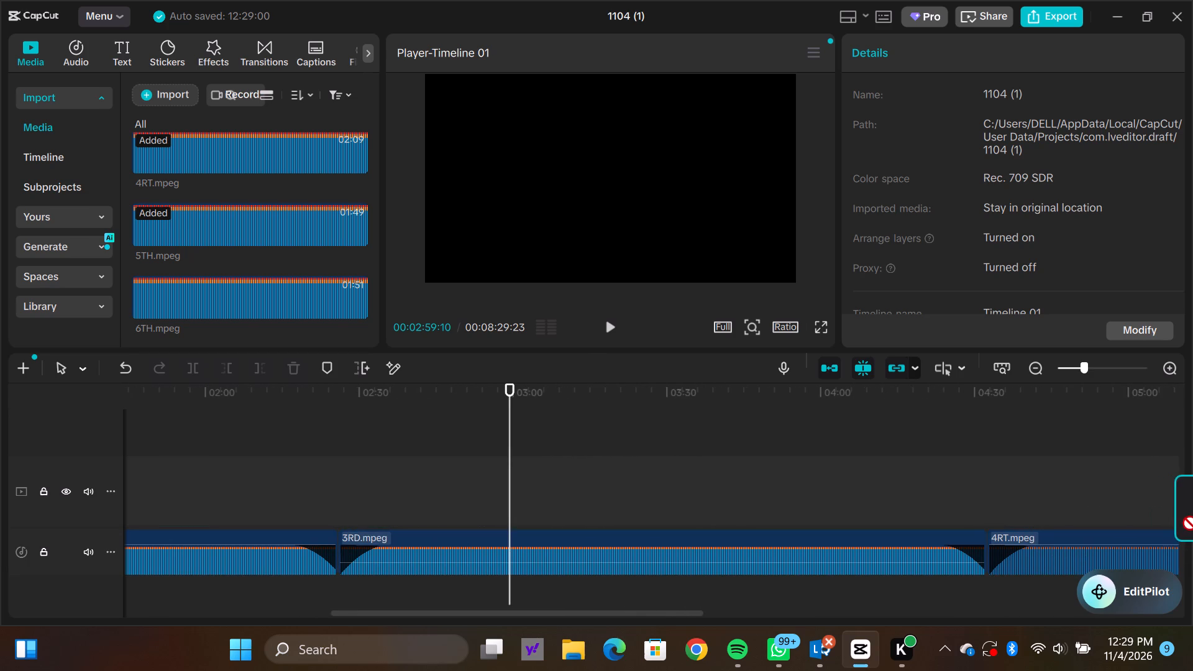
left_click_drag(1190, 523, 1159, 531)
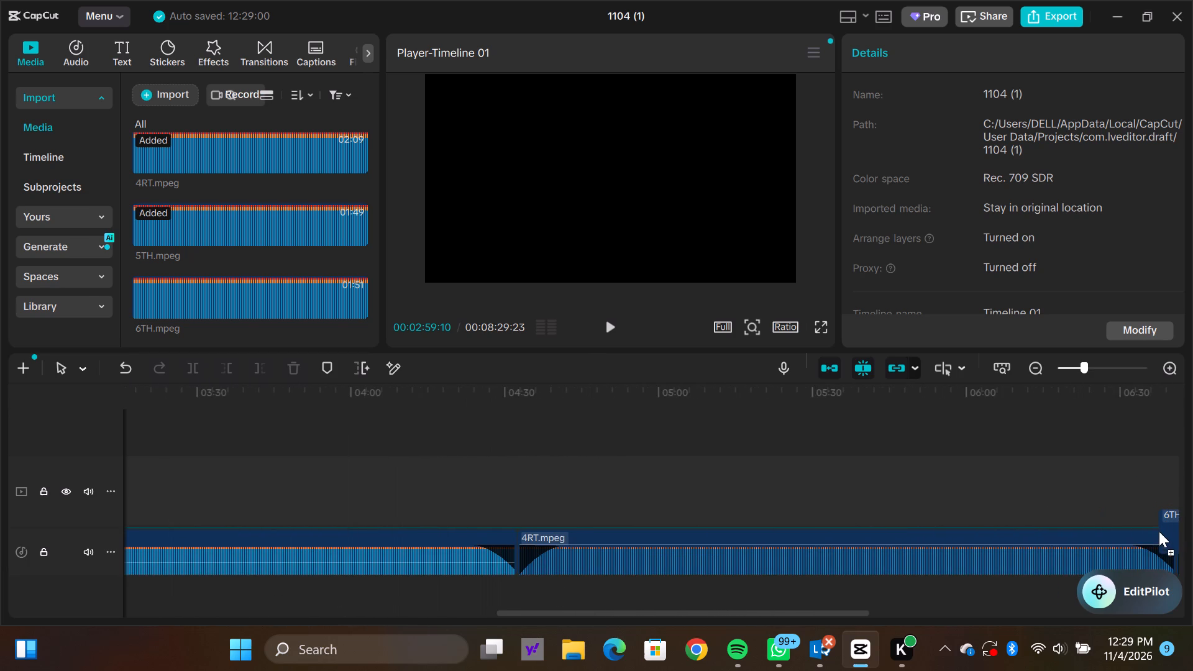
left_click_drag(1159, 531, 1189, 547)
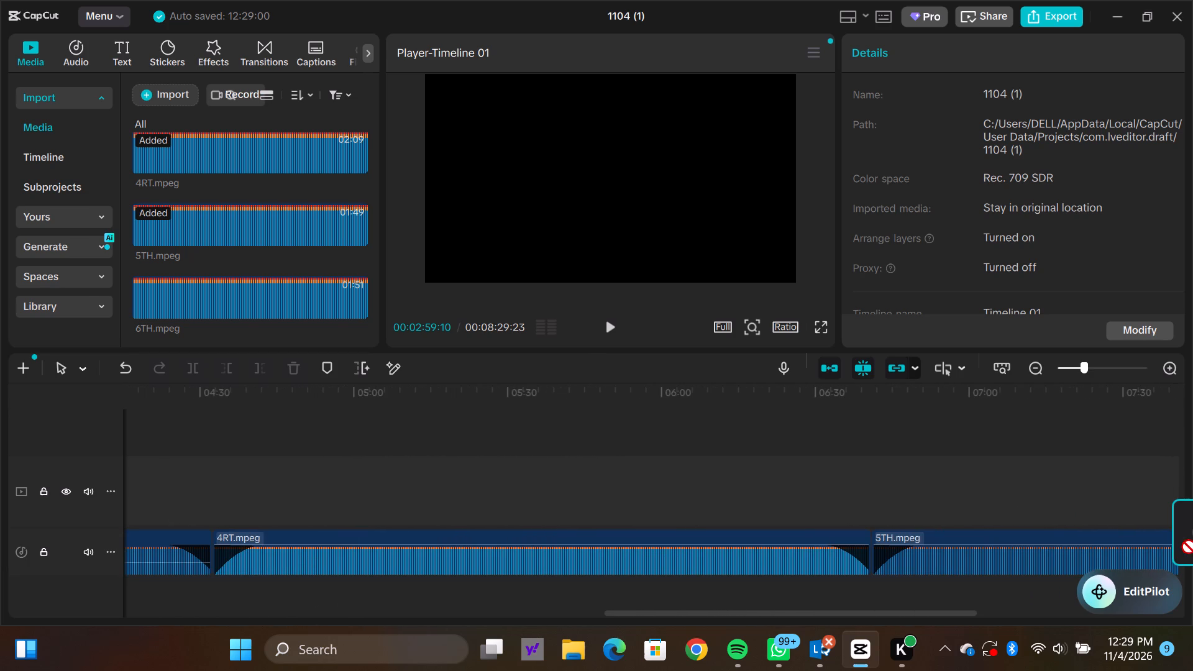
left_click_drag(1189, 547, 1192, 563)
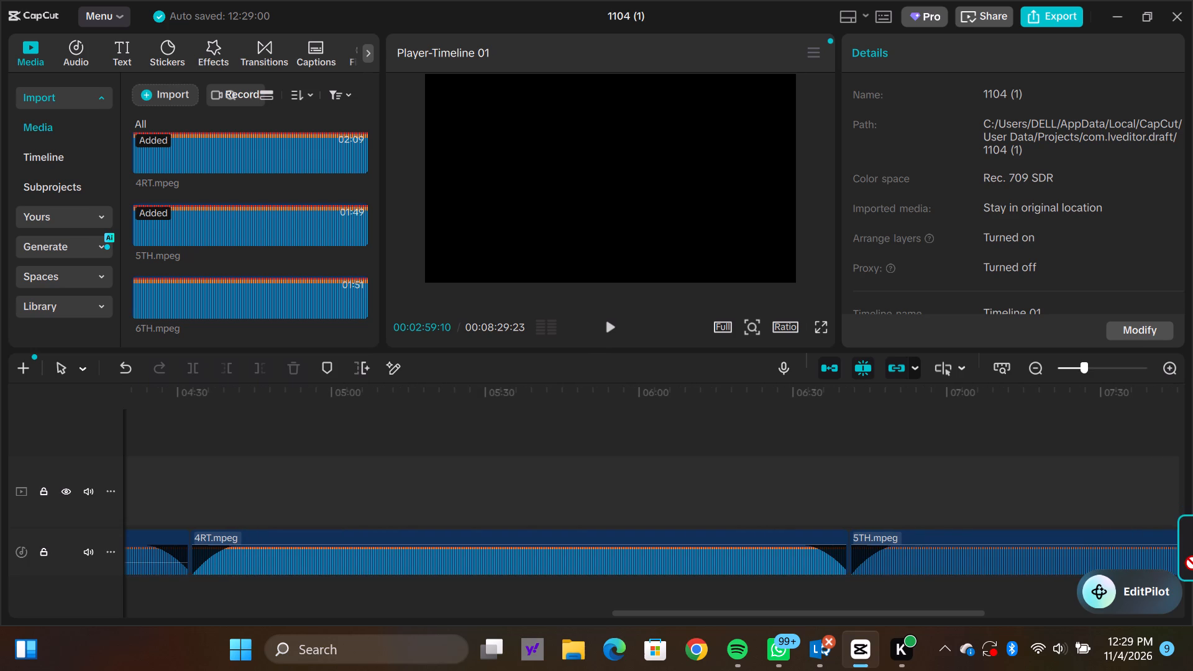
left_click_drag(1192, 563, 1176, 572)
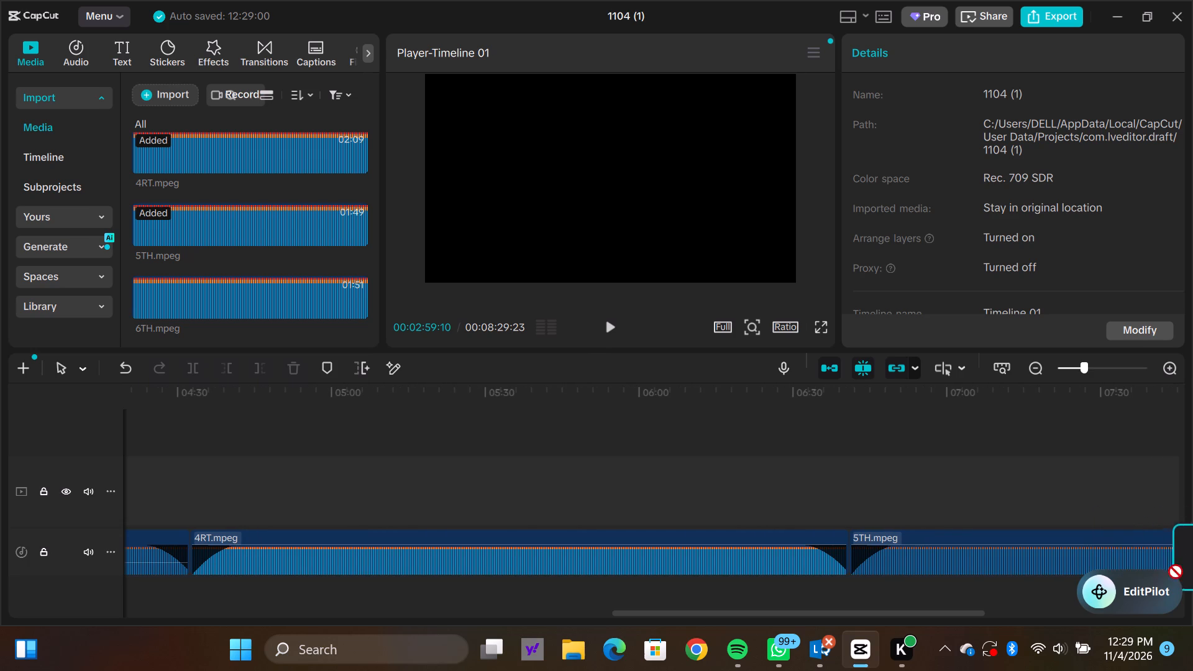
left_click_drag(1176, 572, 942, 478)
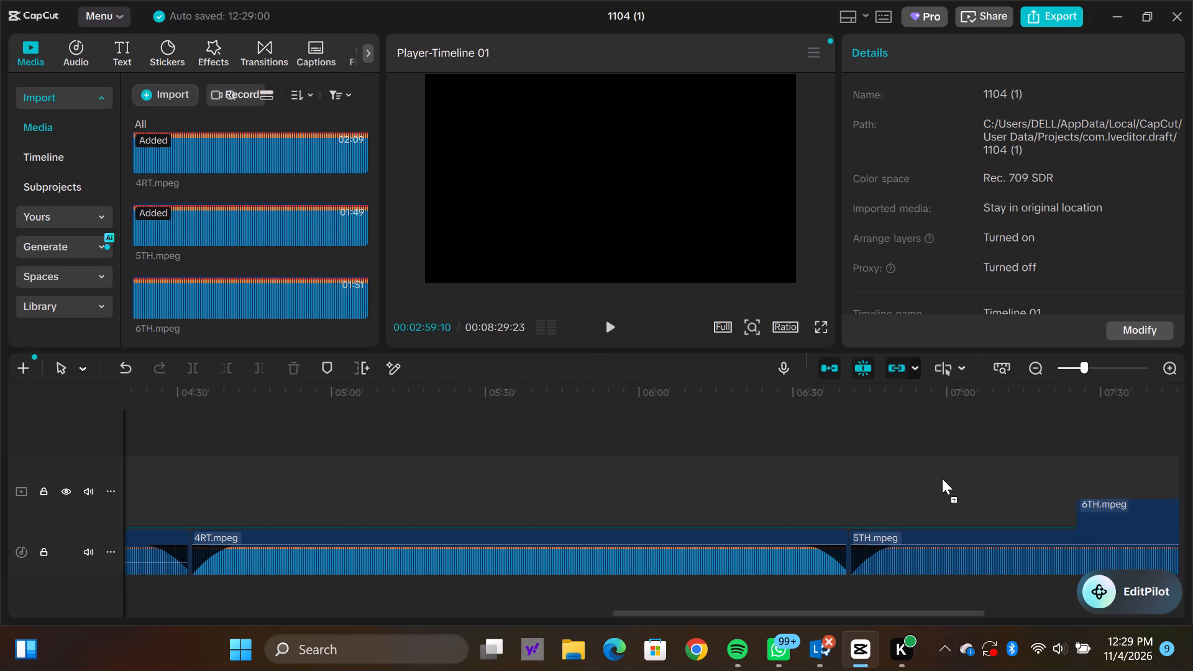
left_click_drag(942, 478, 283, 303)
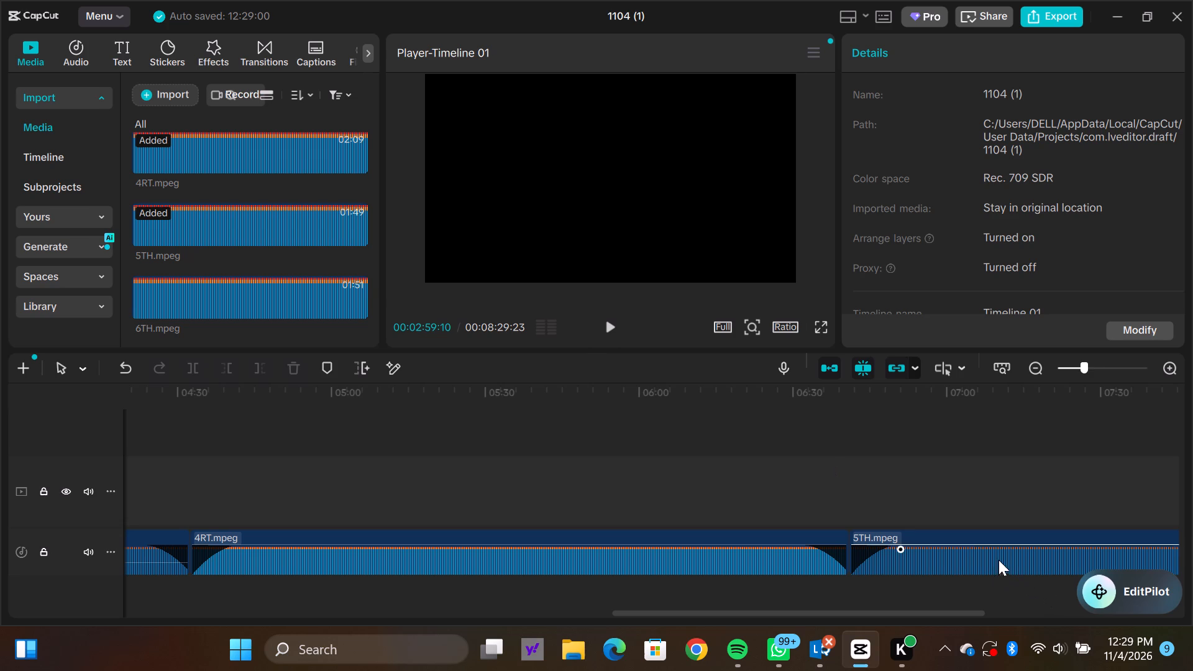
Place the 6TH.mpeg audio on the audio track directly after the end of the 5TH clip.
left_click(1090, 546)
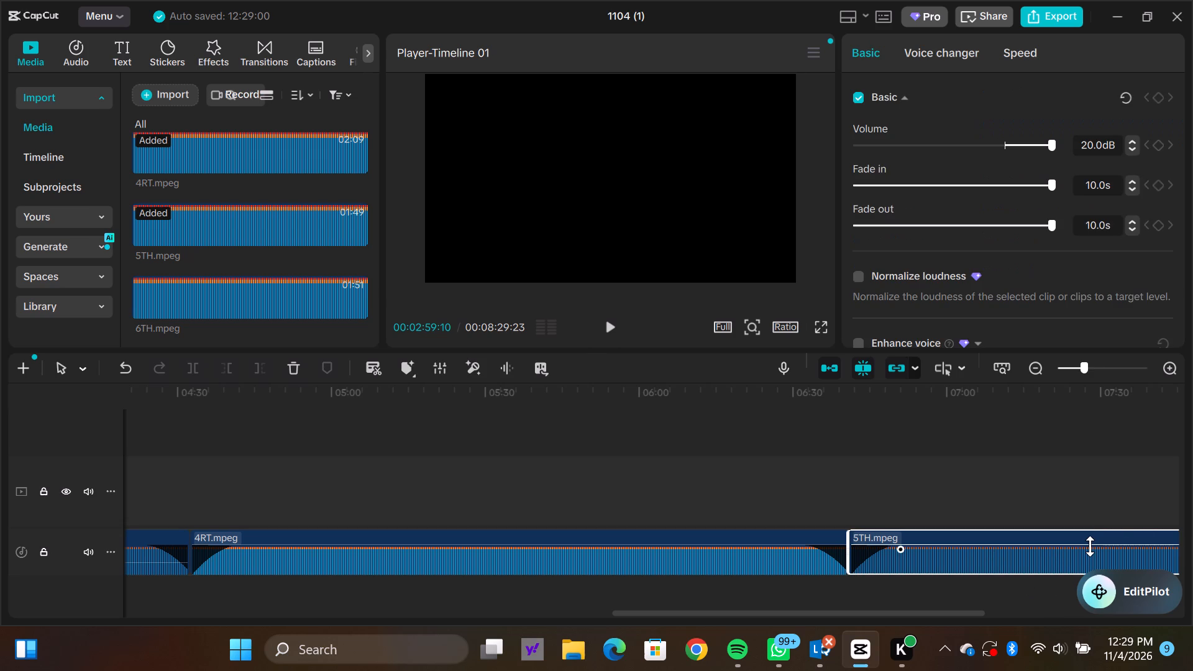
key("Down")
key("Down")
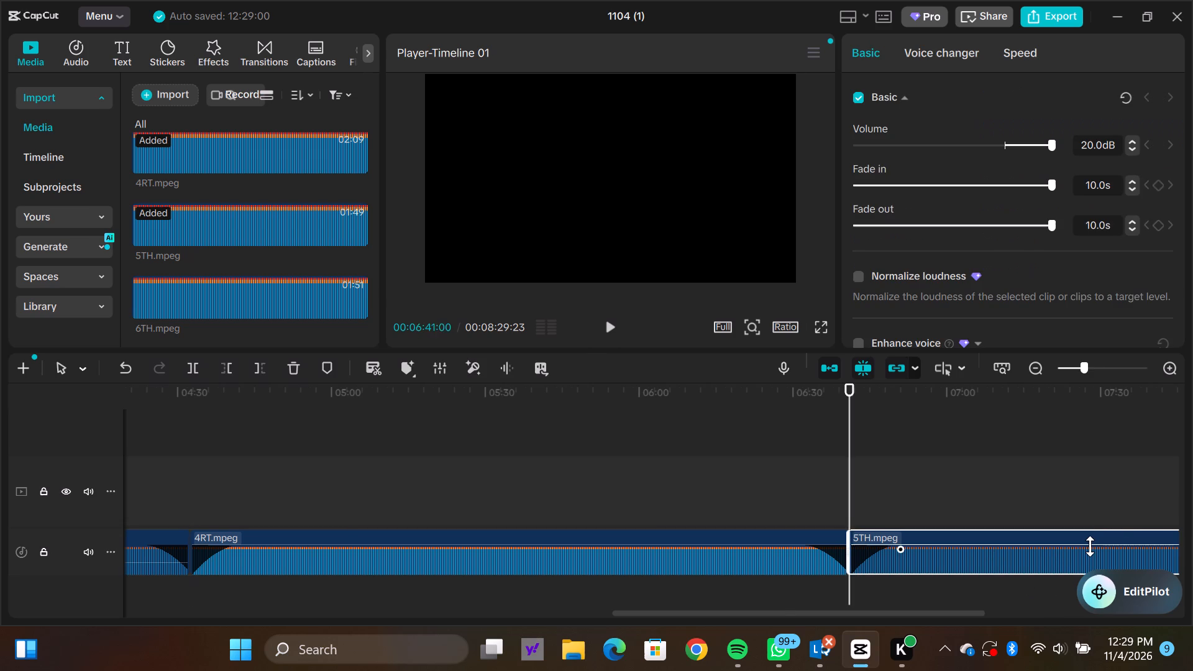
key("Down")
key("Down")
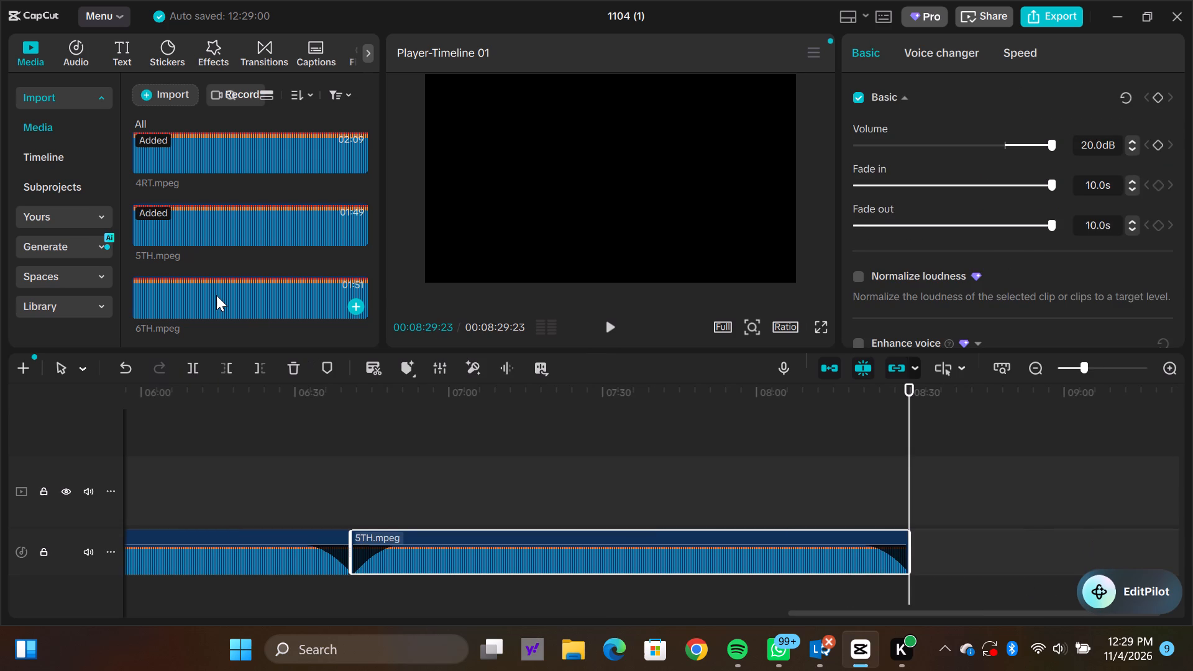
left_click_drag(373, 335, 373, 340)
left_click(250, 329)
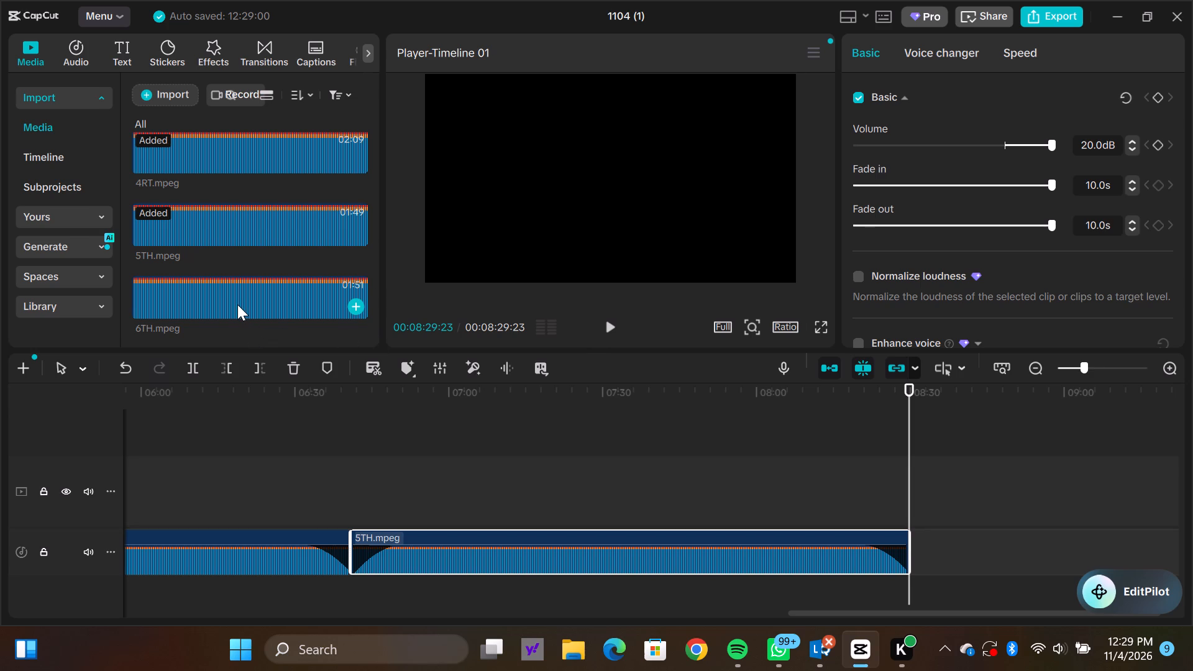
left_click(237, 304)
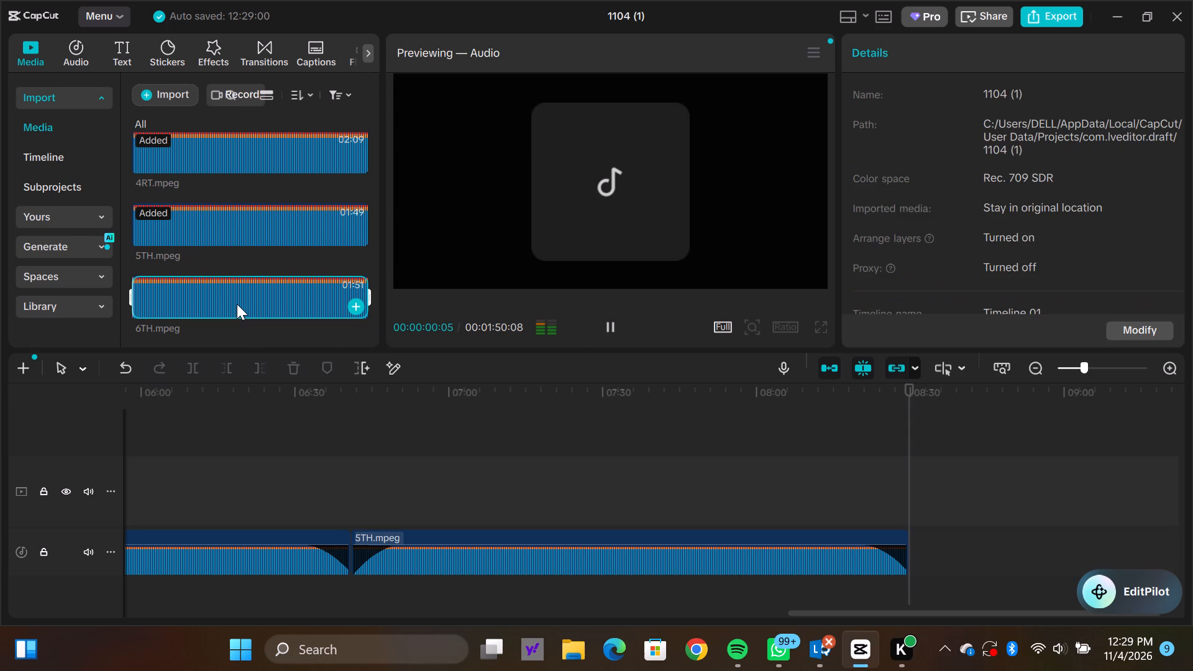
left_click_drag(237, 304, 985, 494)
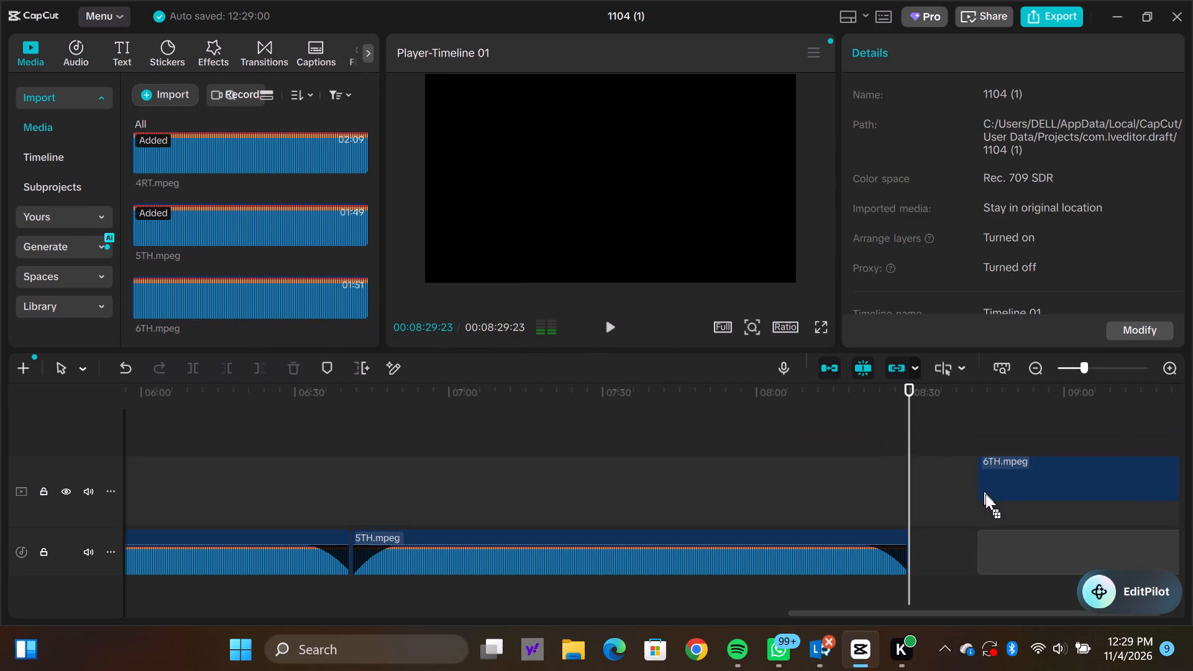
left_click_drag(985, 494, 911, 554)
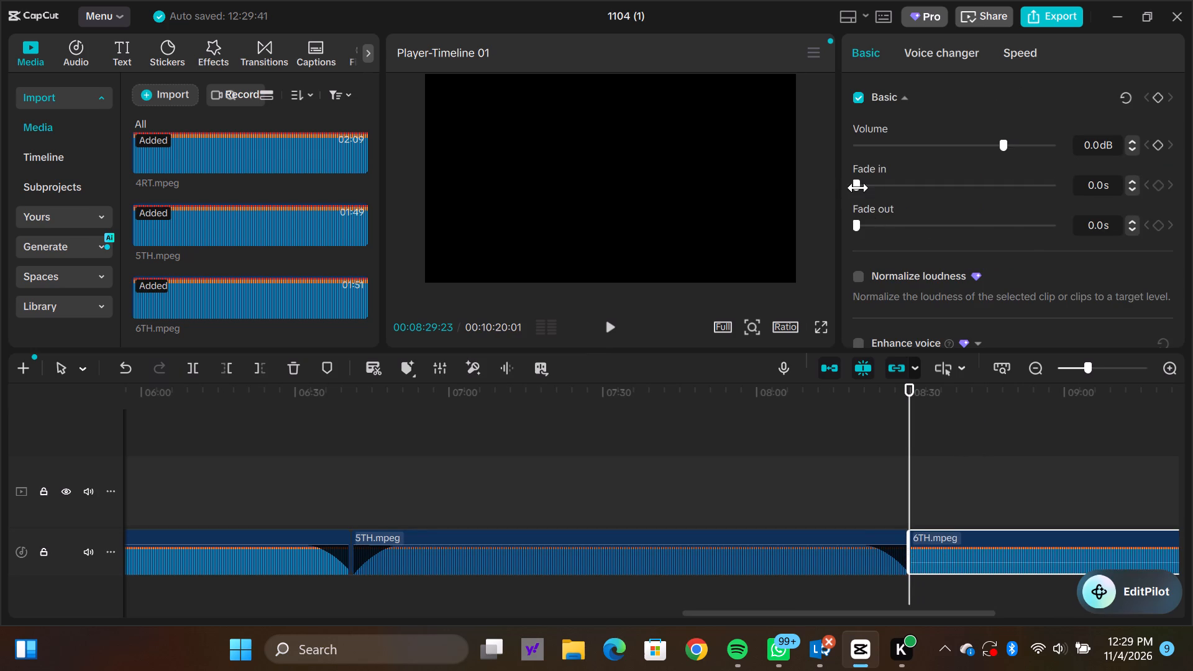
Give the 6TH clip a fade-in of 9.8 s and a fade-out of 10.0 s.
left_click_drag(858, 188, 1049, 177)
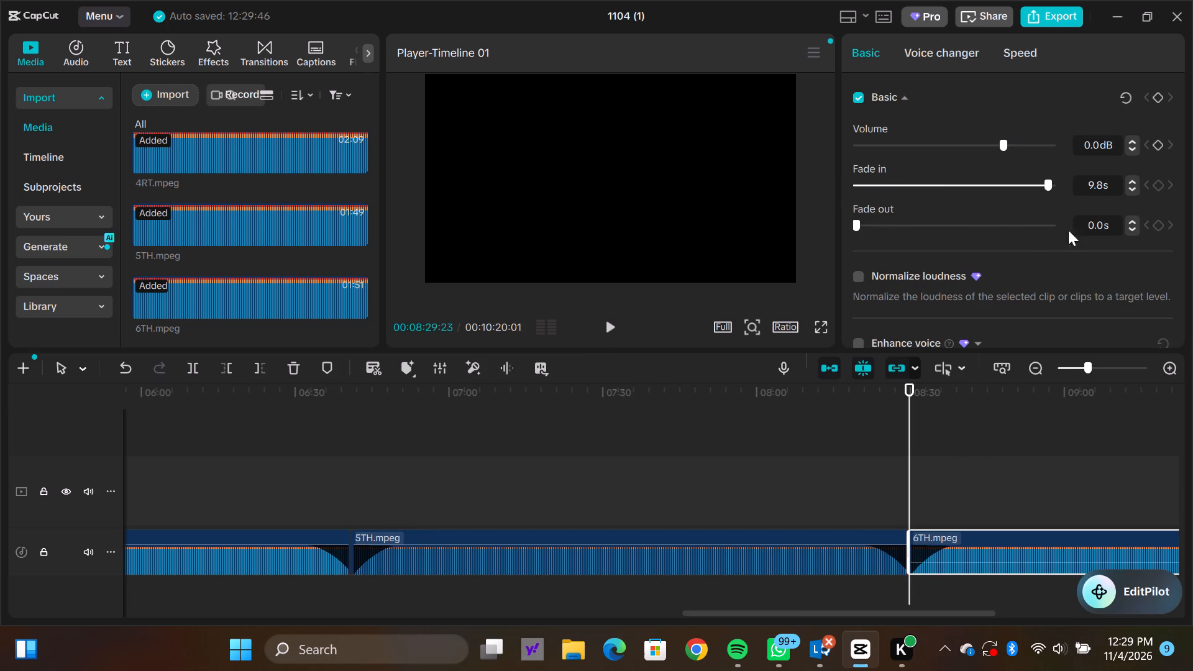
left_click(1004, 457)
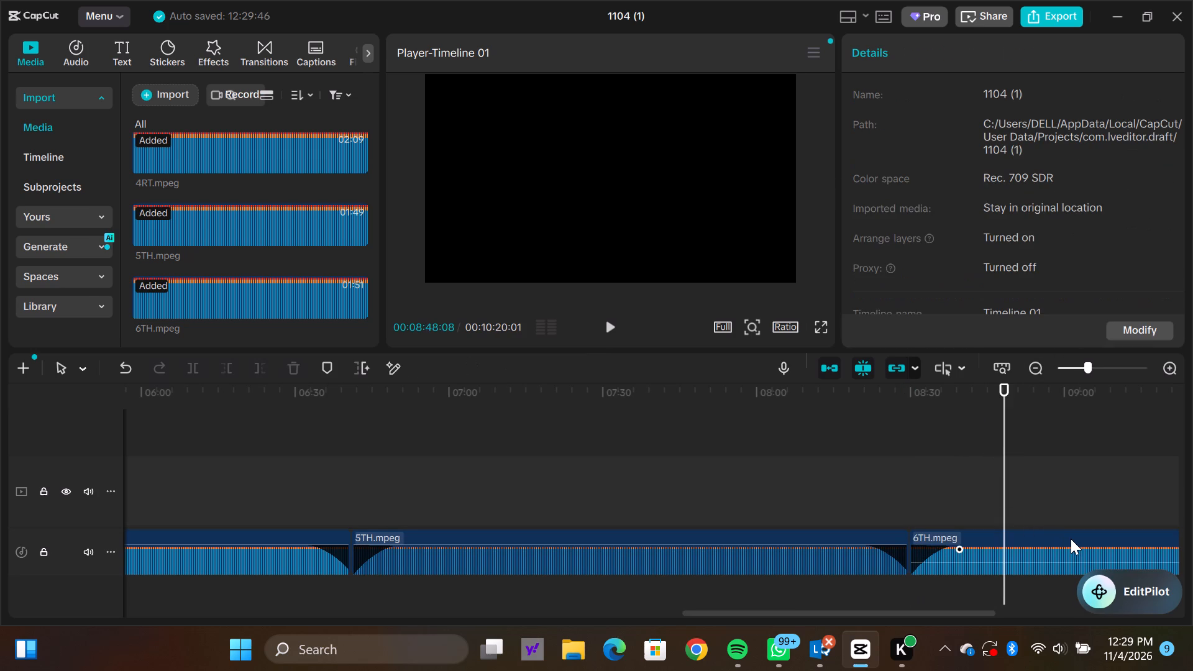
left_click(1071, 539)
key("Down")
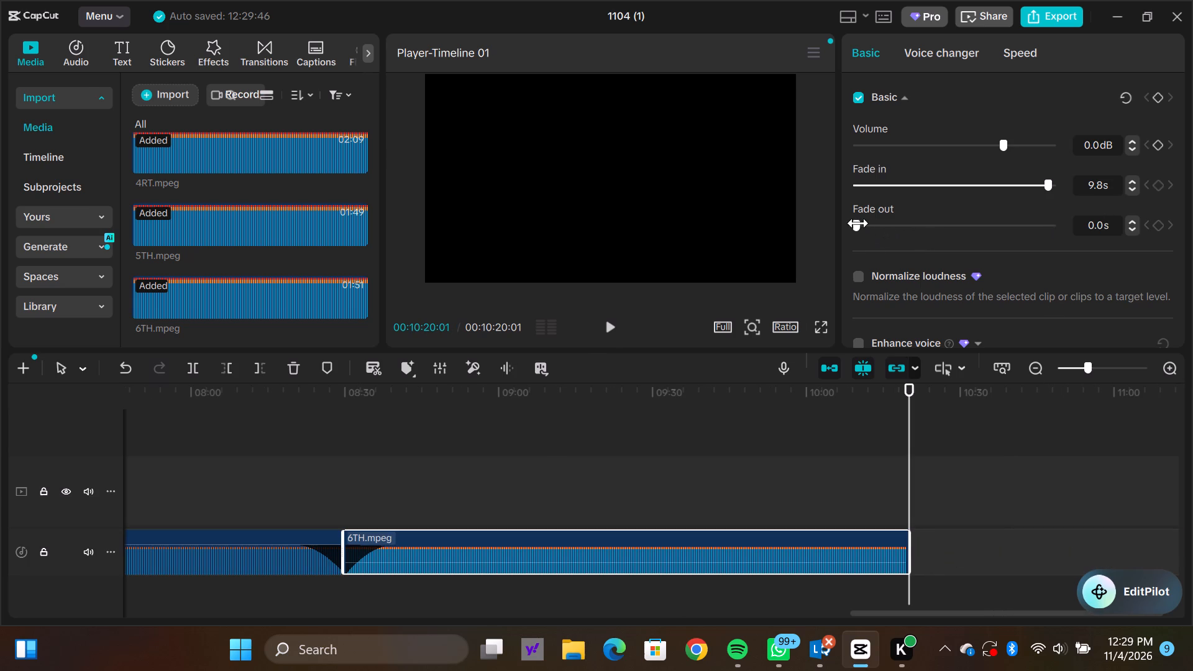
left_click_drag(857, 222, 1112, 233)
Raise the volume of the 6TH clip to 20.0 dB.
left_click_drag(1005, 142, 1067, 143)
left_click(948, 126)
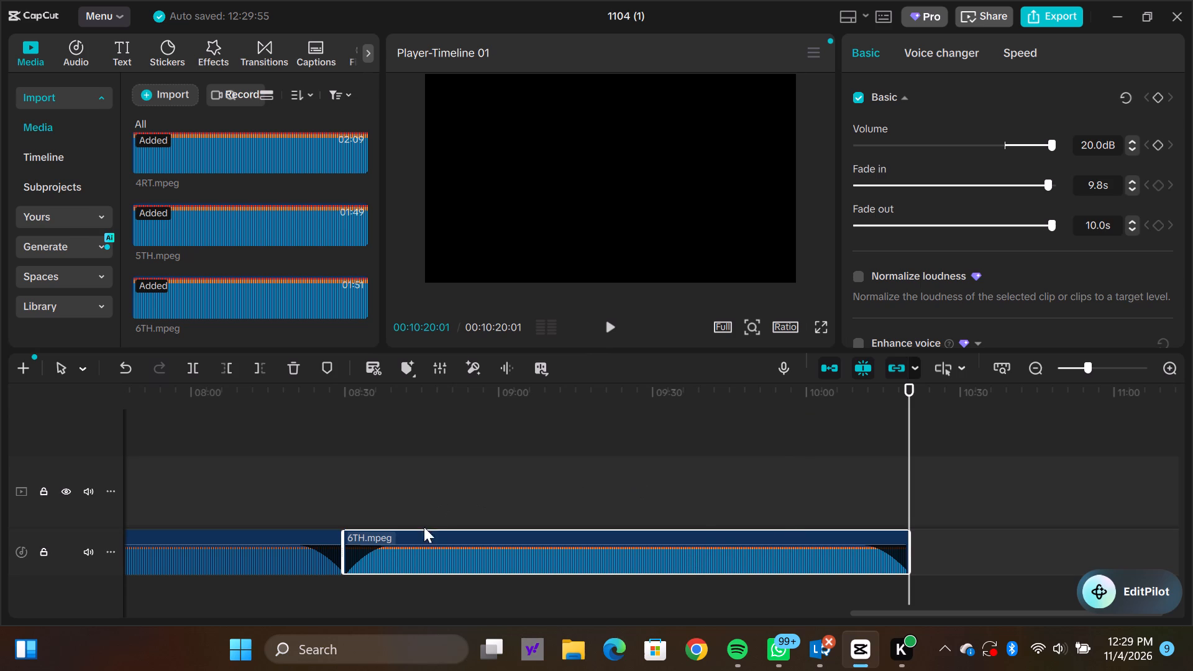
Play back the transition from the 5TH clip into the 6TH clip, starting at about 00:08:18:14.
left_click(286, 512)
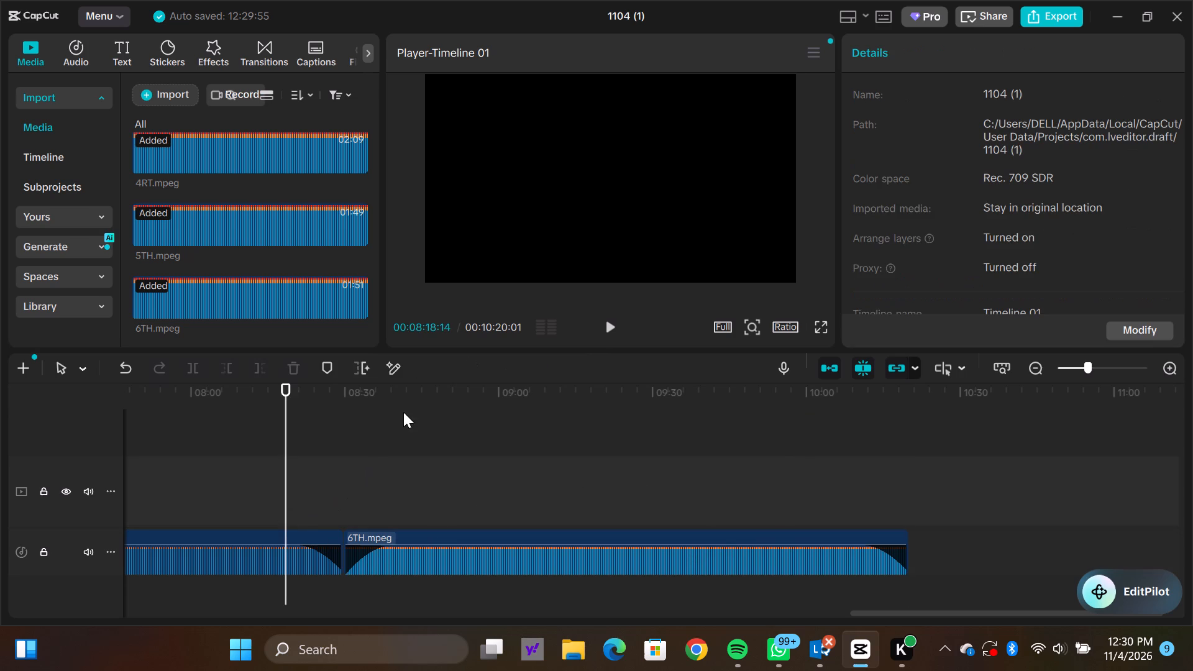
left_click(609, 326)
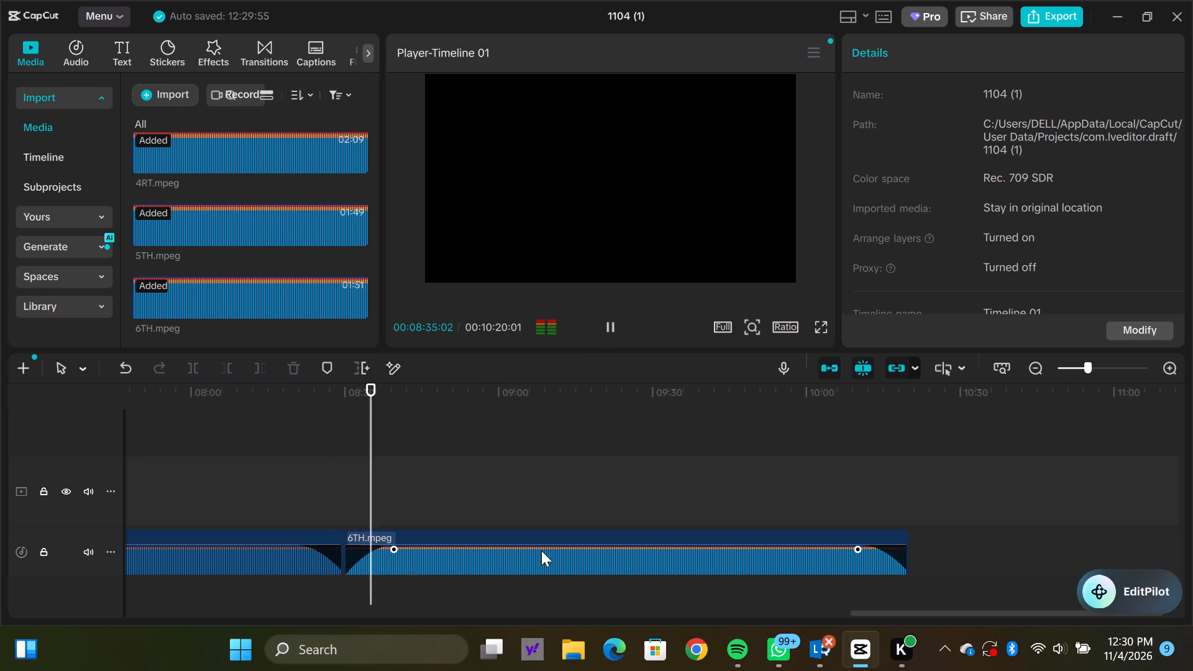
Raise the computer's system sound volume from mute to a low level while the timeline plays.
left_click(1059, 652)
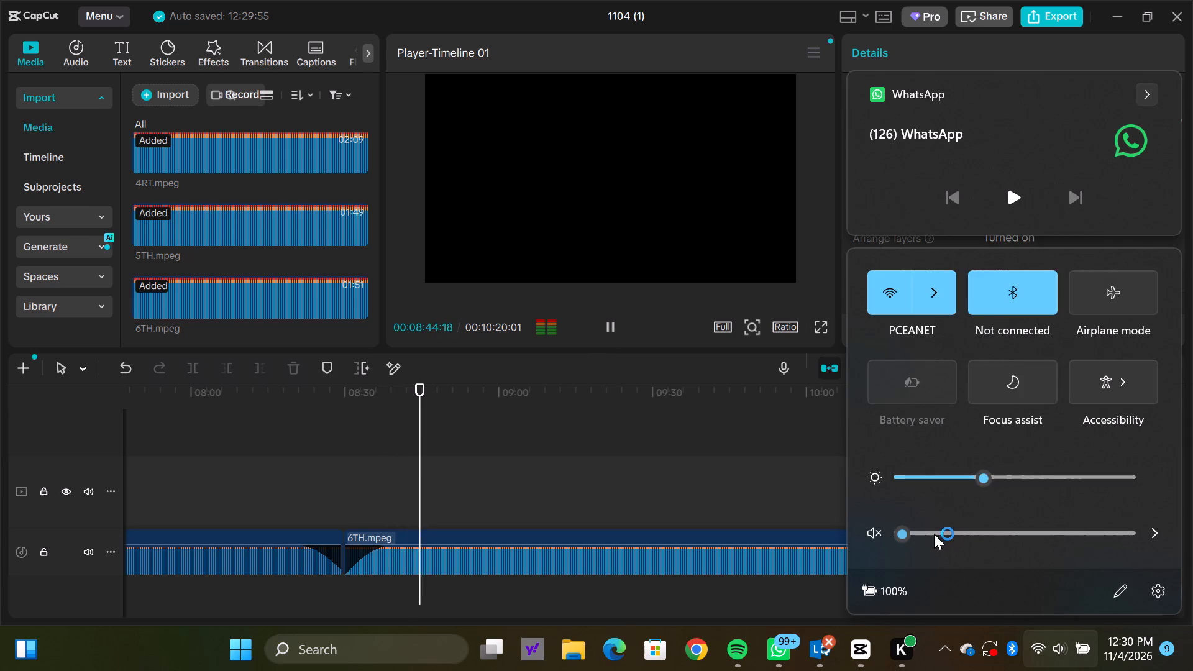
left_click(926, 532)
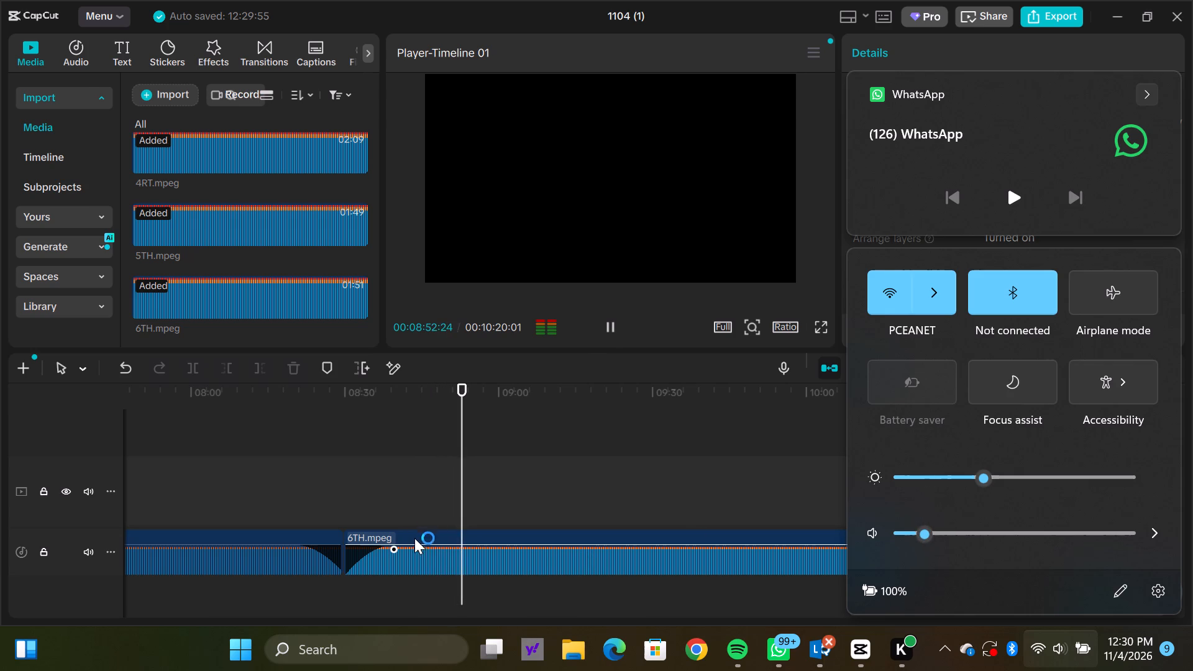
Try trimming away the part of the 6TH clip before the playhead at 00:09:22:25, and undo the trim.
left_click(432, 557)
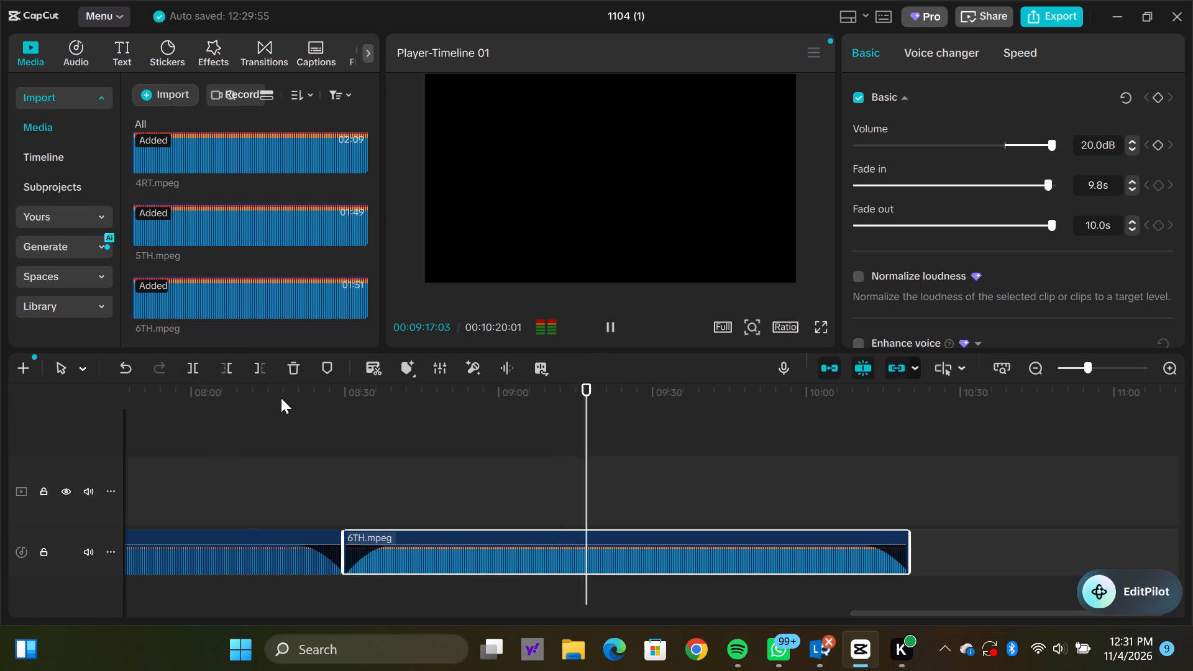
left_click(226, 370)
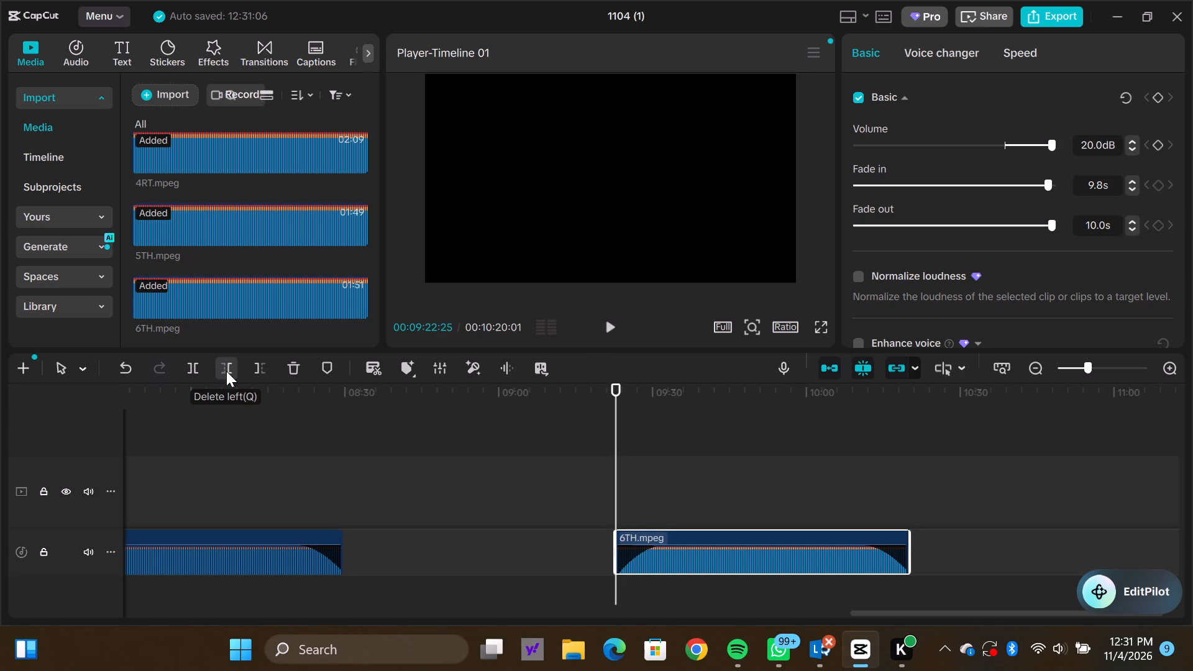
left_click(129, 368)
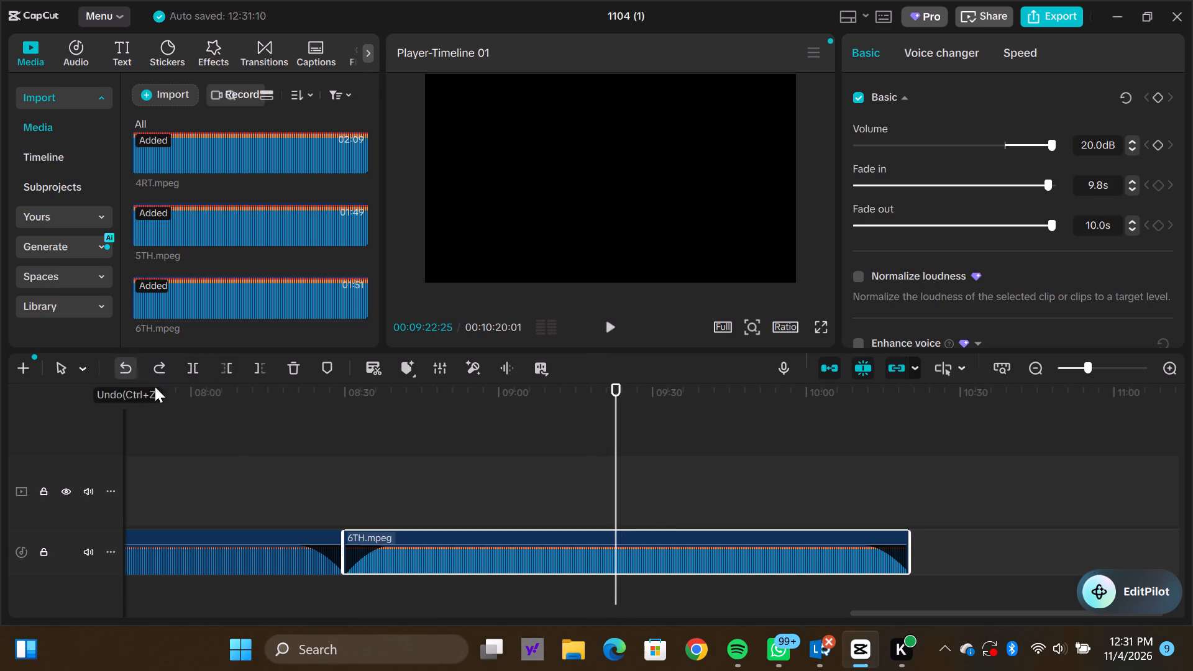
Play back the opening of the 6TH clip from about 00:08:34:07, and replay it from about 00:08:38:00.
left_click(375, 555)
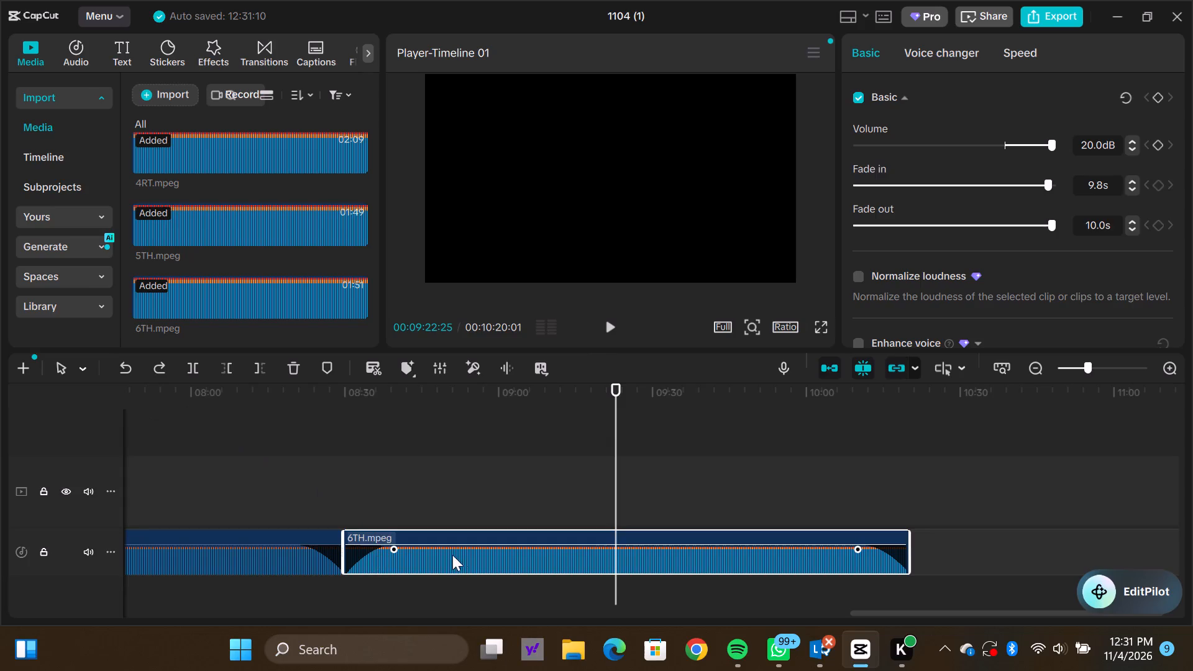
left_click(379, 502)
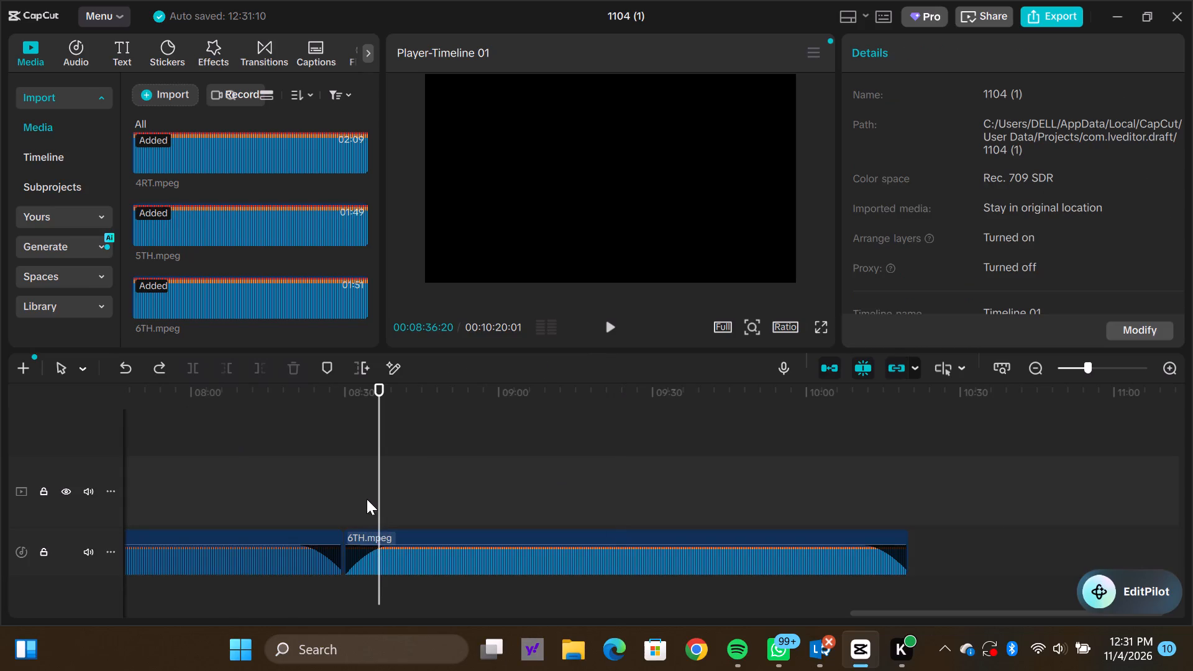
left_click(367, 499)
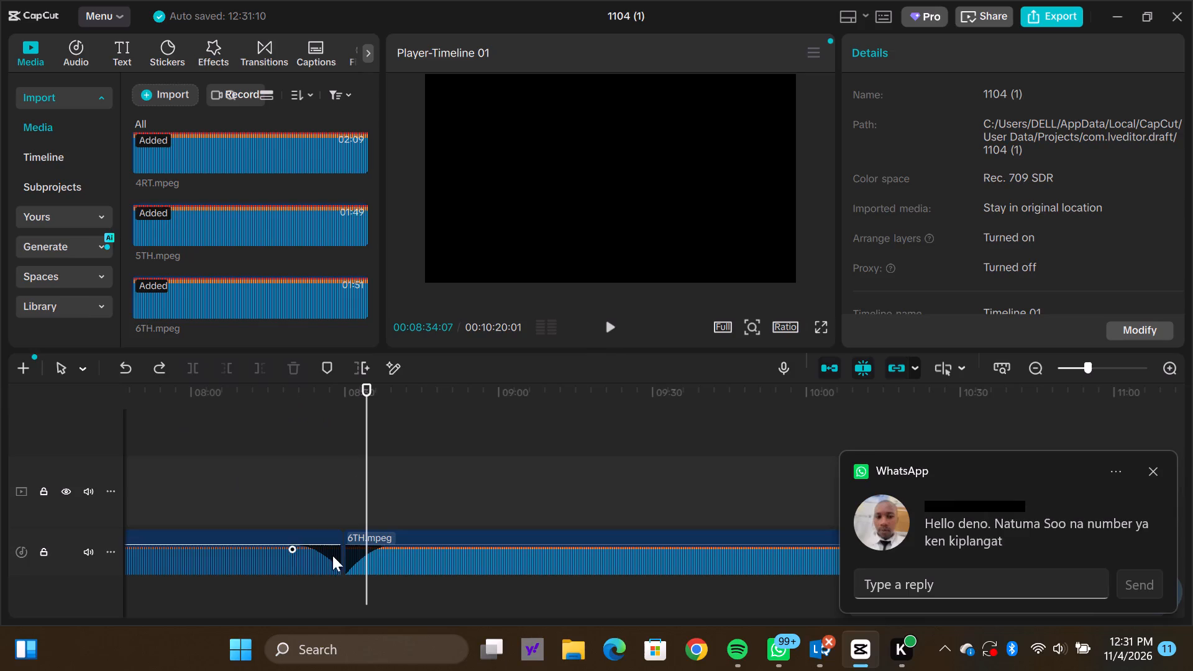
left_click(615, 331)
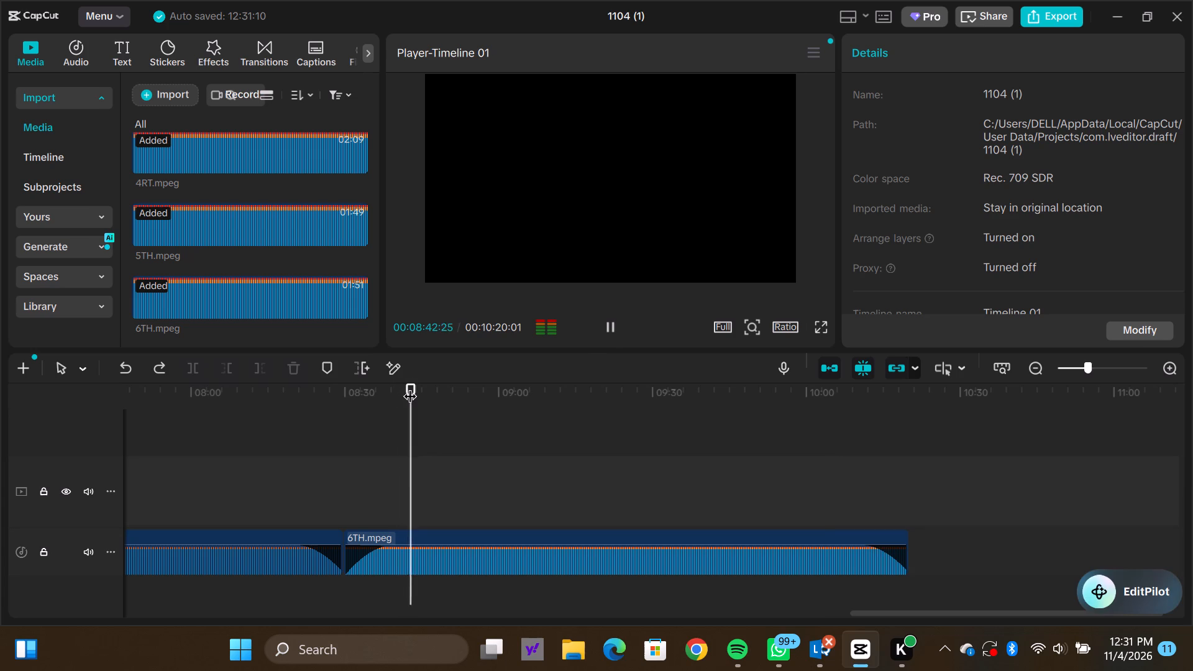
left_click_drag(409, 388, 386, 393)
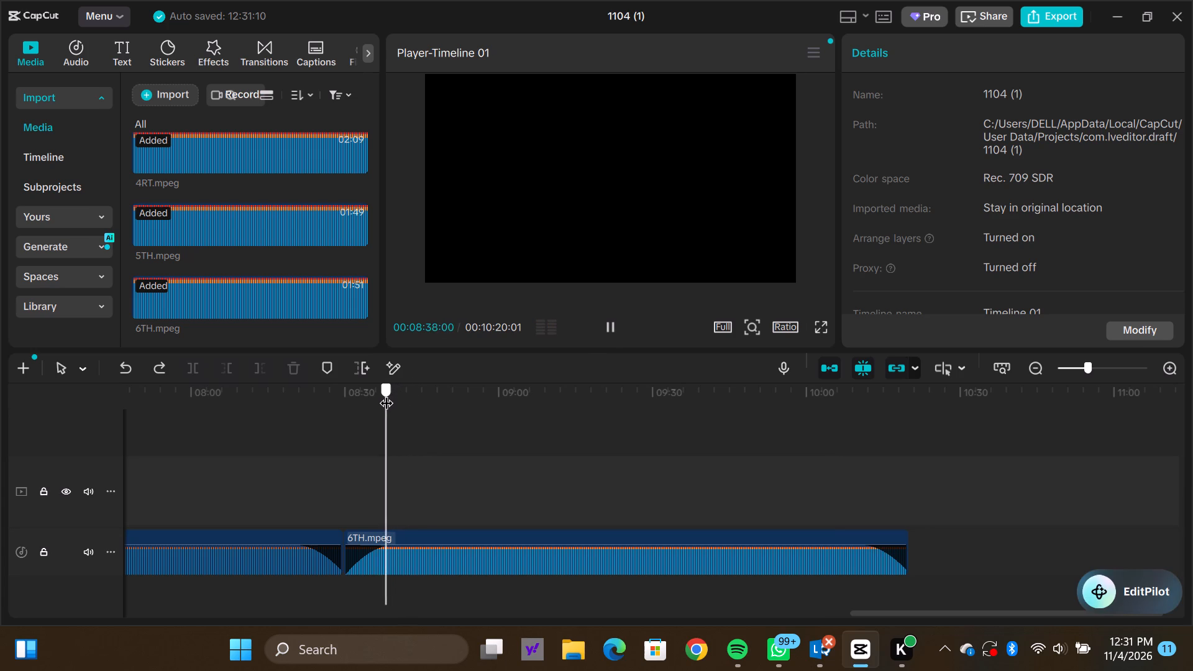
Select the 6TH clip and position the playhead at 00:08:37:15, where its fade-in ends.
left_click_drag(386, 393, 382, 393)
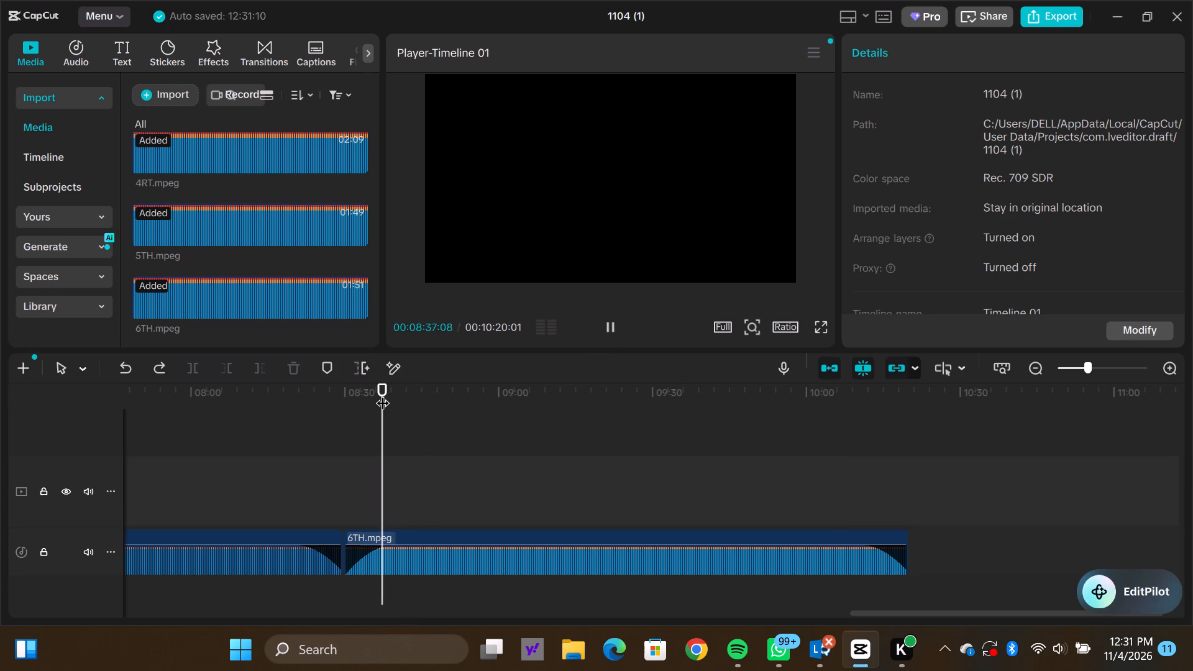
left_click(189, 365)
left_click(448, 504)
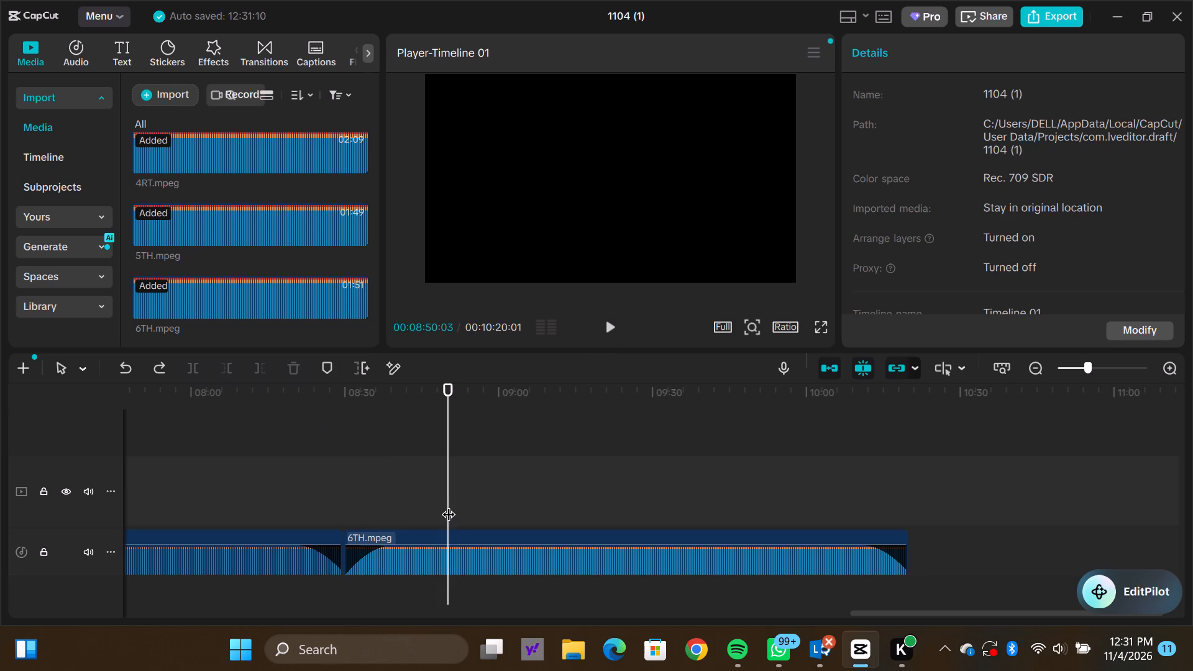
left_click(472, 563)
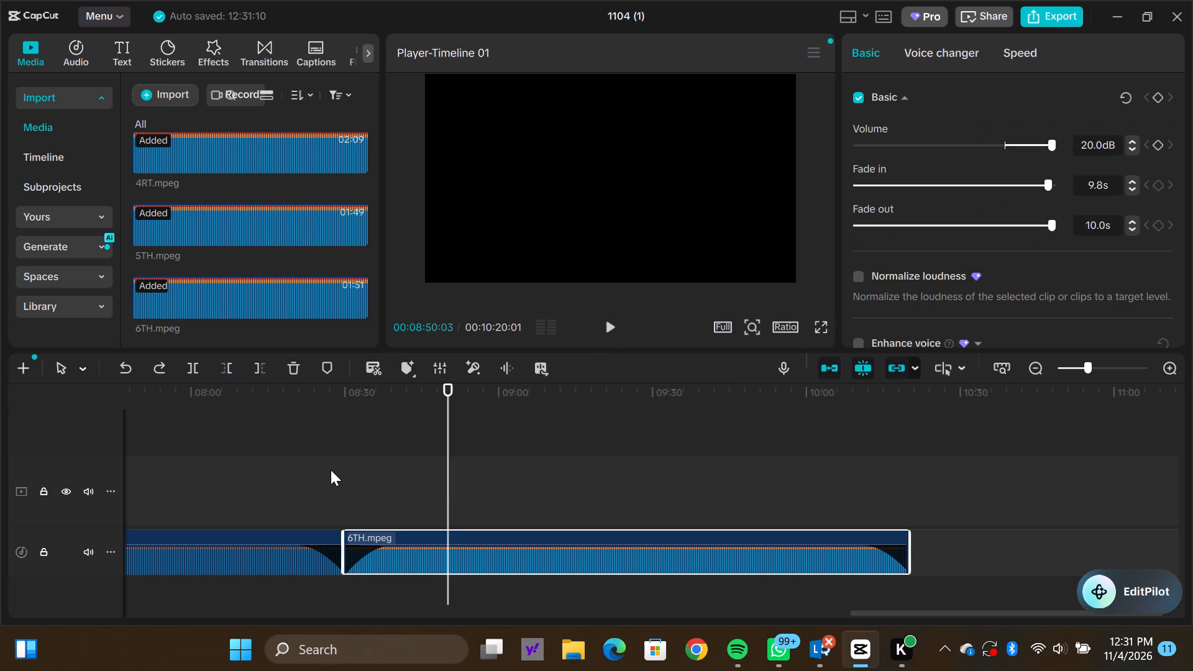
left_click_drag(450, 434, 445, 434)
left_click_drag(445, 434, 383, 443)
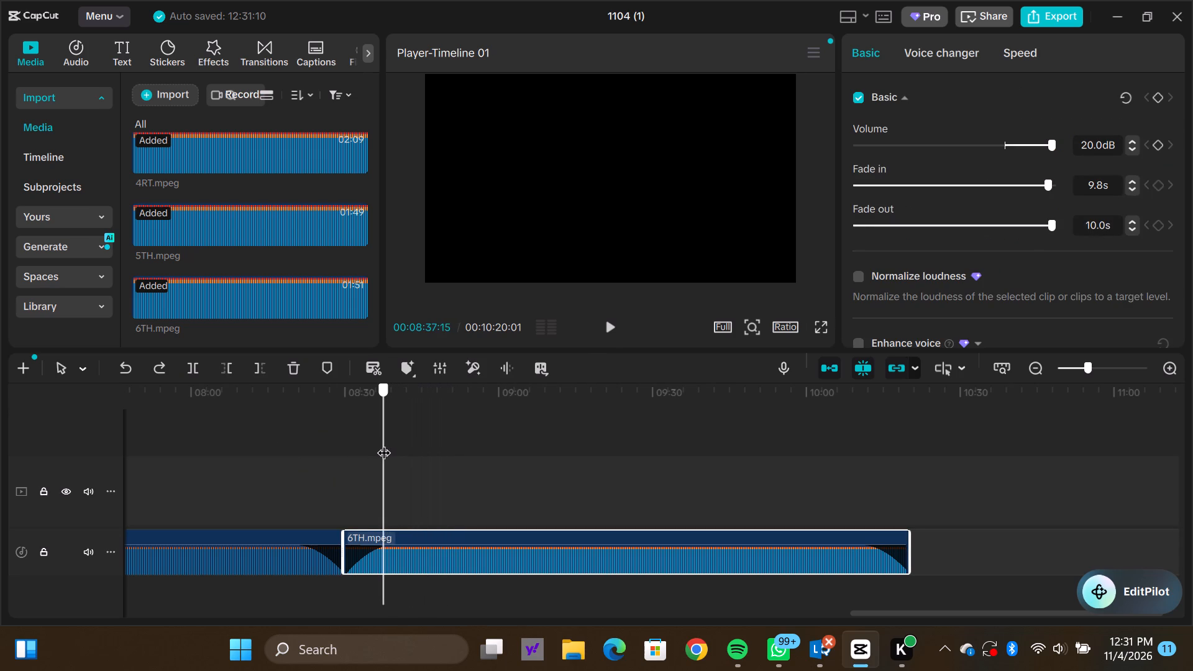
left_click_drag(383, 443, 376, 444)
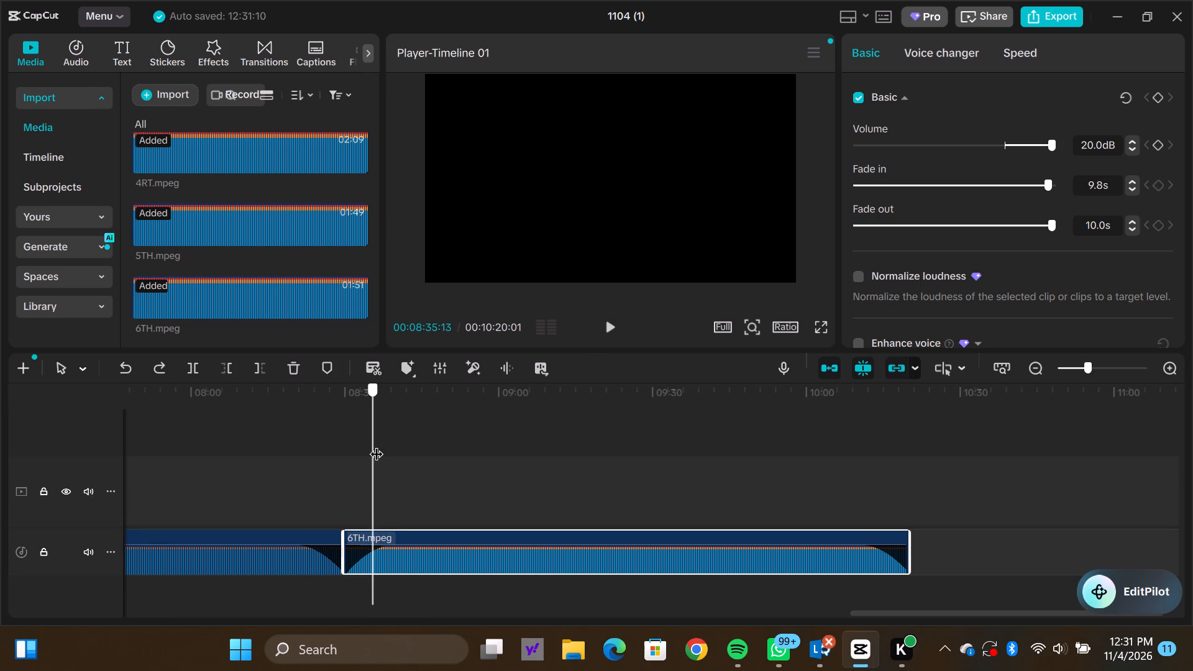
left_click_drag(376, 444, 383, 444)
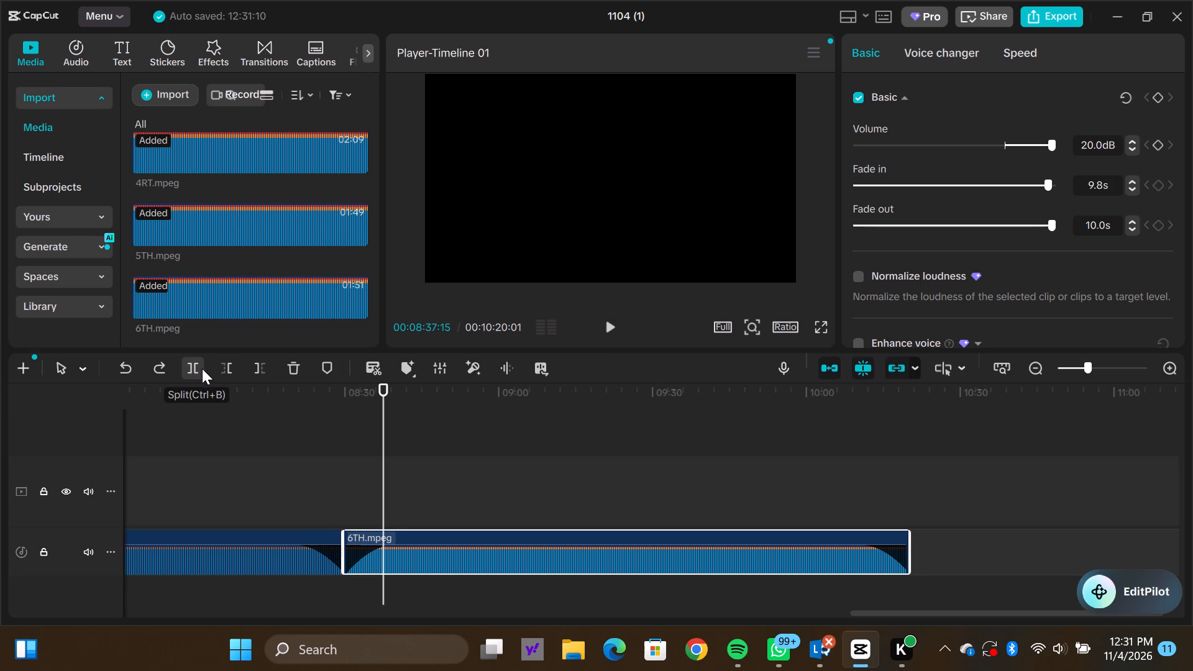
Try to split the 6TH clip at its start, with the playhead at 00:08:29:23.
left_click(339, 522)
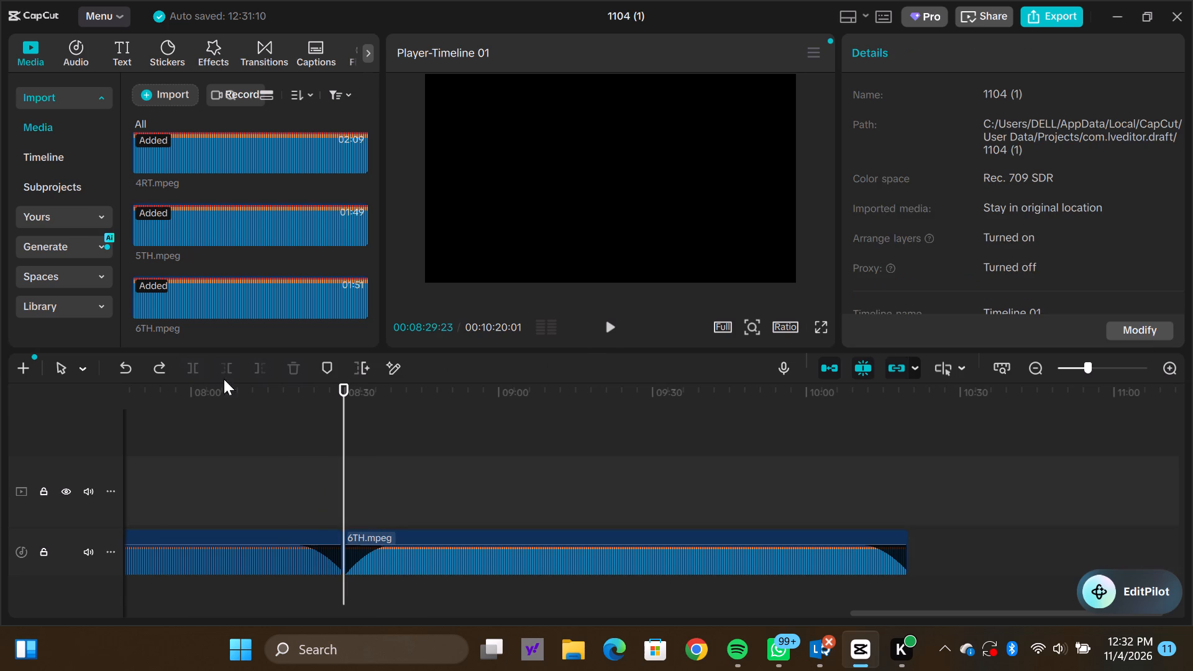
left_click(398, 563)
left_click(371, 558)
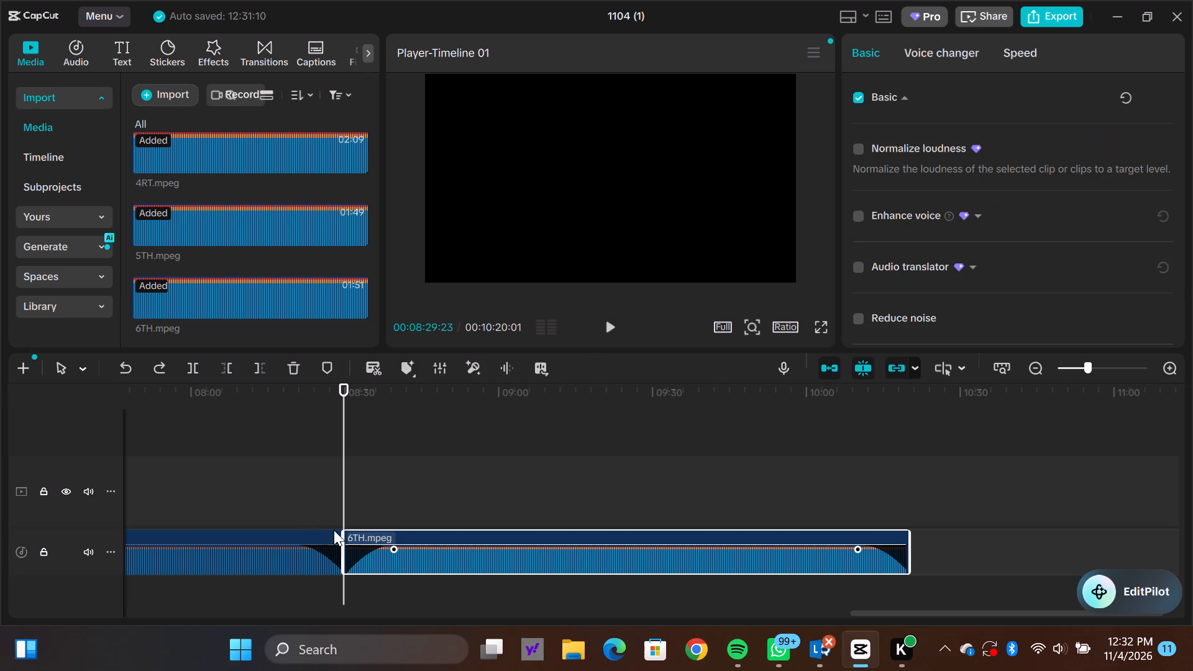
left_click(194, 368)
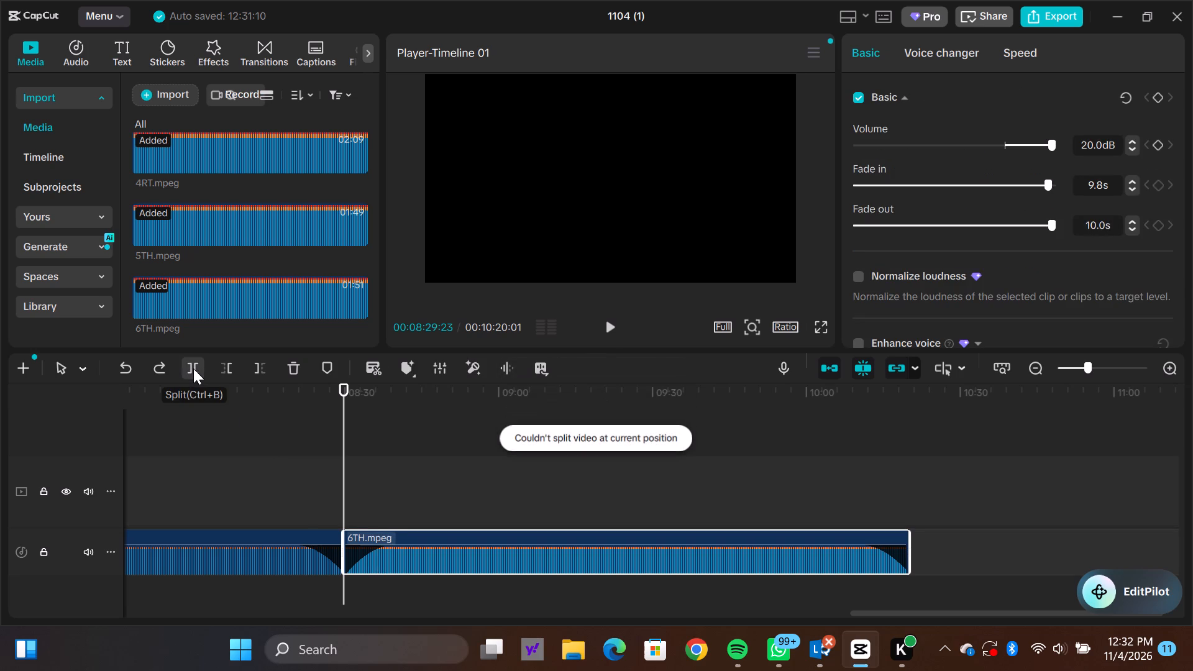
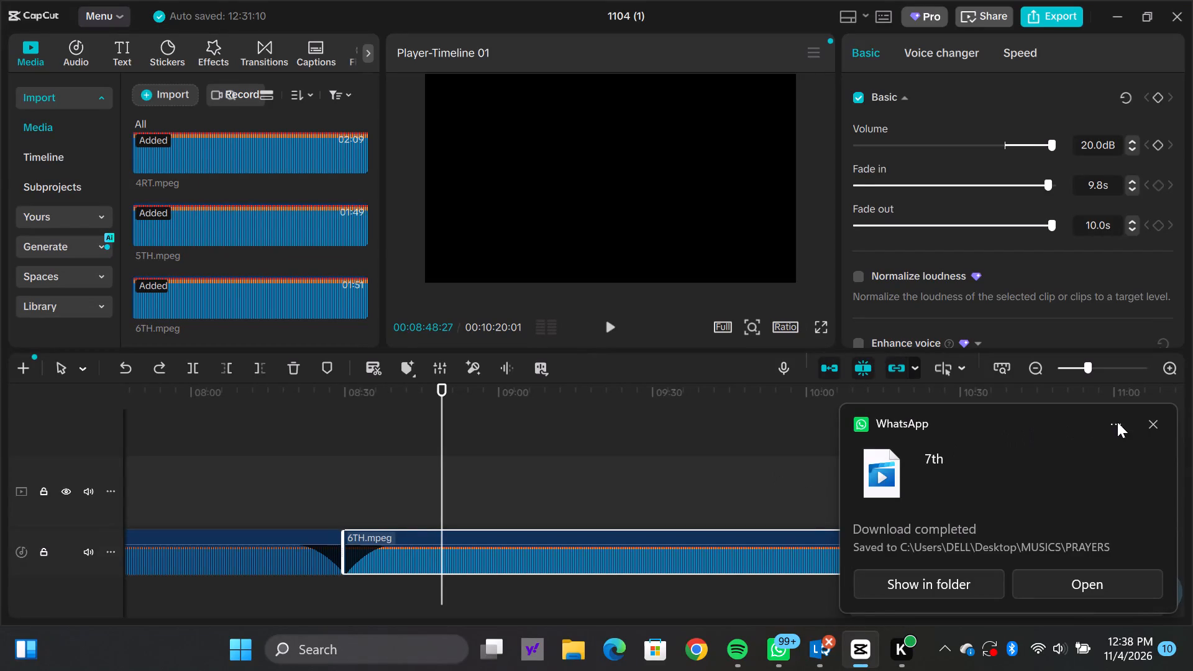
Dismiss the 7th download notification and position the playhead at the end of the 6TH clip, at 00:10:20:01.
left_click(1152, 422)
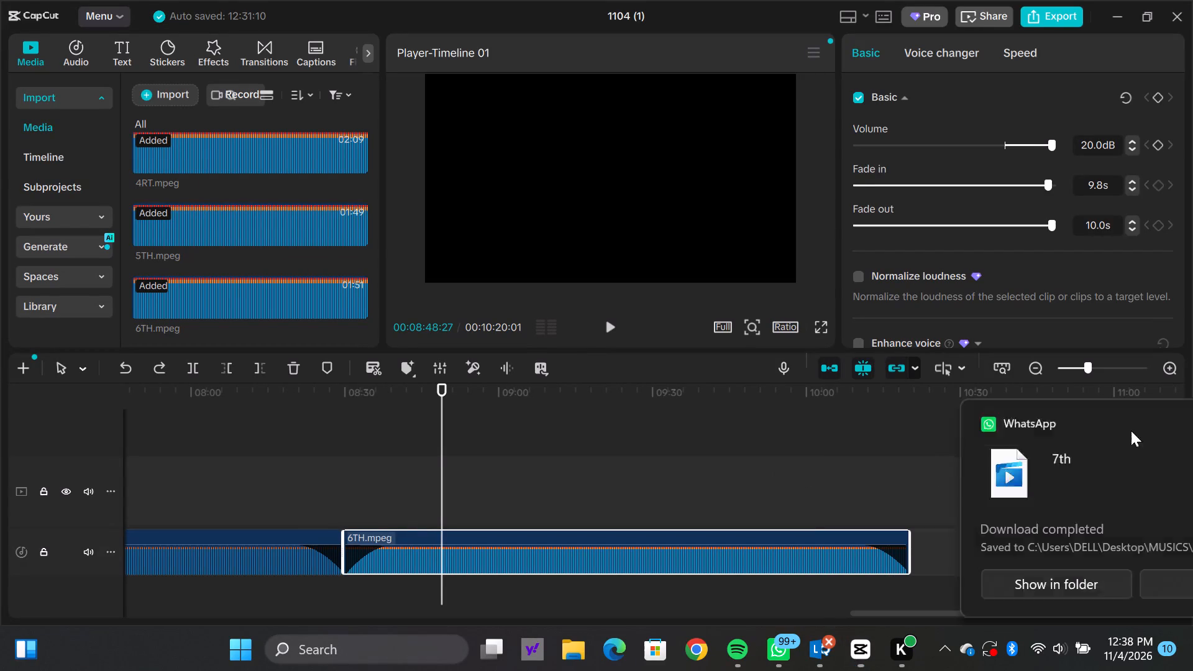
left_click(915, 554)
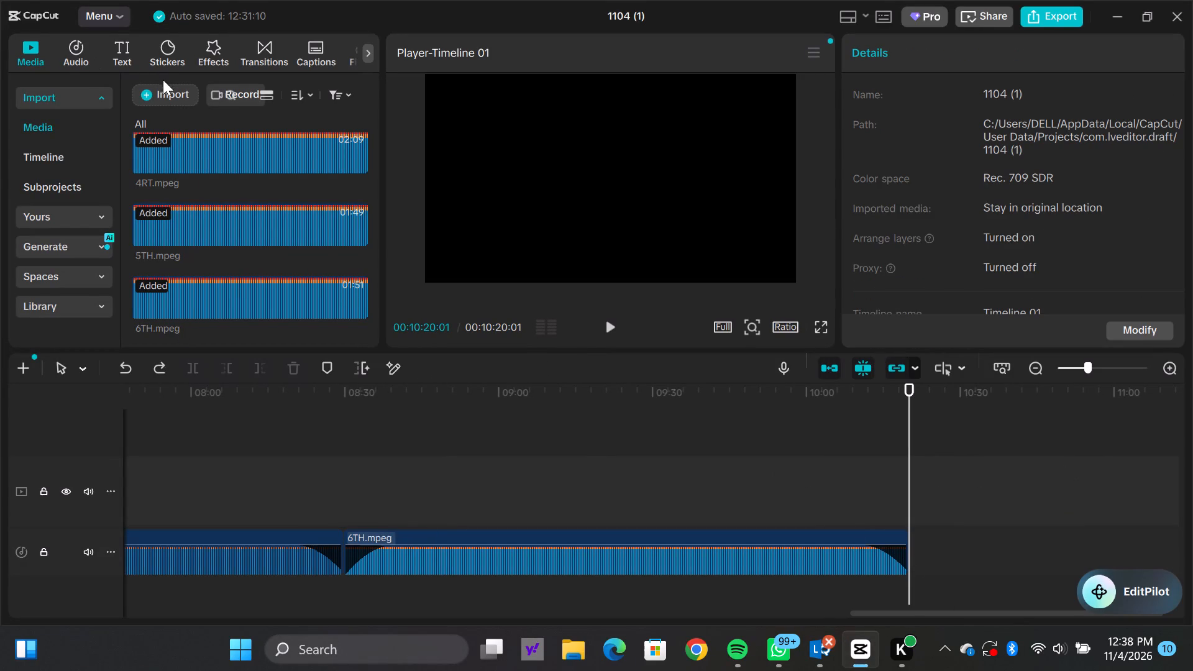
Open the import options for adding another audio clip to the project media.
left_click(165, 97)
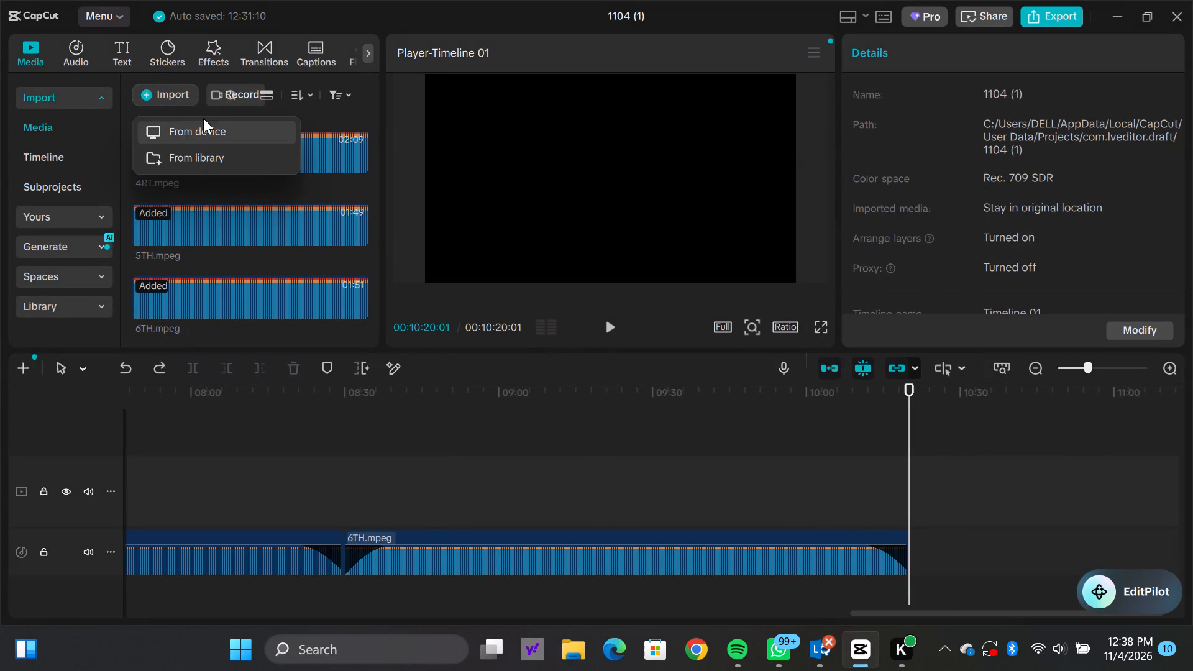
Import the 7th media file from the PRAYERS folder on the device.
left_click(204, 127)
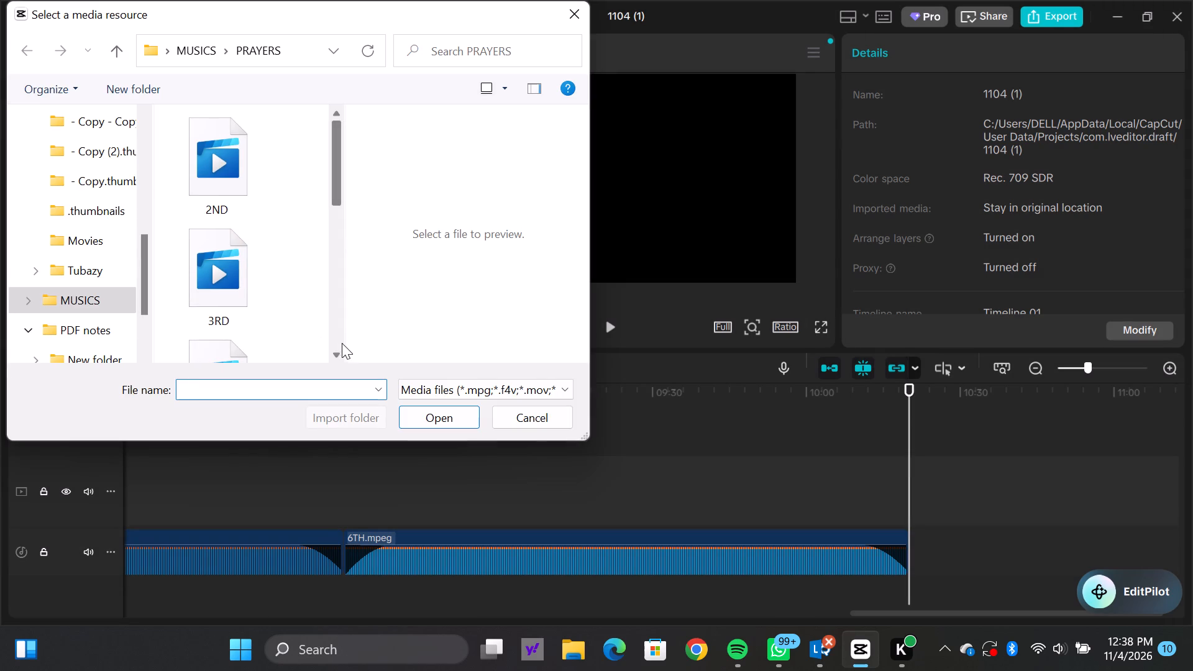
left_click(338, 351)
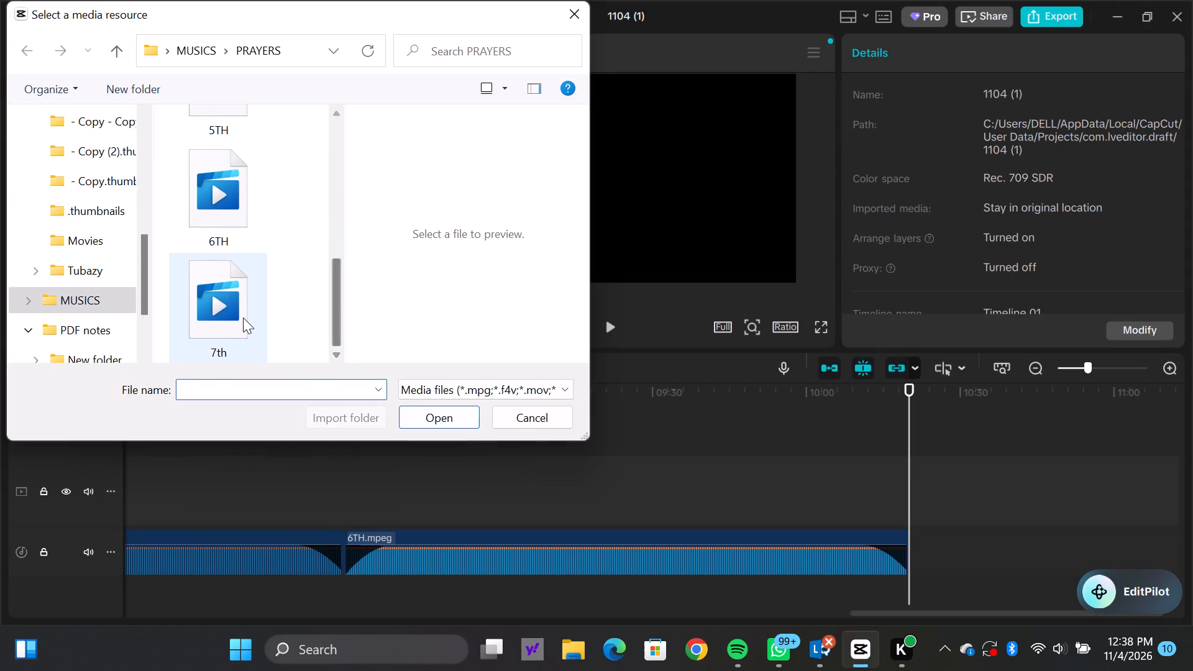
left_click(243, 317)
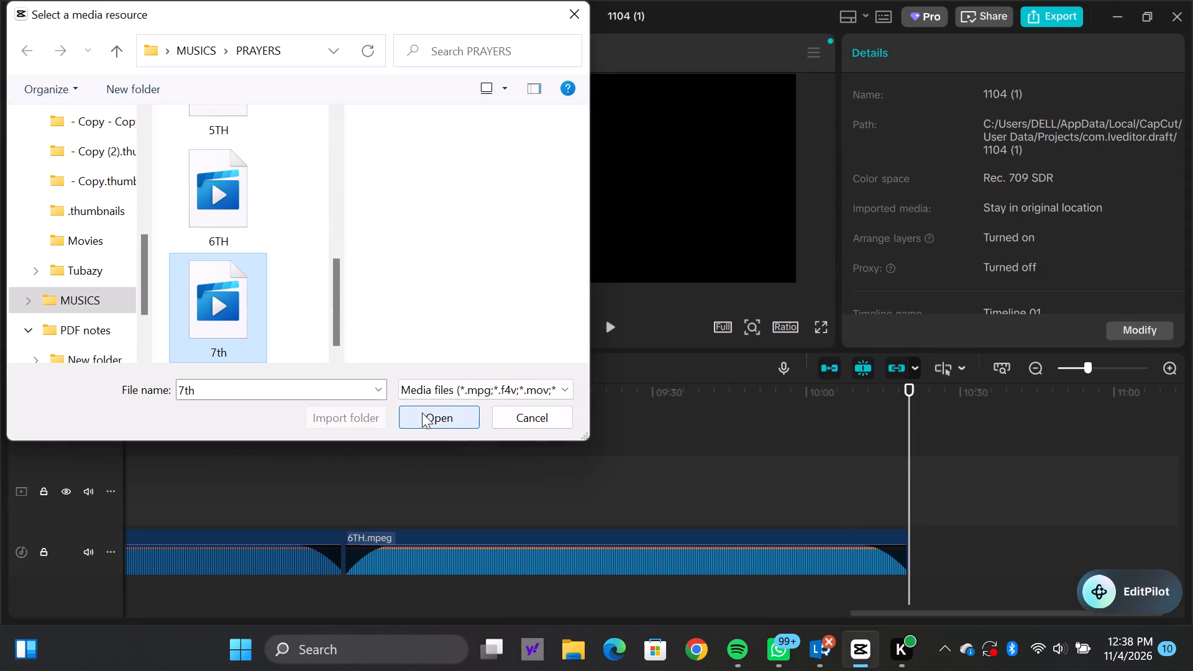
left_click(424, 413)
Place the 7th clip on the audio track directly after the 6TH clip, starting at 00:10:20:01.
left_click_drag(272, 301, 721, 468)
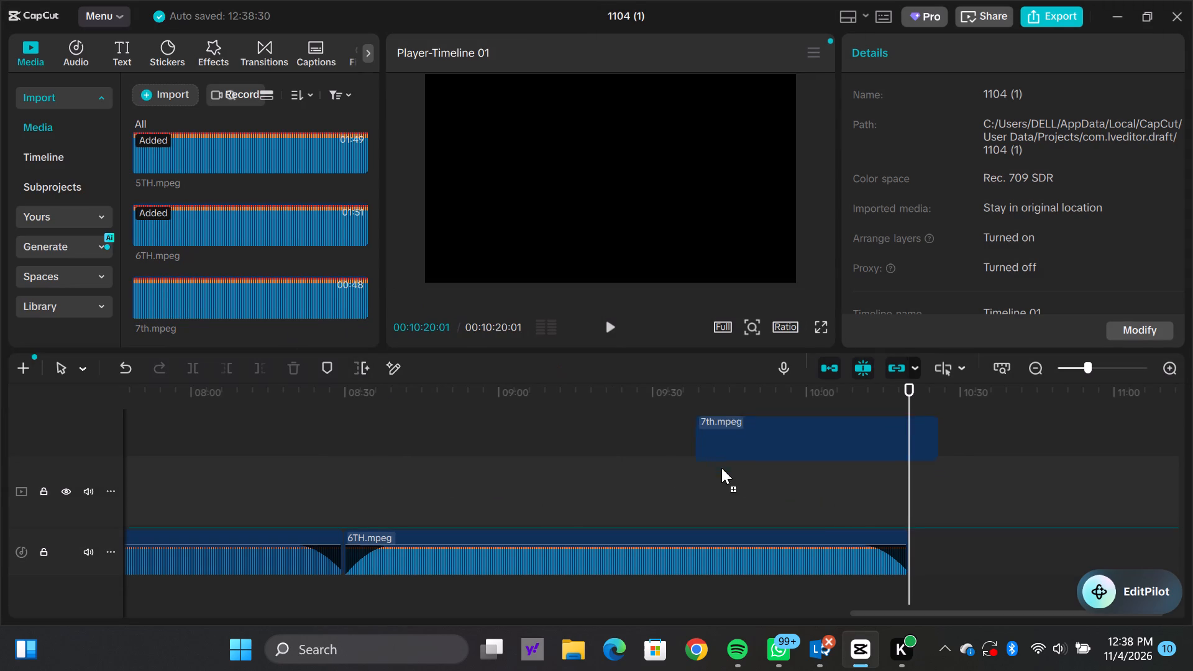
left_click_drag(721, 468, 918, 553)
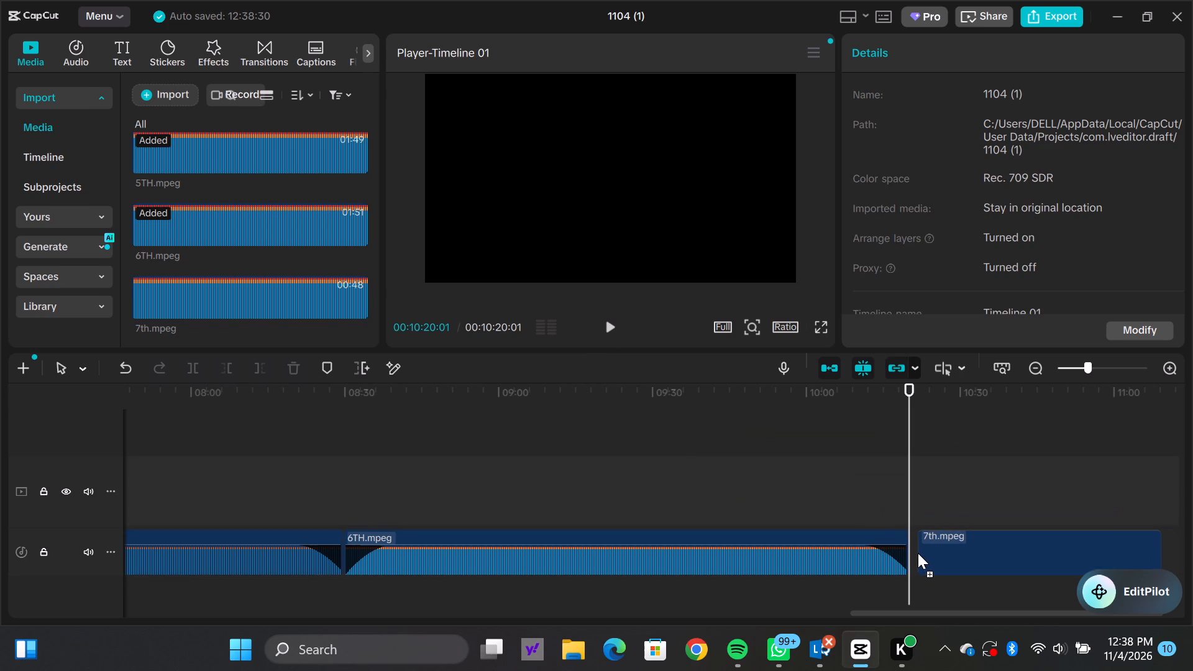
left_click_drag(918, 553, 913, 553)
Give the 7th clip a fade-in of 10.0 s and a fade-out of 10.0 s.
left_click(962, 550)
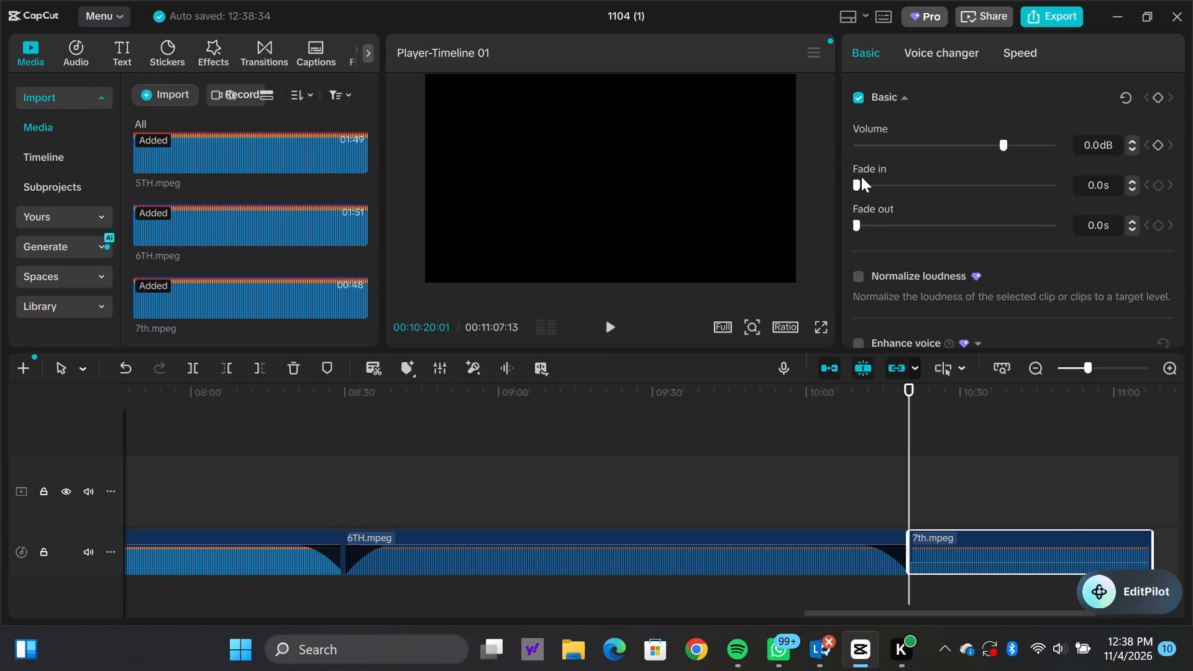
left_click_drag(857, 183, 1037, 188)
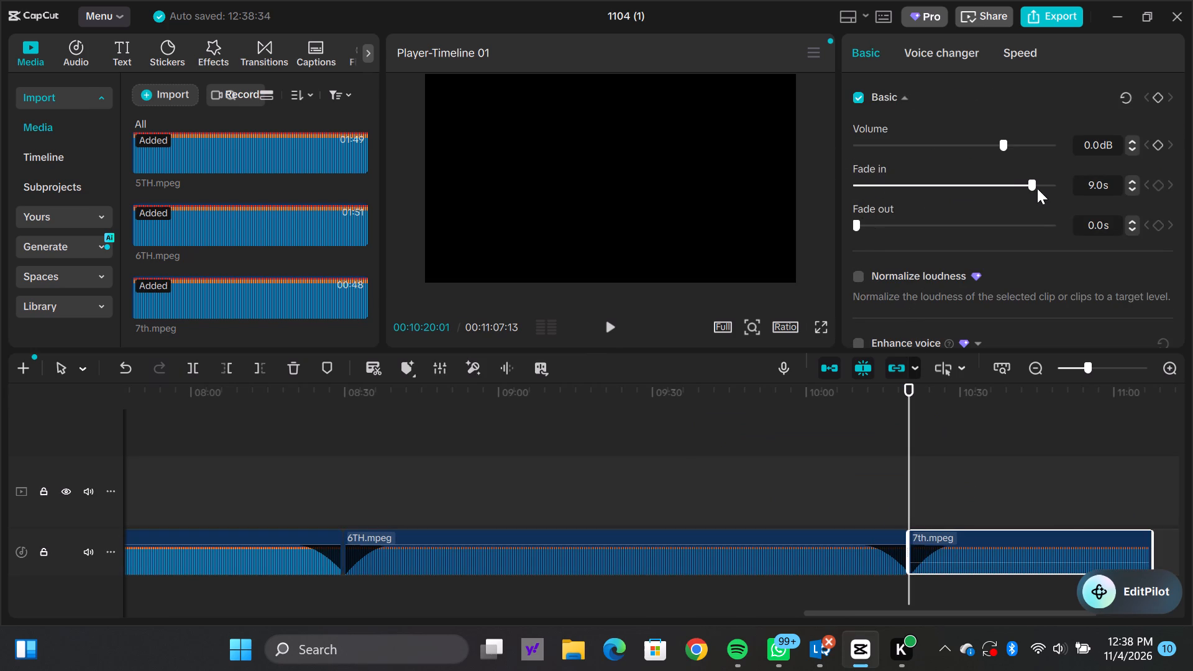
left_click_drag(1037, 188, 1080, 186)
left_click(1066, 541)
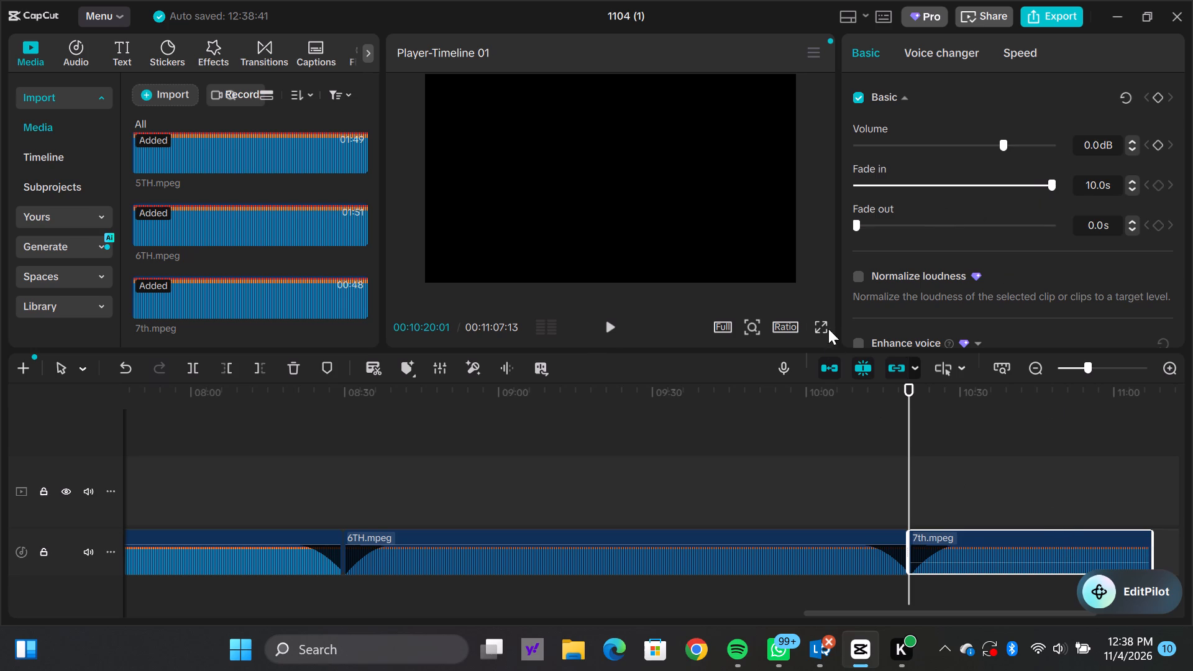
left_click_drag(854, 225, 976, 235)
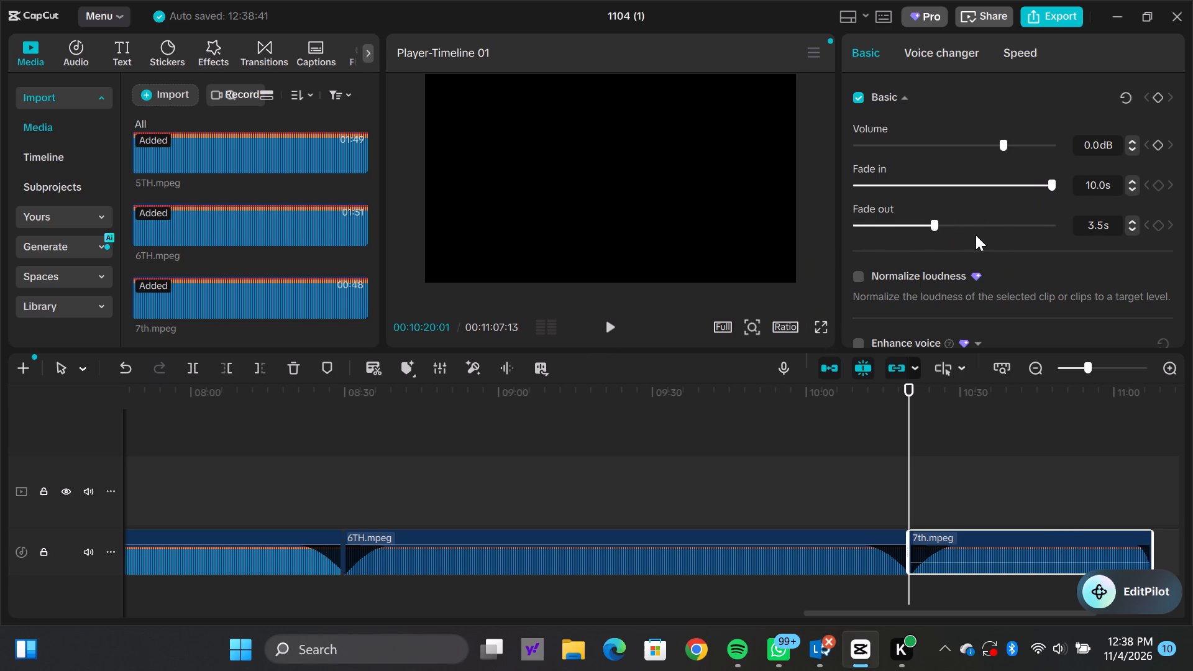
left_click_drag(976, 235, 1084, 242)
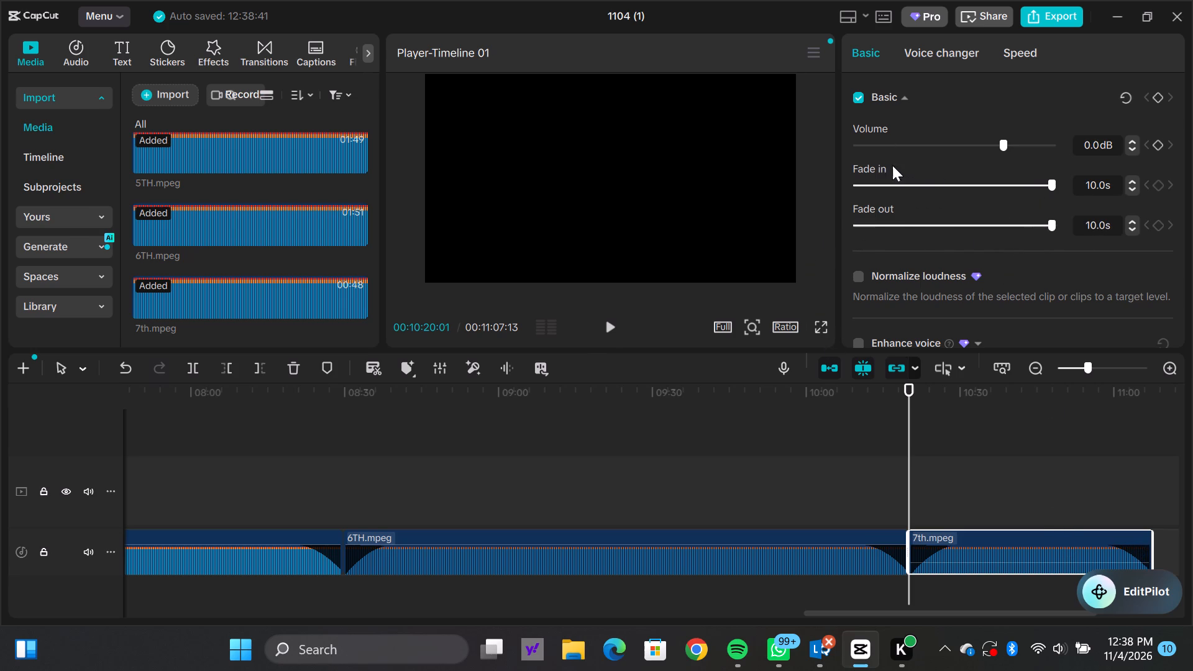
Raise the volume of the 7th clip to the maximum and deselect the clip.
left_click_drag(1007, 145, 1091, 156)
left_click_drag(796, 512, 820, 504)
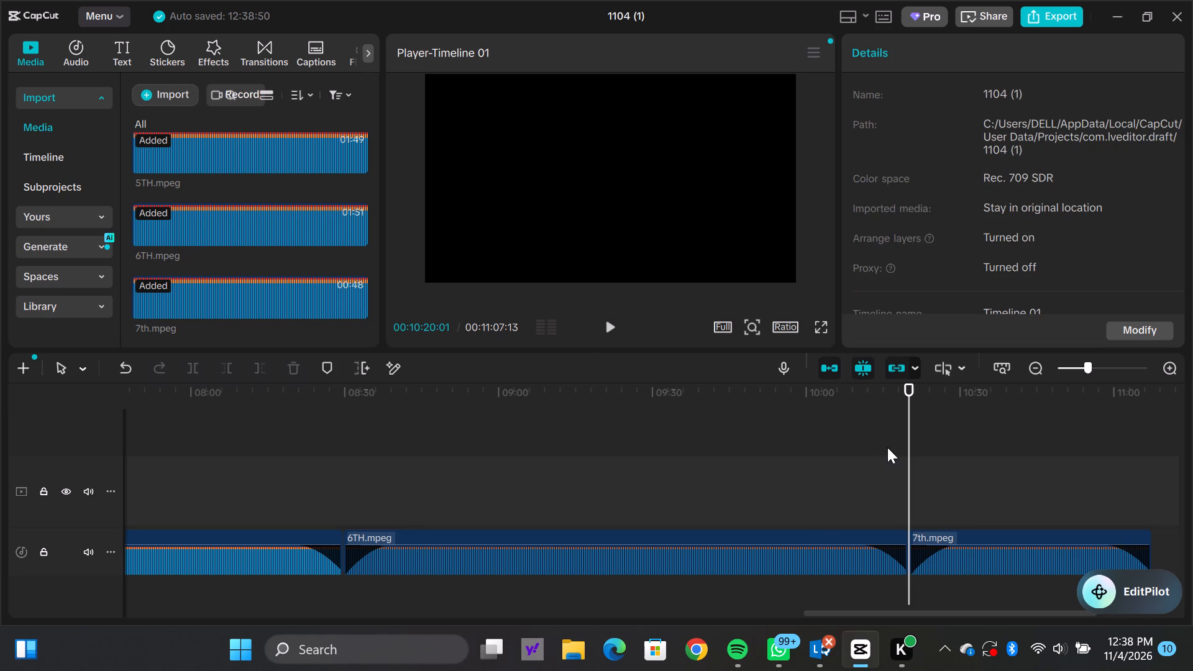
Play back the transition from the 6TH clip into the 7th clip, starting at about 00:10:11:00.
left_click(887, 447)
left_click(863, 453)
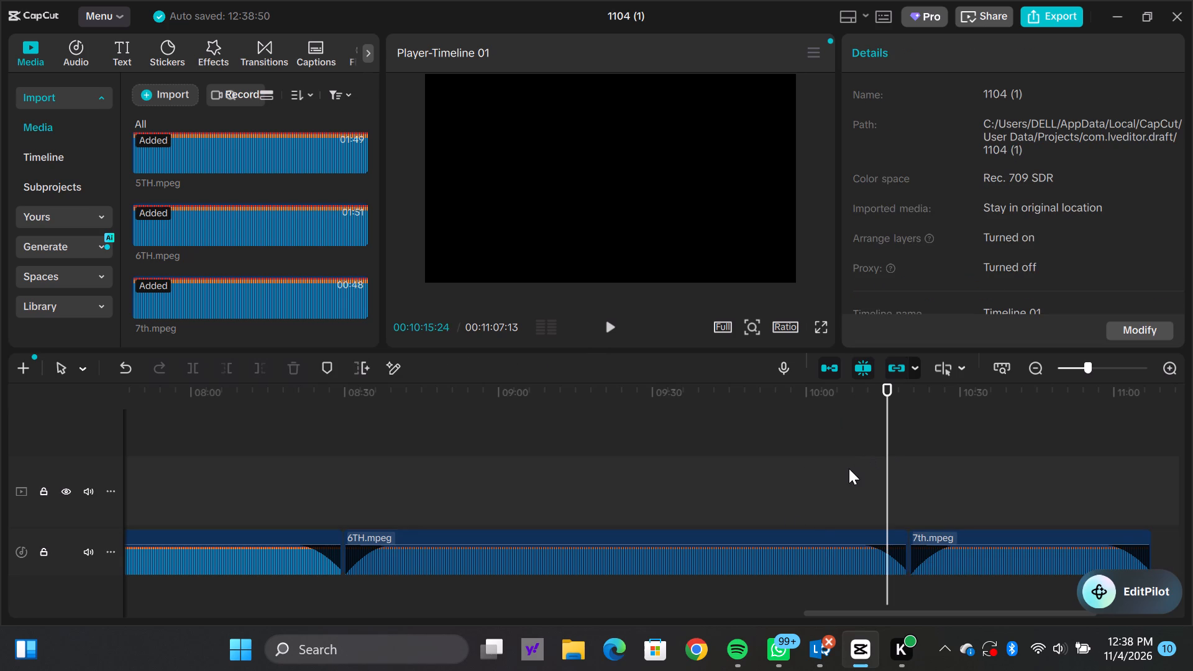
left_click(614, 332)
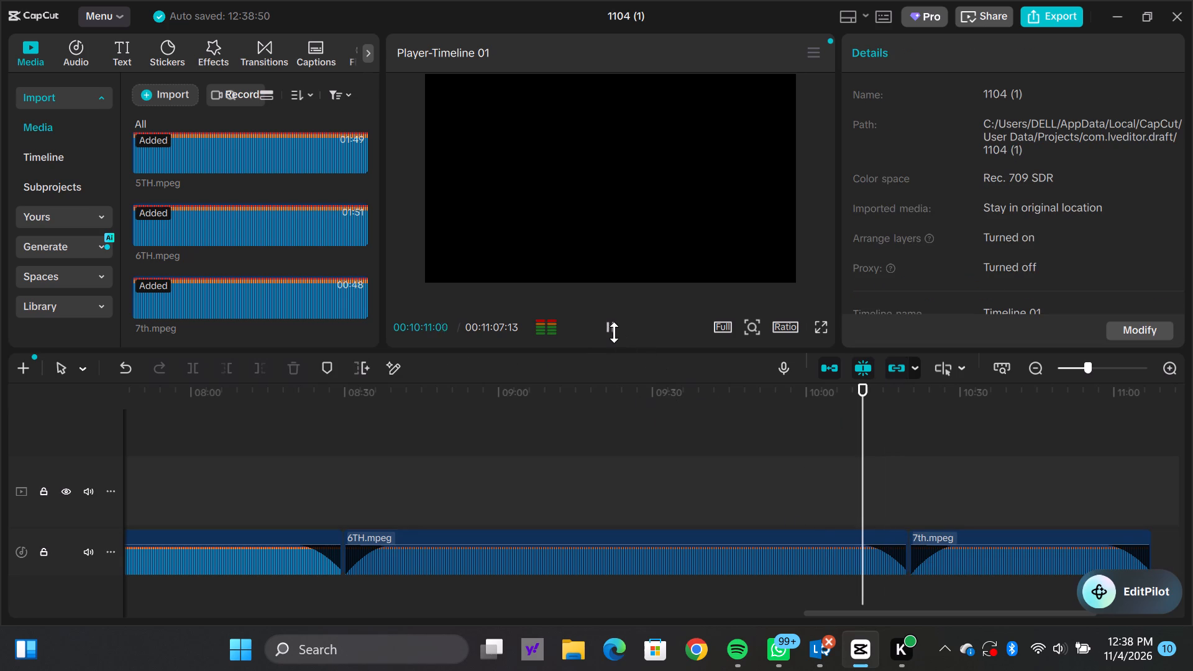
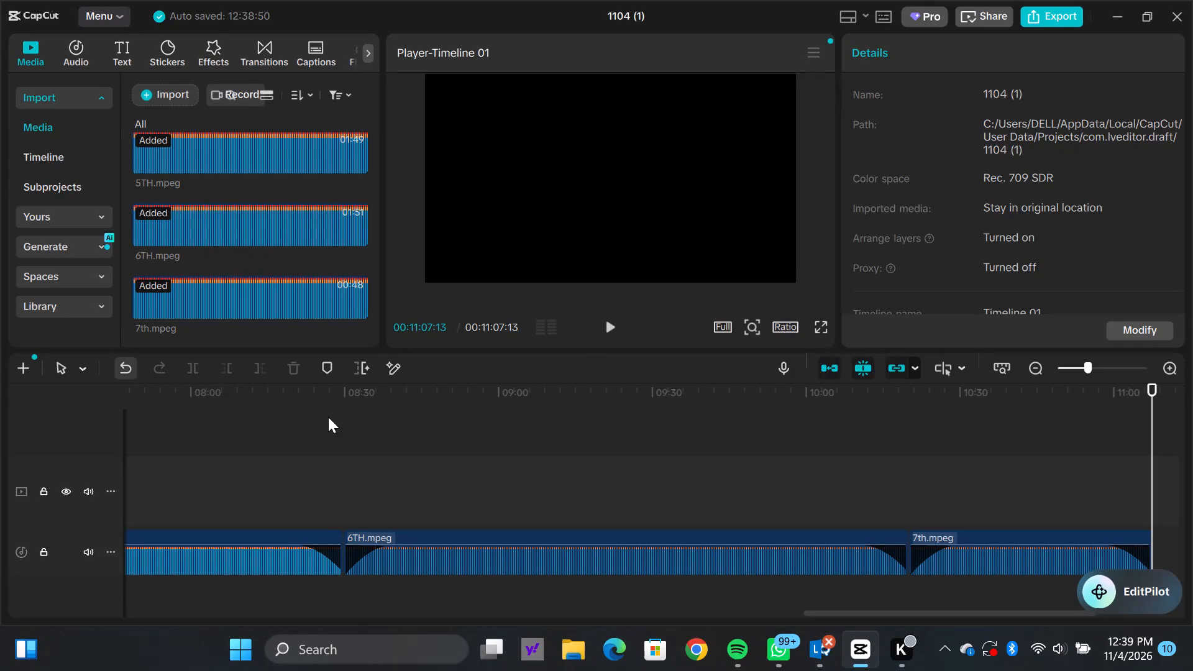
Return the playhead to the start of the timeline at 00:00:00:00 and play the assembled audio from the 1ST ENTERING clip.
left_click(388, 496)
key("Left")
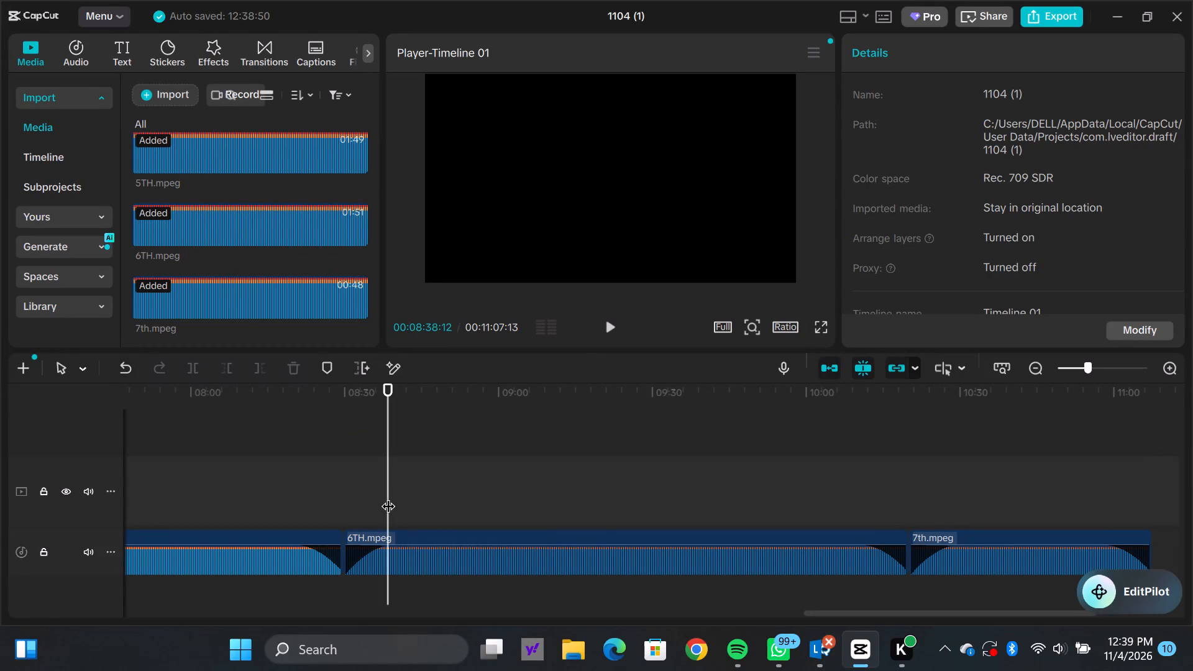
left_click(598, 539)
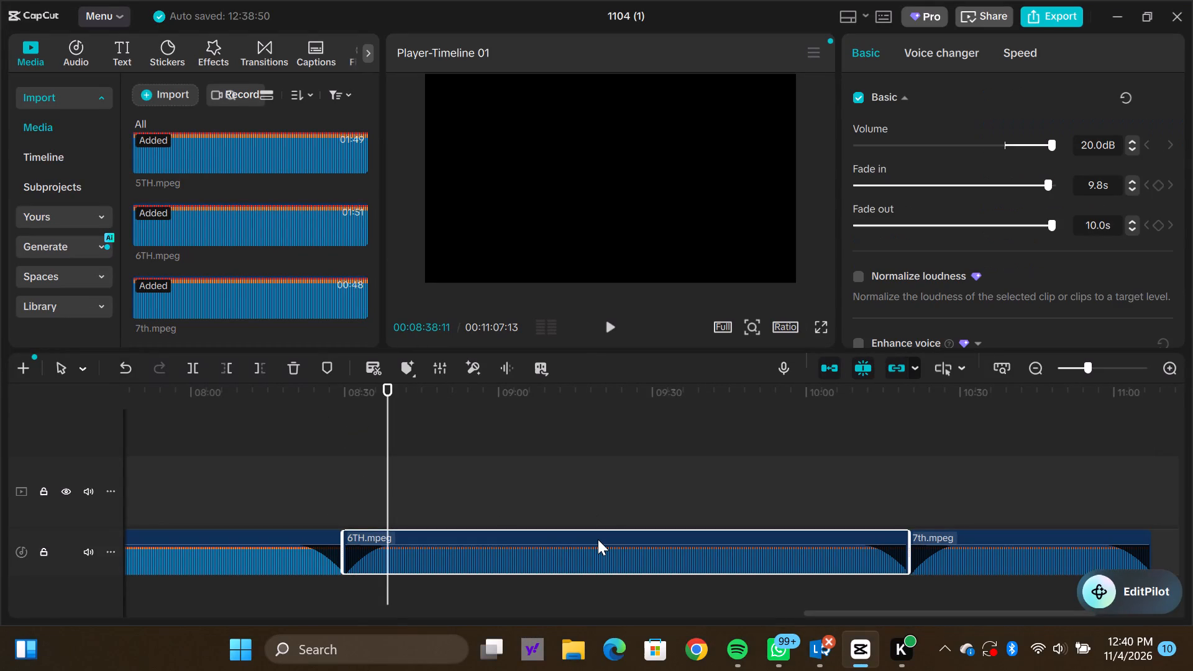
key("Left")
key("Down")
key("Down")
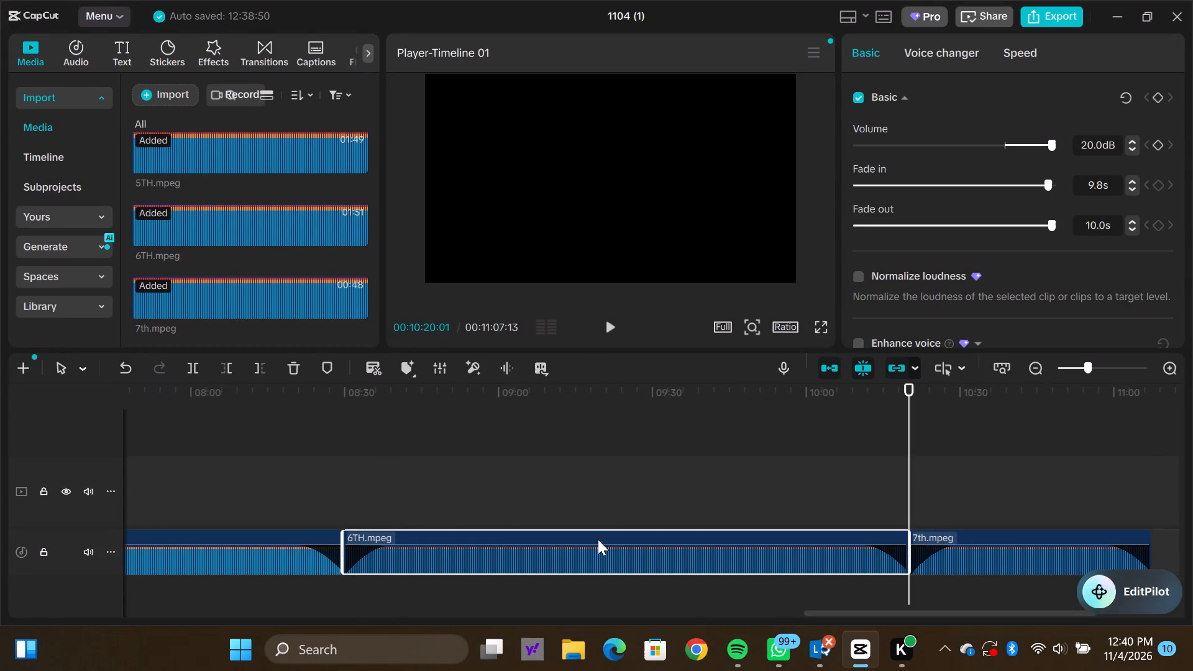
key("Up")
key("Up")
key("Up")
key("Up")
key("Up")
key("Up")
key("Up")
key("Up")
key("Up")
key("Up")
key("Up")
key("Up")
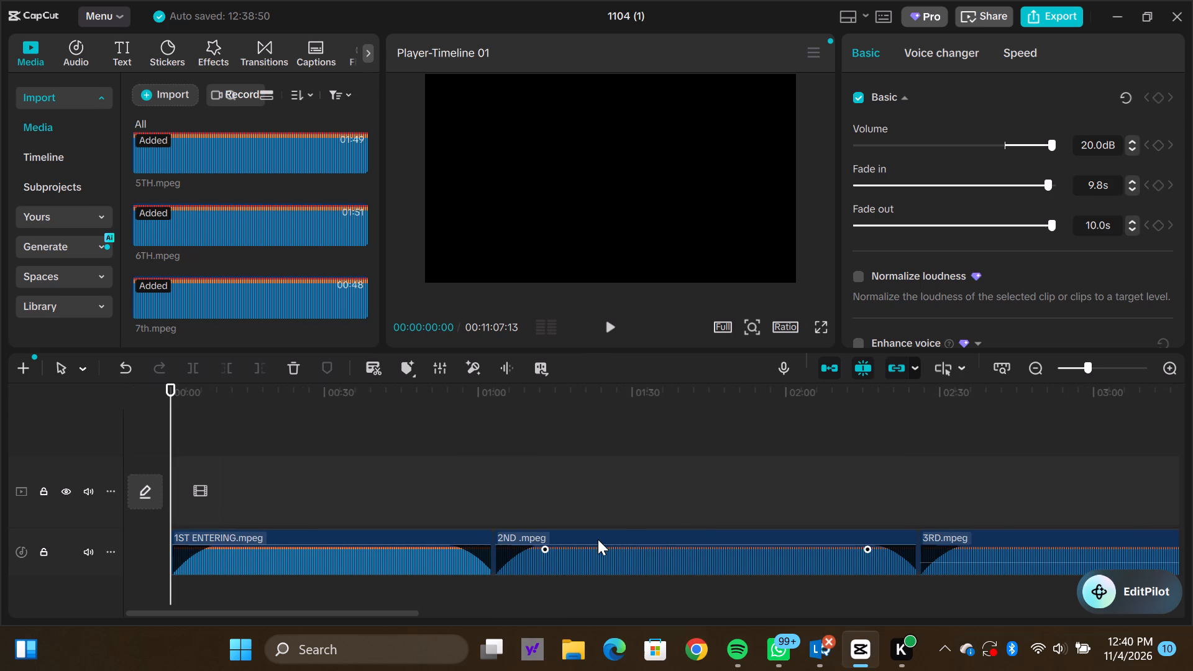
left_click(611, 329)
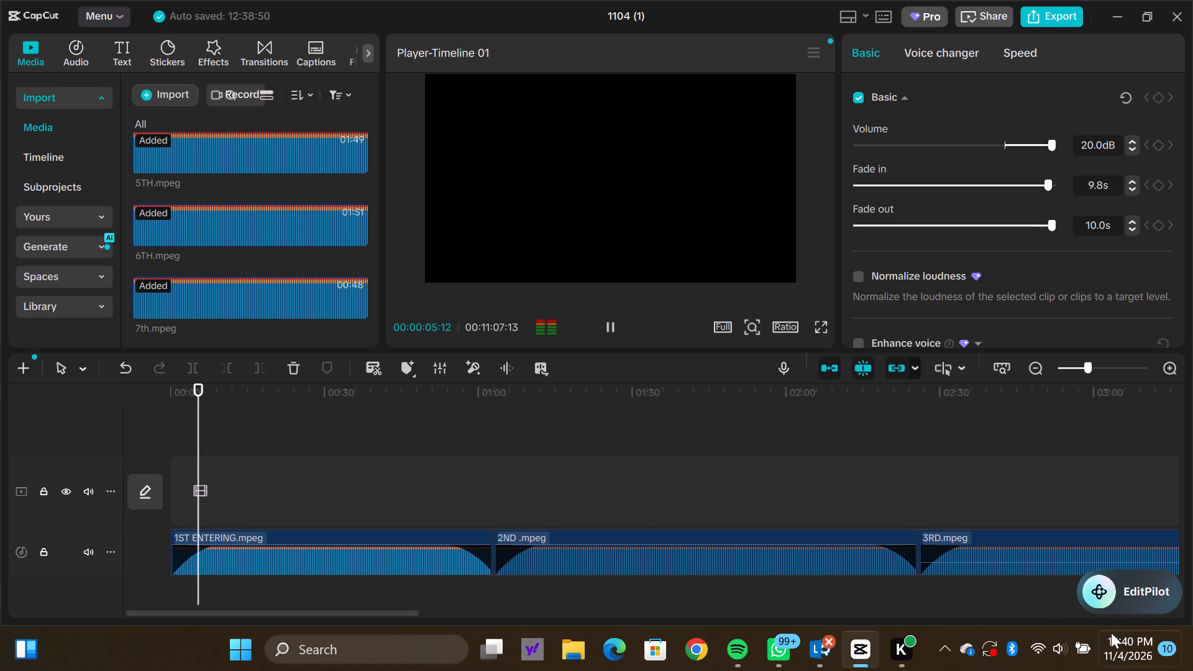
Raise the computer's system sound volume slightly, to a little under a quarter of its range, while the audio plays.
left_click(1066, 651)
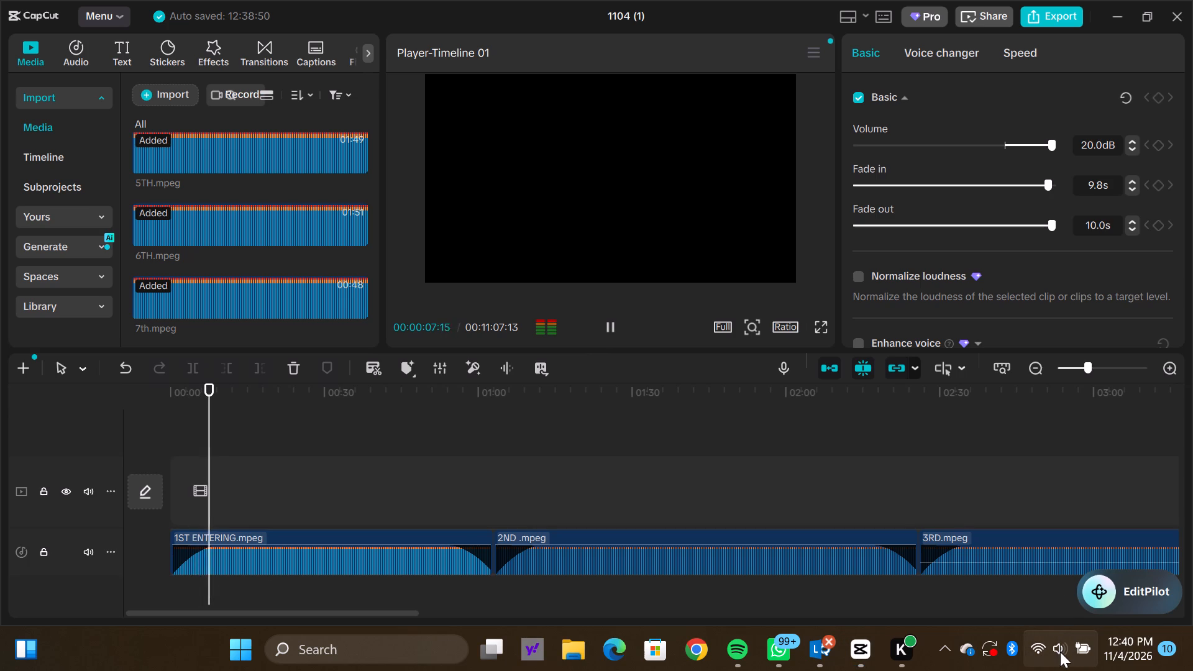
left_click(1060, 651)
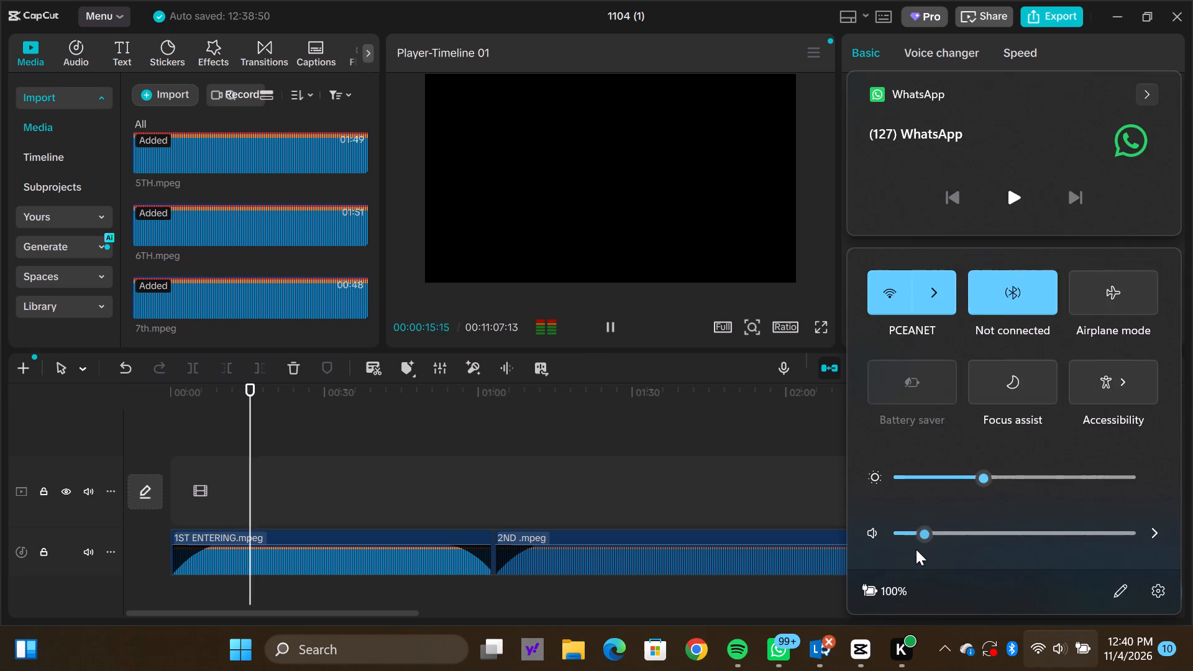
left_click(948, 532)
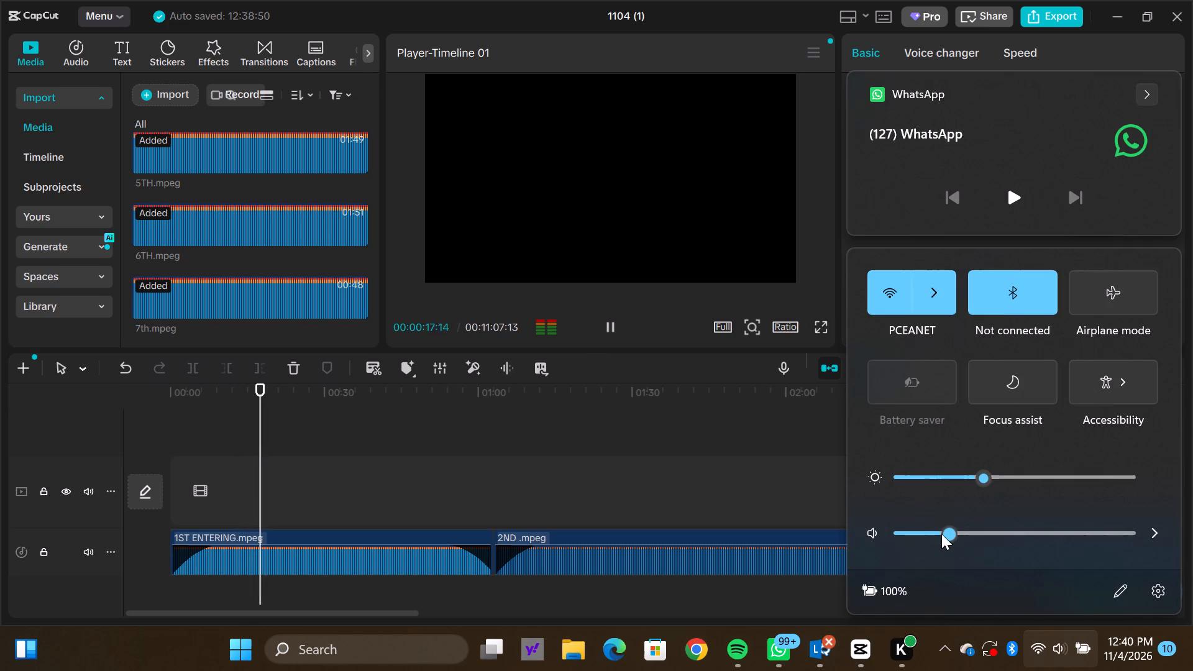
left_click(941, 533)
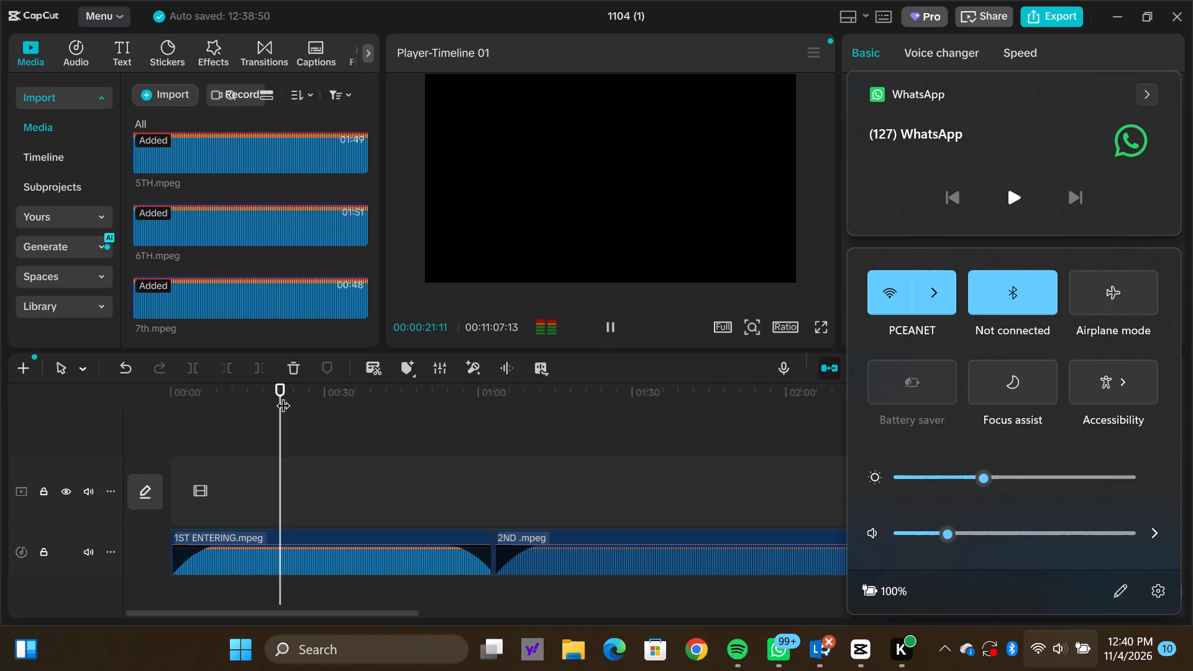
Restart playback of the assembled audio from the beginning of the timeline at 00:00:00:00.
left_click_drag(282, 390, 158, 420)
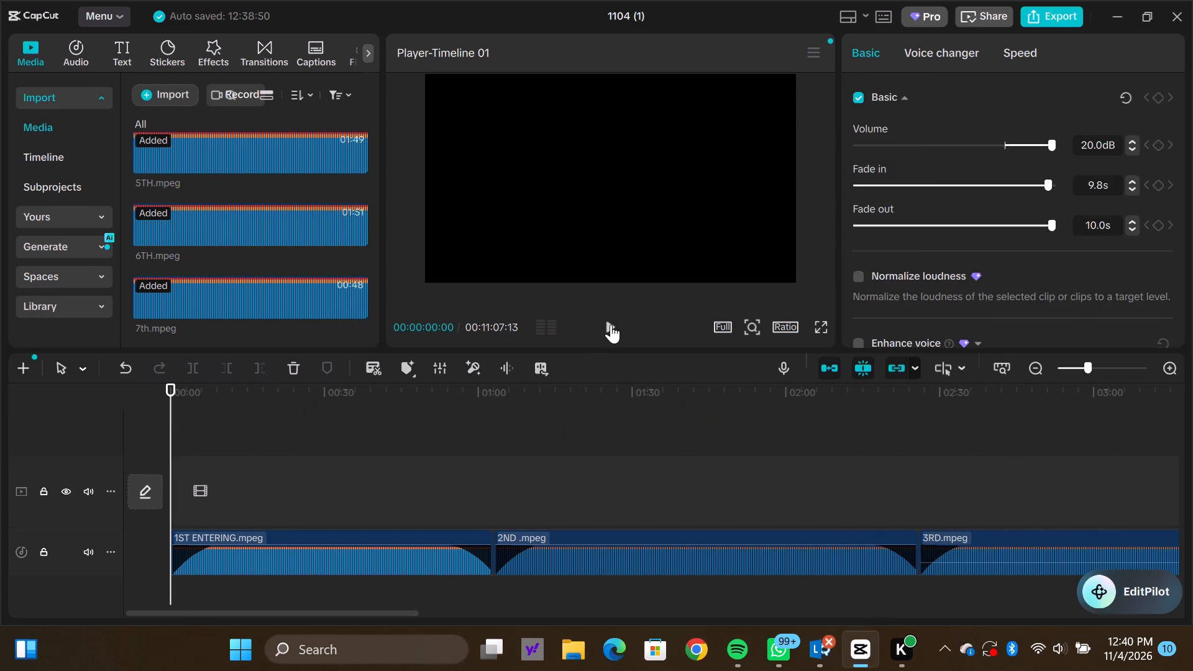
left_click(611, 324)
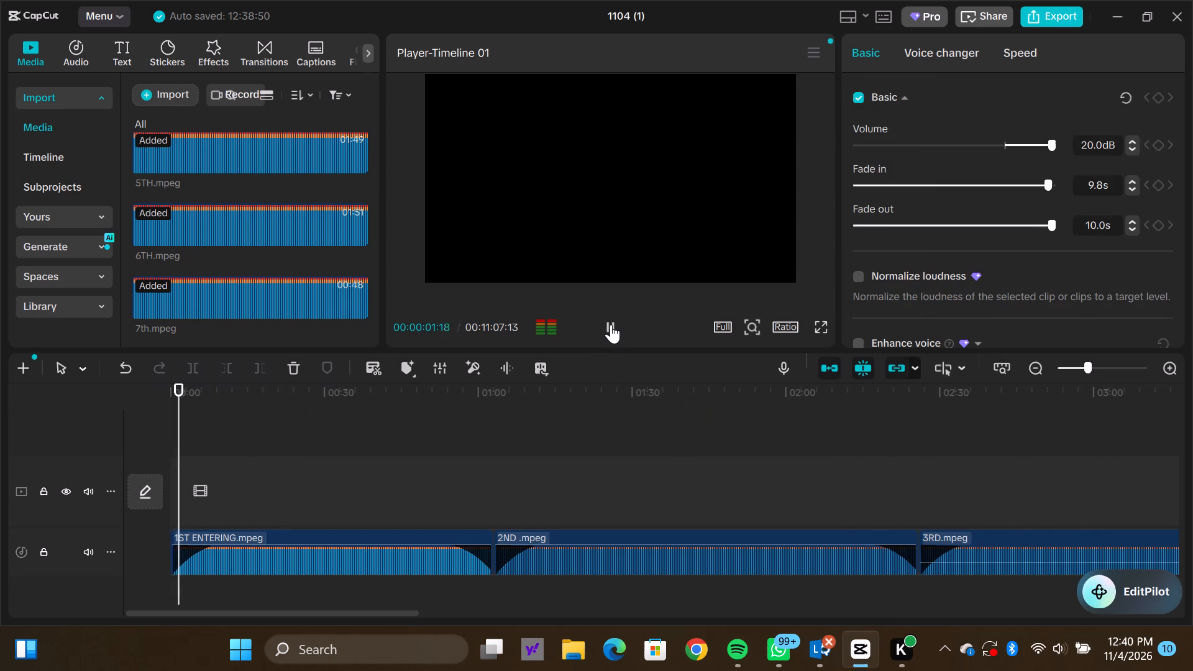
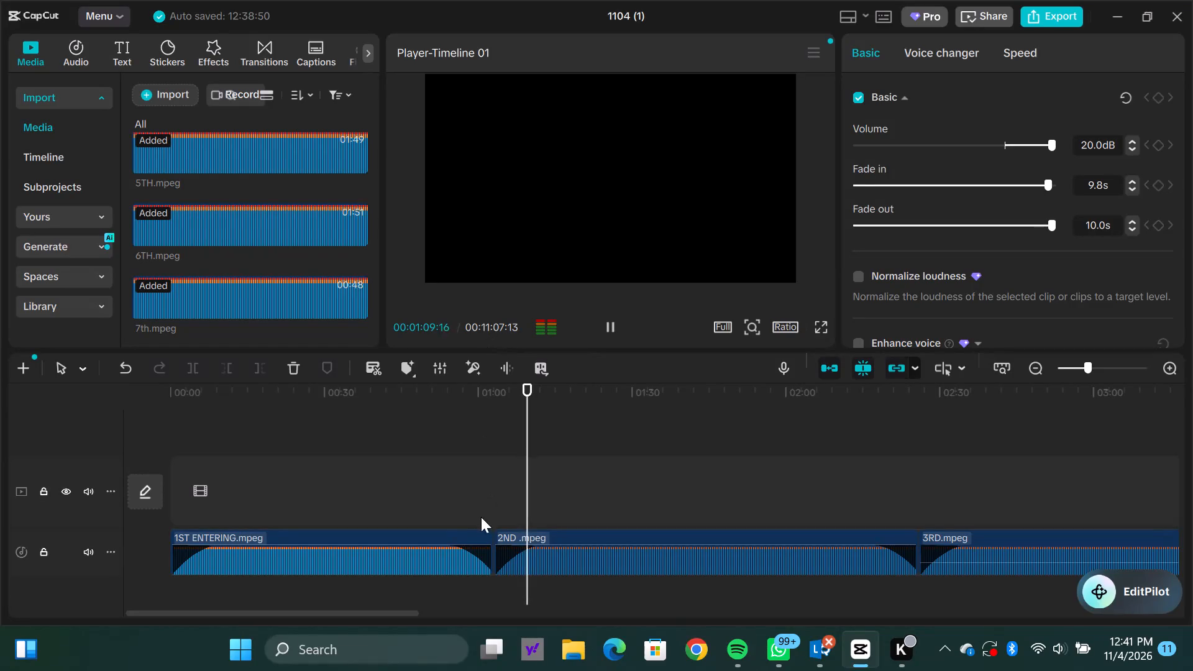
Select the 1ST ENTERING clip and replay its ending towards the 2ND clip, starting at about 00:00:52:27.
left_click(462, 556)
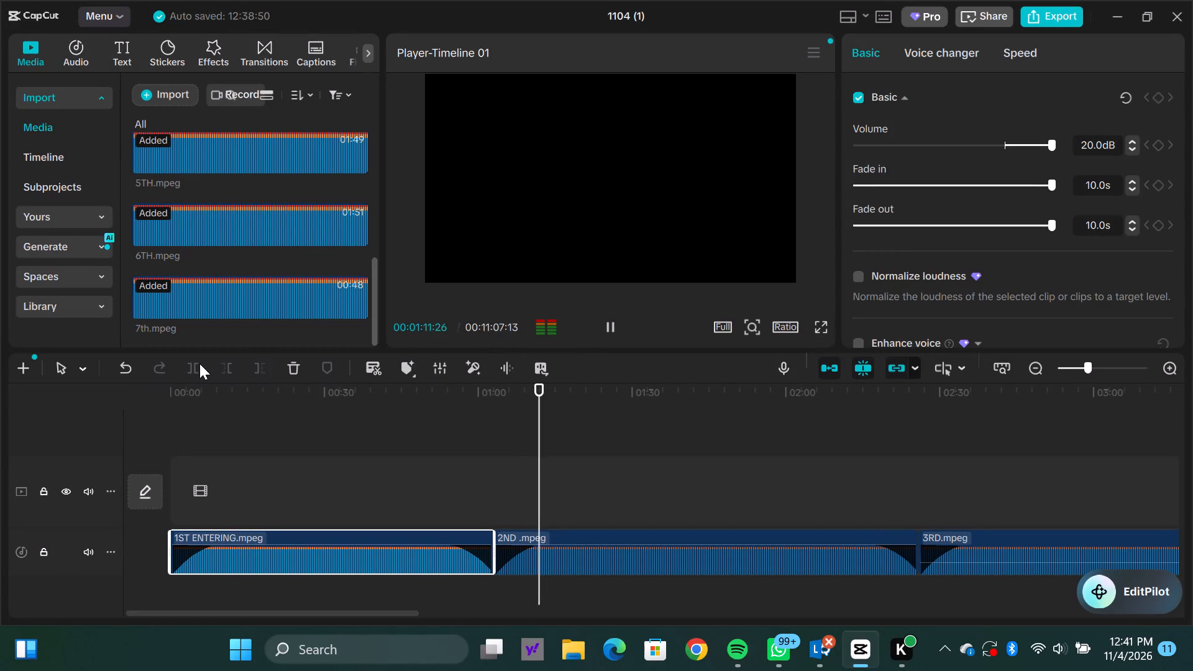
left_click(317, 540)
left_click_drag(558, 386, 558, 385)
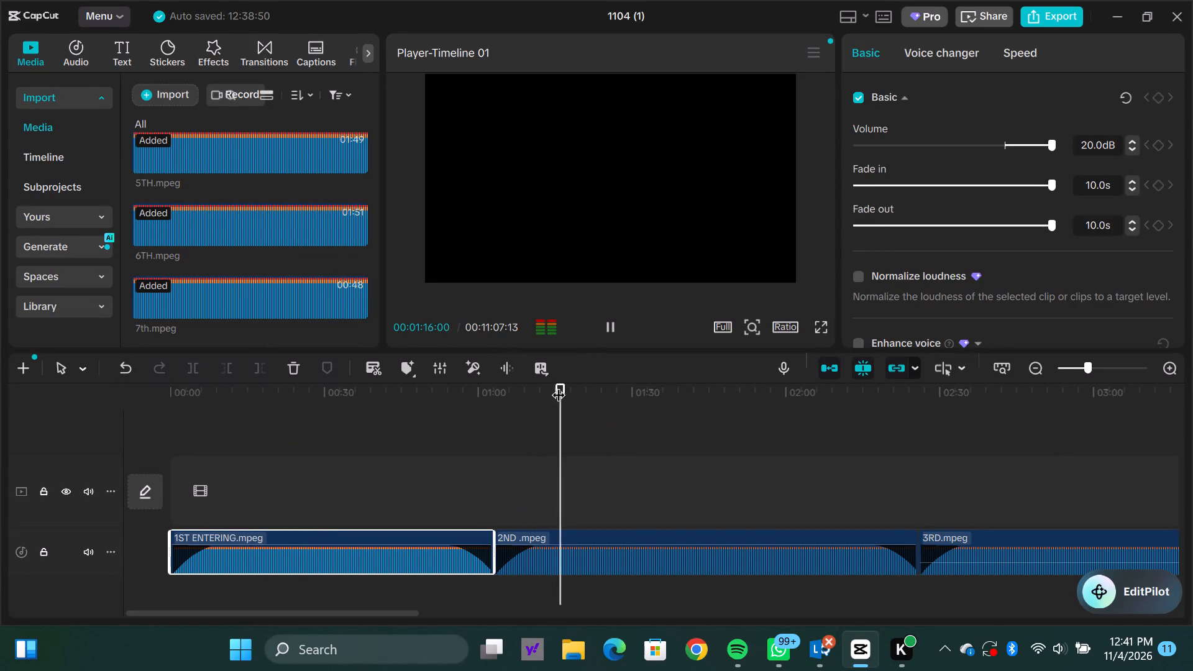
left_click_drag(558, 385, 442, 431)
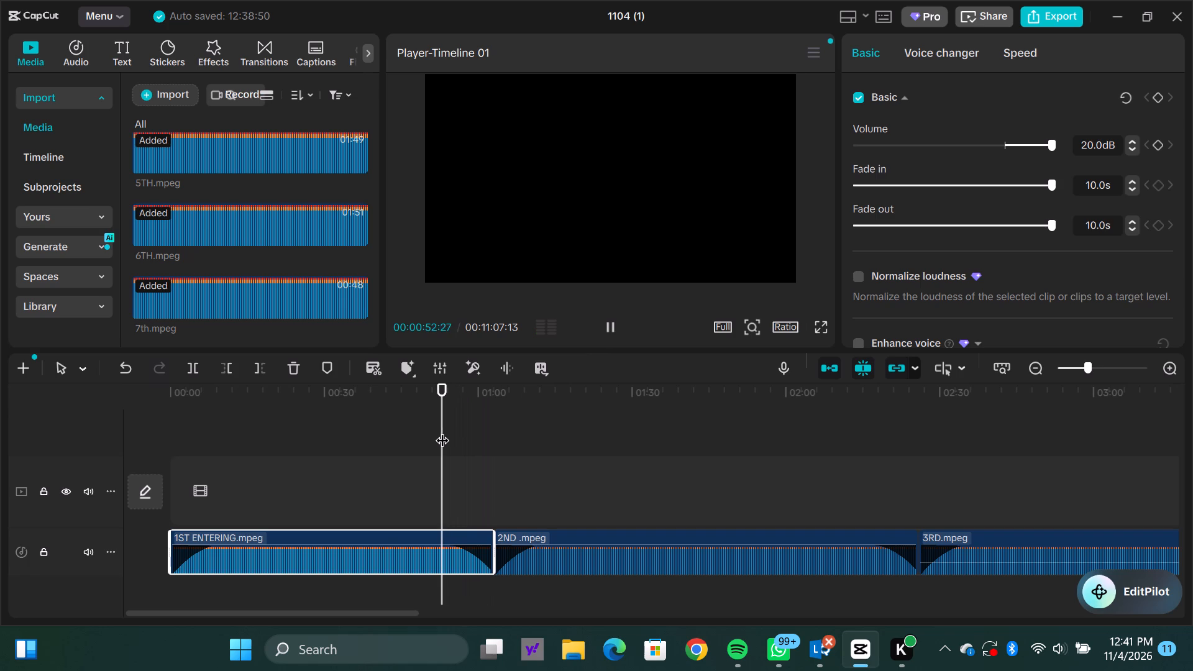
Play back the end of the 1ST ENTERING clip repeatedly from between about 00:00:52:00 and 00:00:57:00 to check its fade-out.
left_click(610, 320)
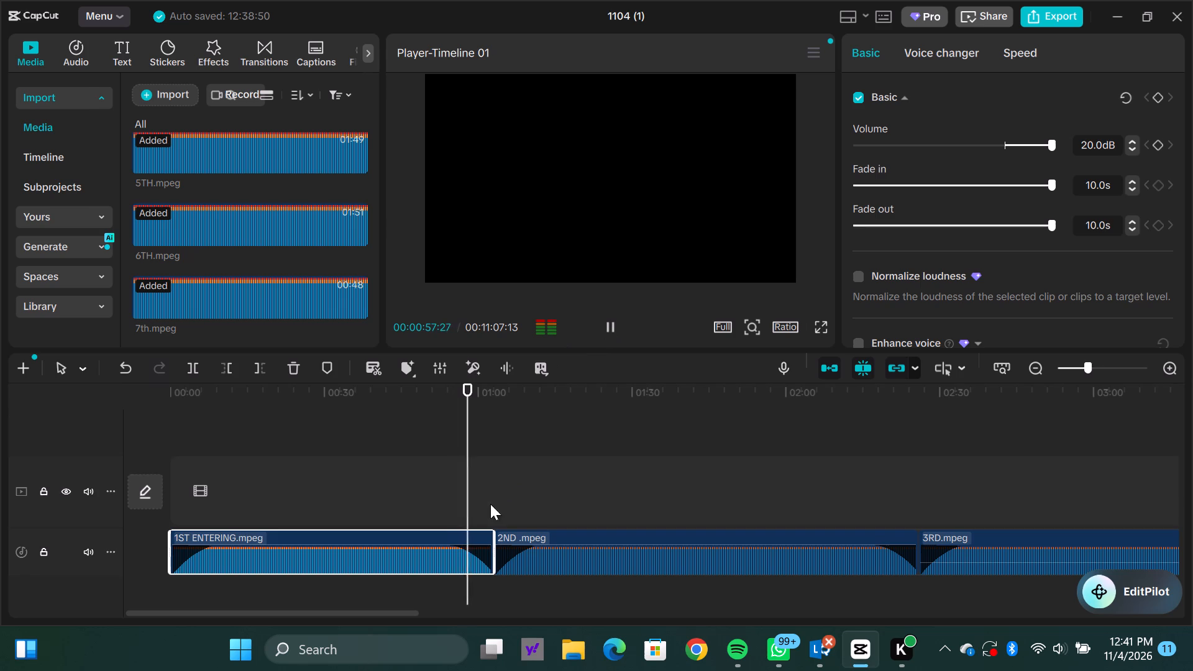
left_click_drag(471, 391, 462, 391)
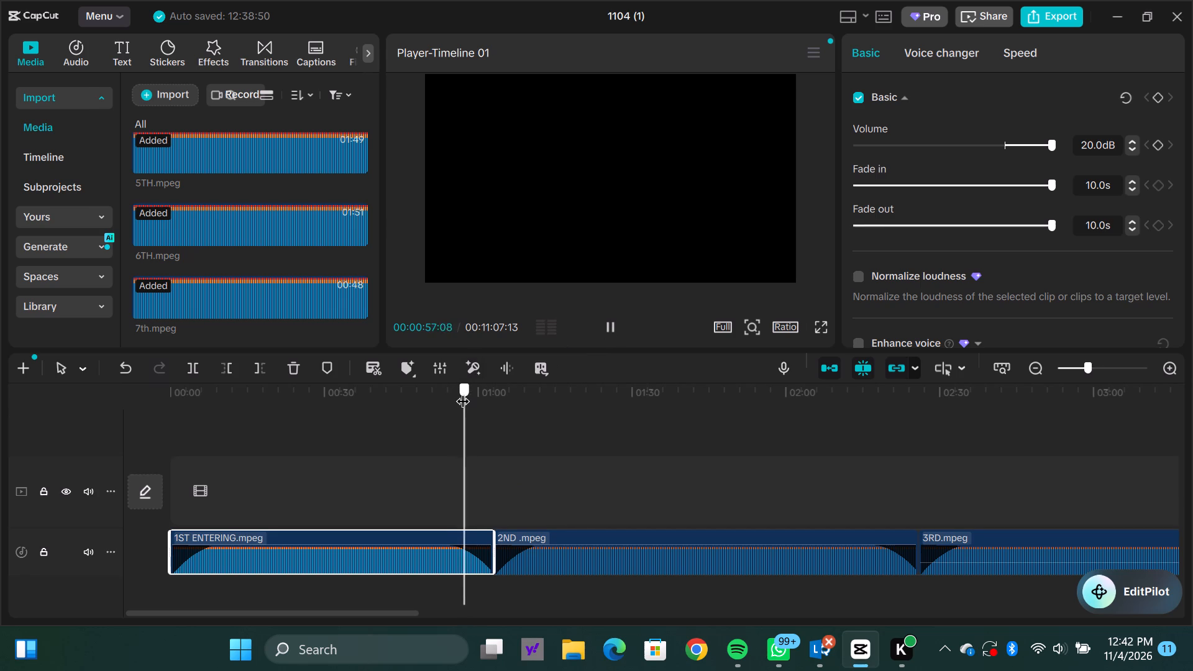
left_click_drag(462, 391, 460, 391)
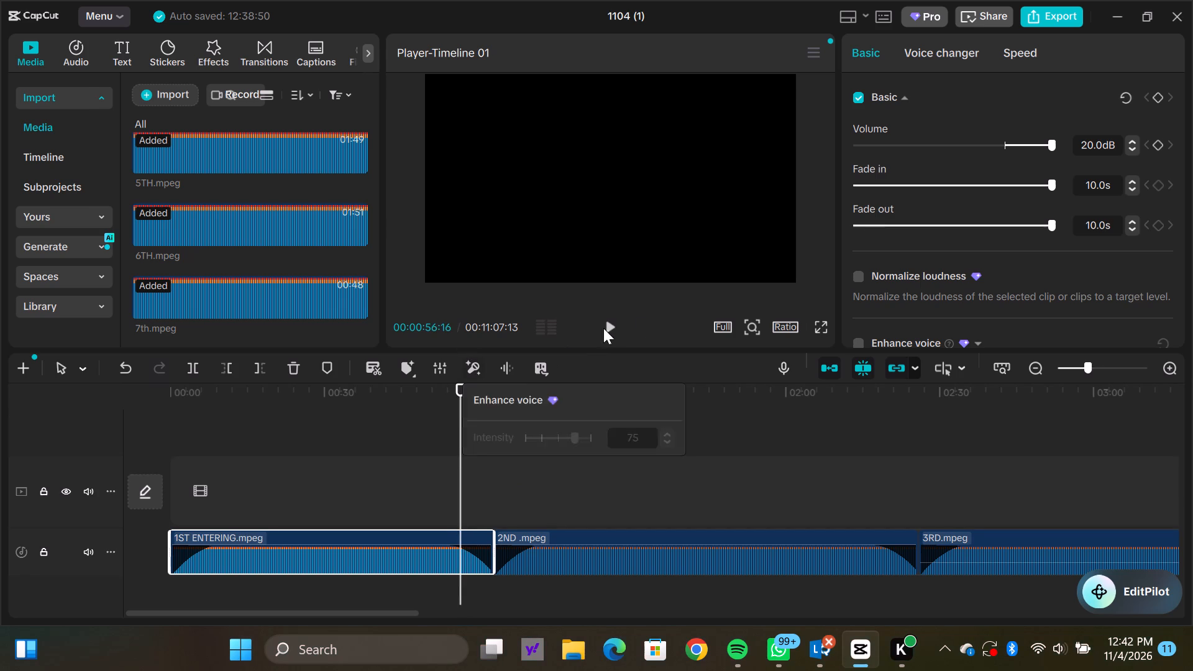
left_click(608, 327)
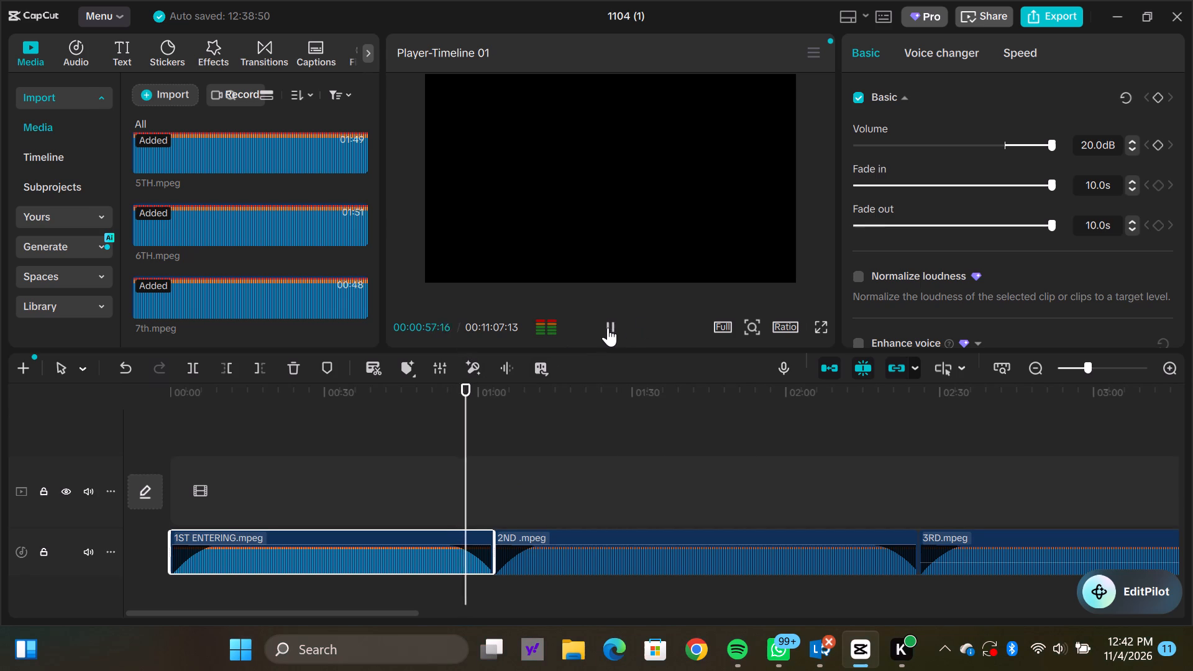
left_click_drag(475, 387, 465, 386)
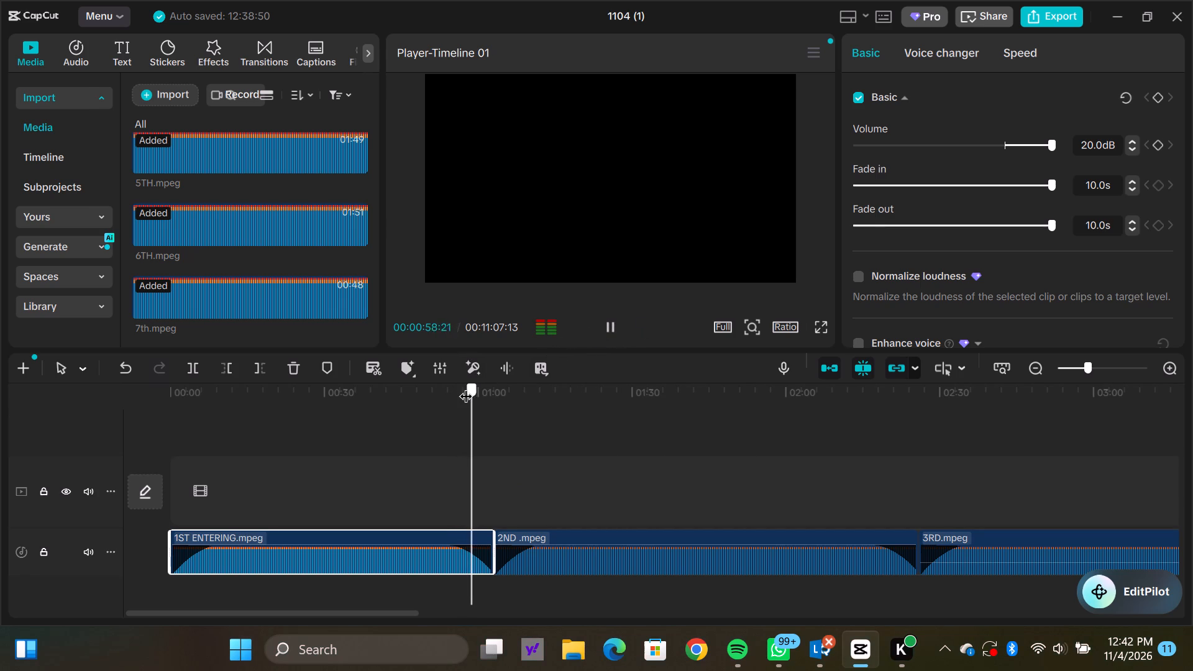
left_click_drag(465, 386, 453, 389)
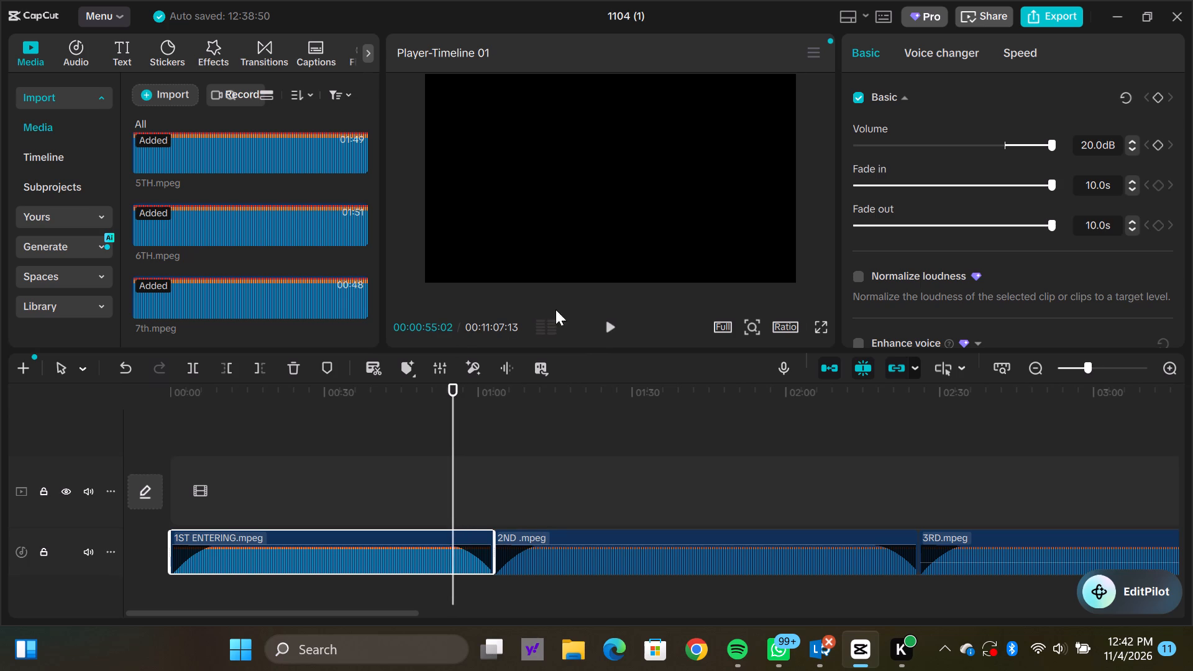
left_click(610, 321)
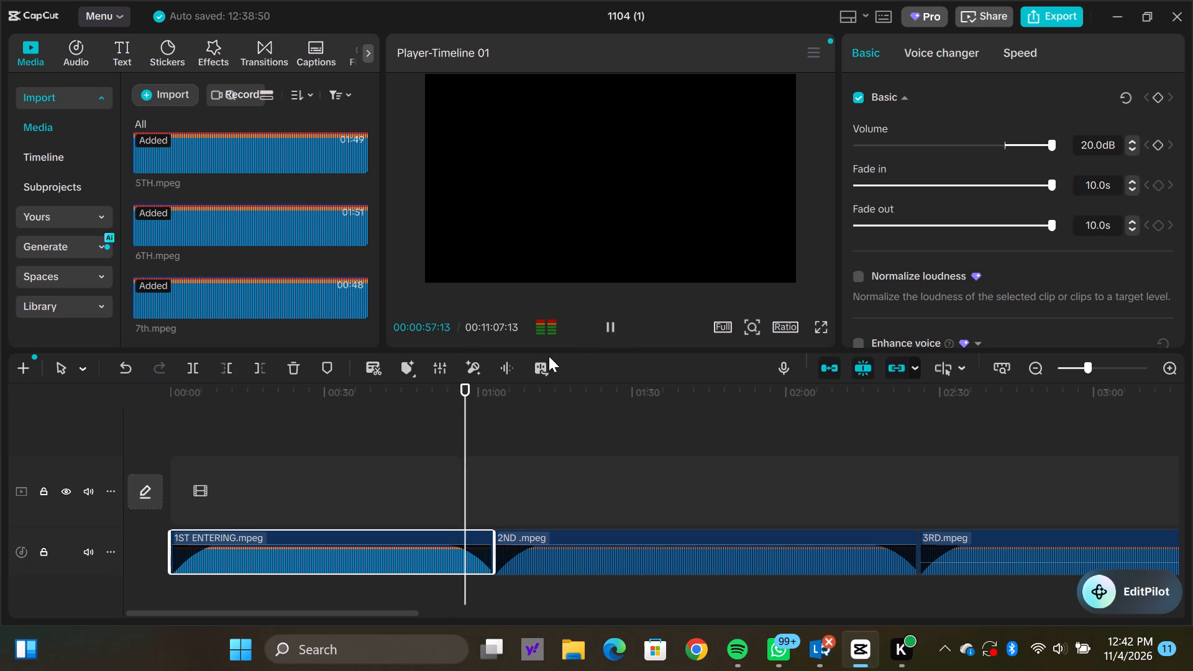
left_click_drag(471, 383, 469, 385)
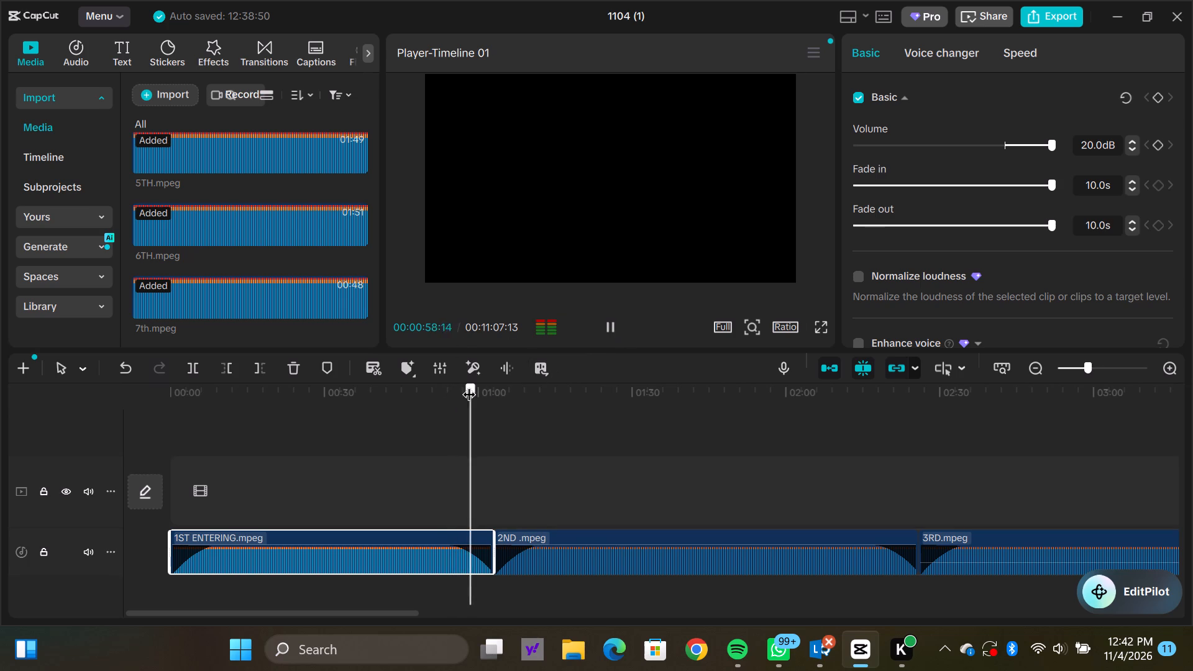
left_click_drag(469, 385, 459, 388)
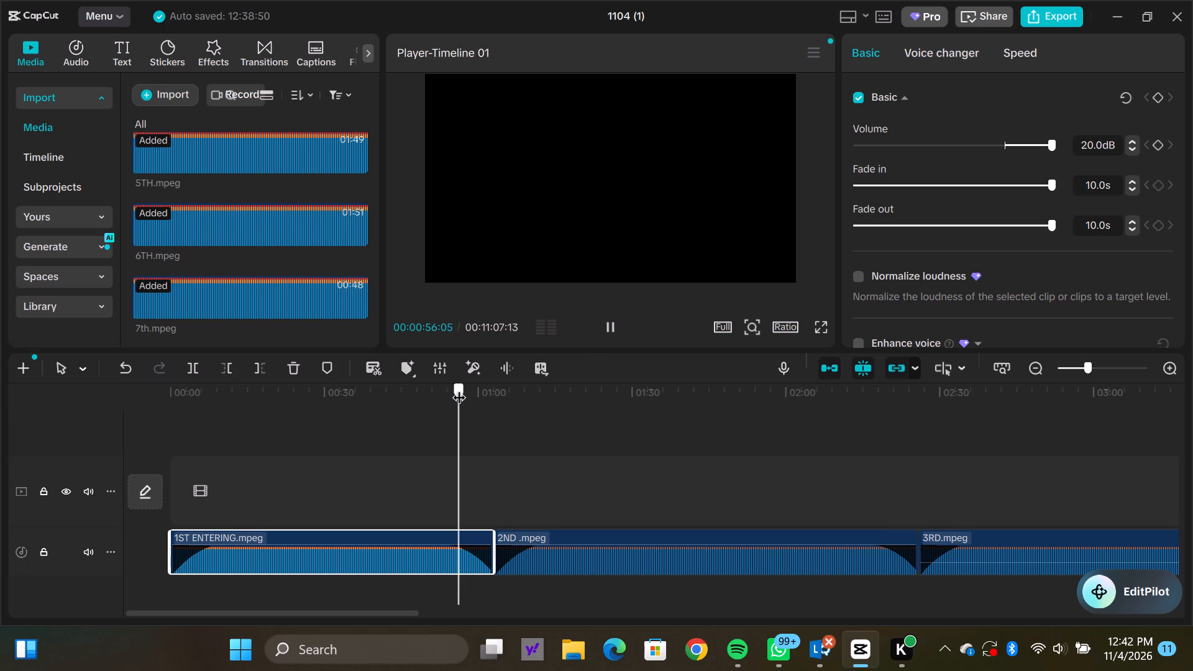
left_click_drag(459, 388, 456, 388)
left_click(610, 324)
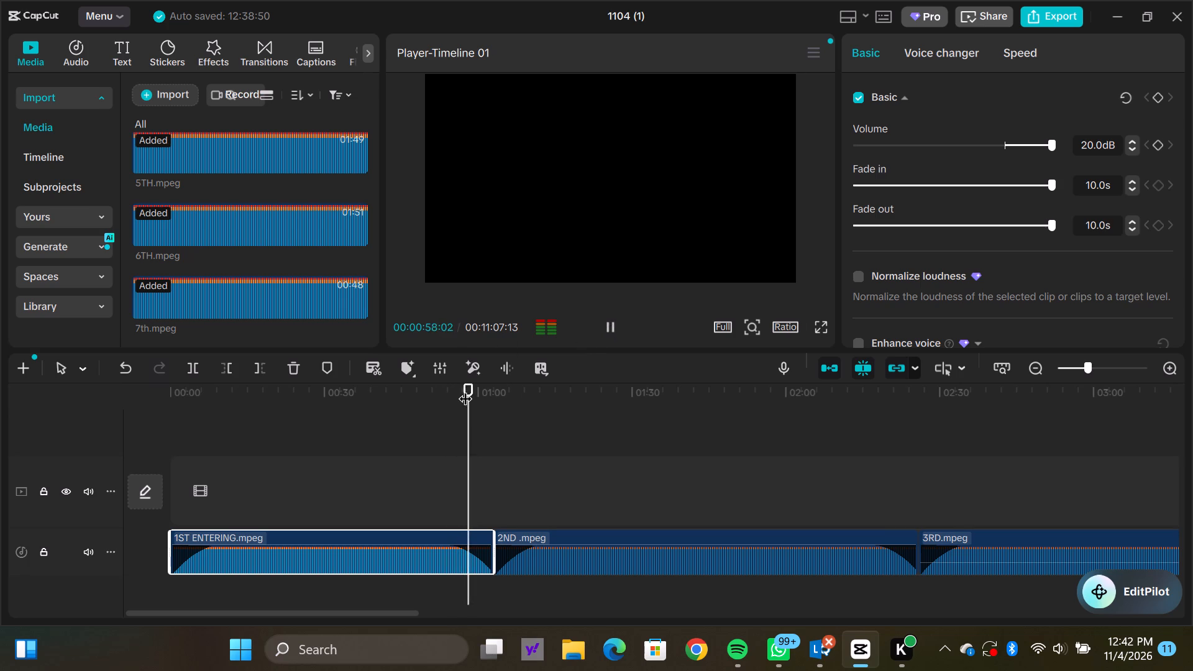
left_click_drag(471, 385, 459, 385)
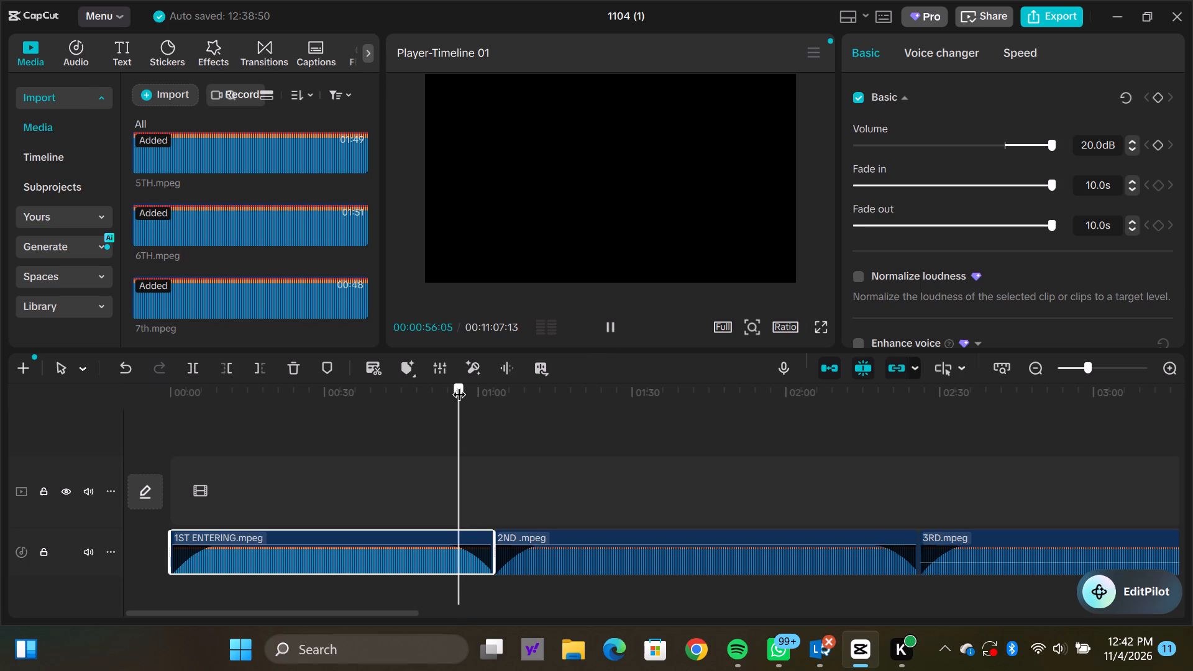
left_click_drag(459, 385, 458, 384)
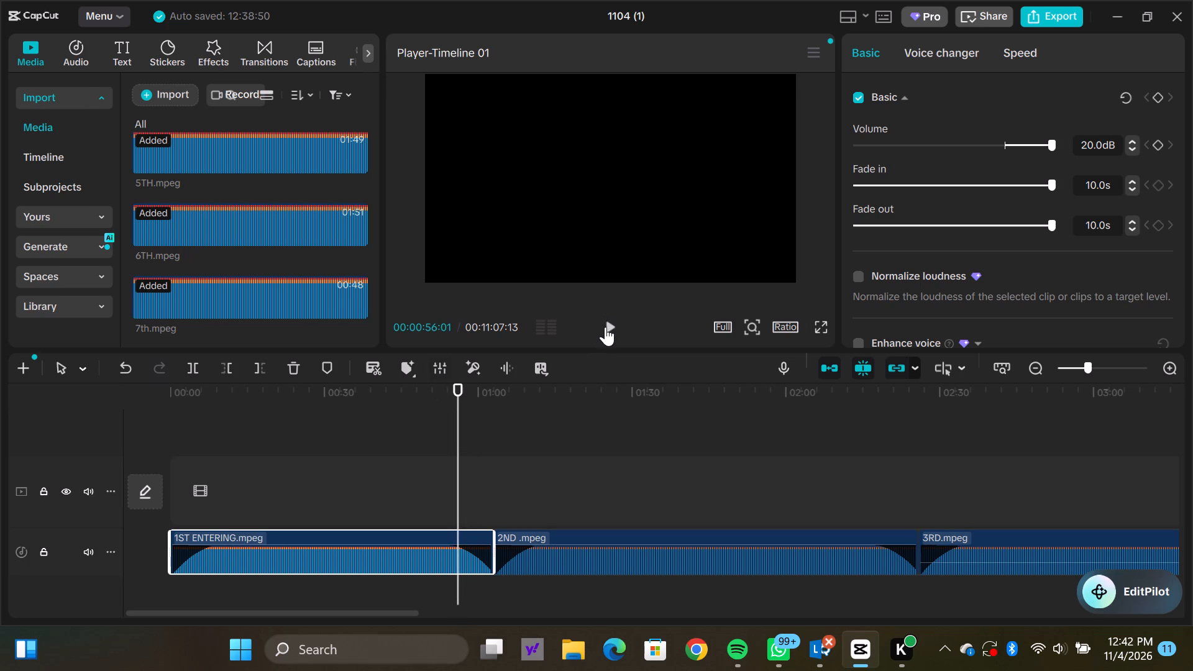
left_click(606, 329)
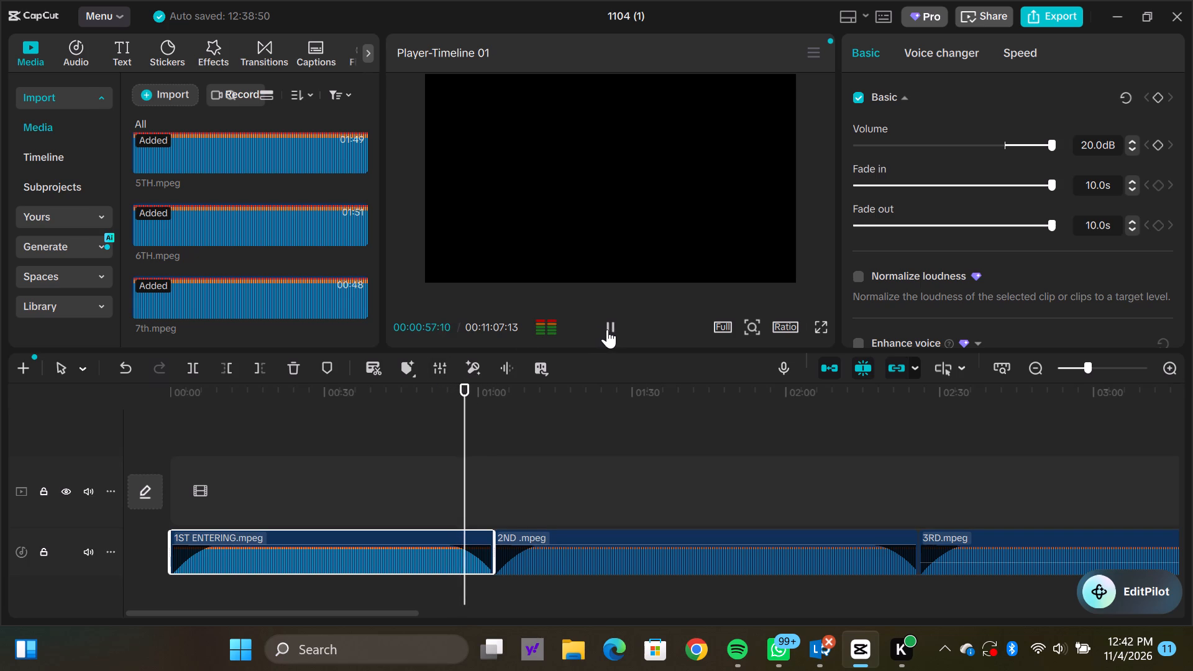
Play back the transition from the 1ST ENTERING clip into the 2ND clip, starting at about 00:00:44:23.
left_click_drag(469, 387, 463, 386)
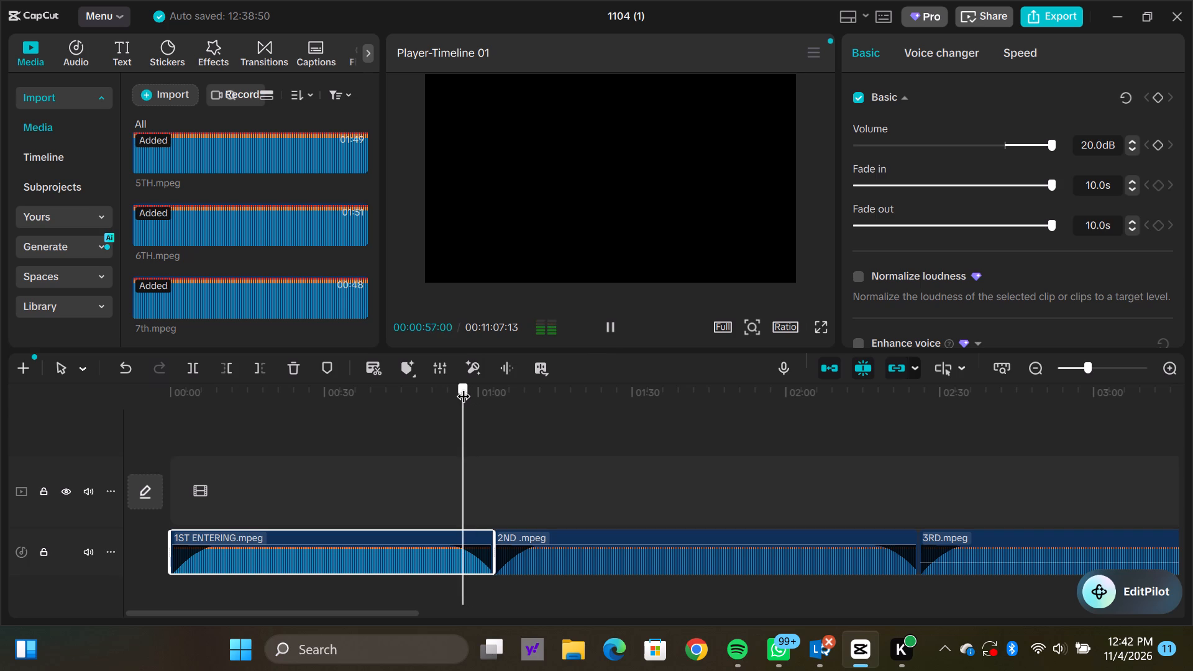
left_click_drag(463, 386, 460, 386)
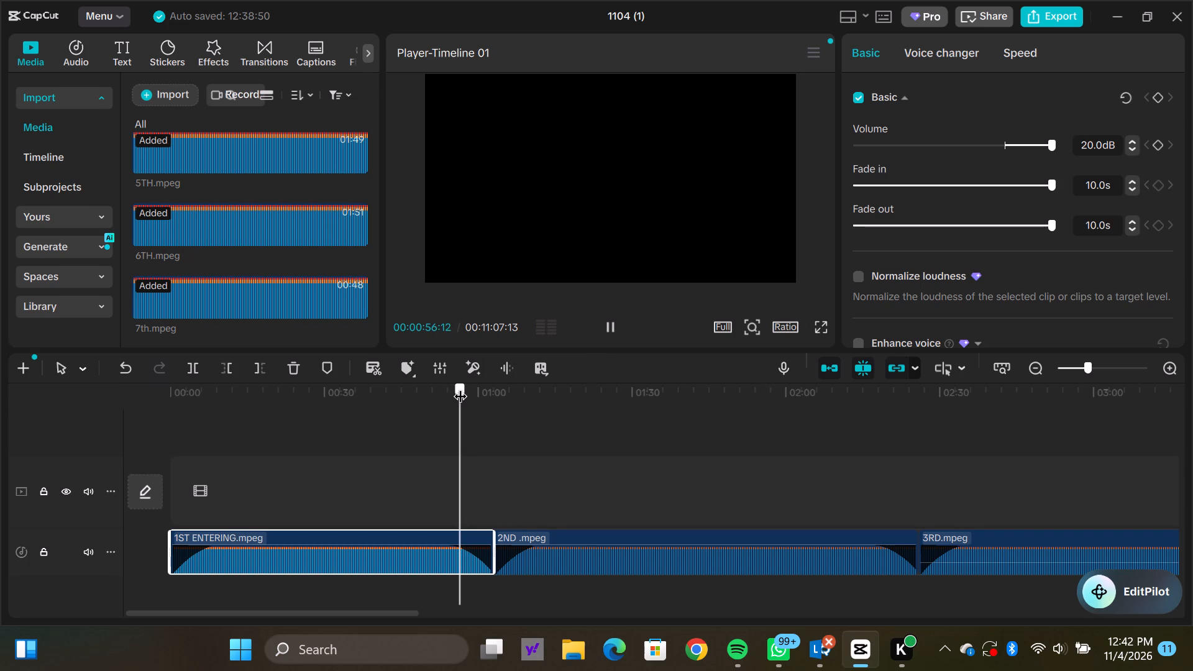
left_click_drag(460, 386, 458, 387)
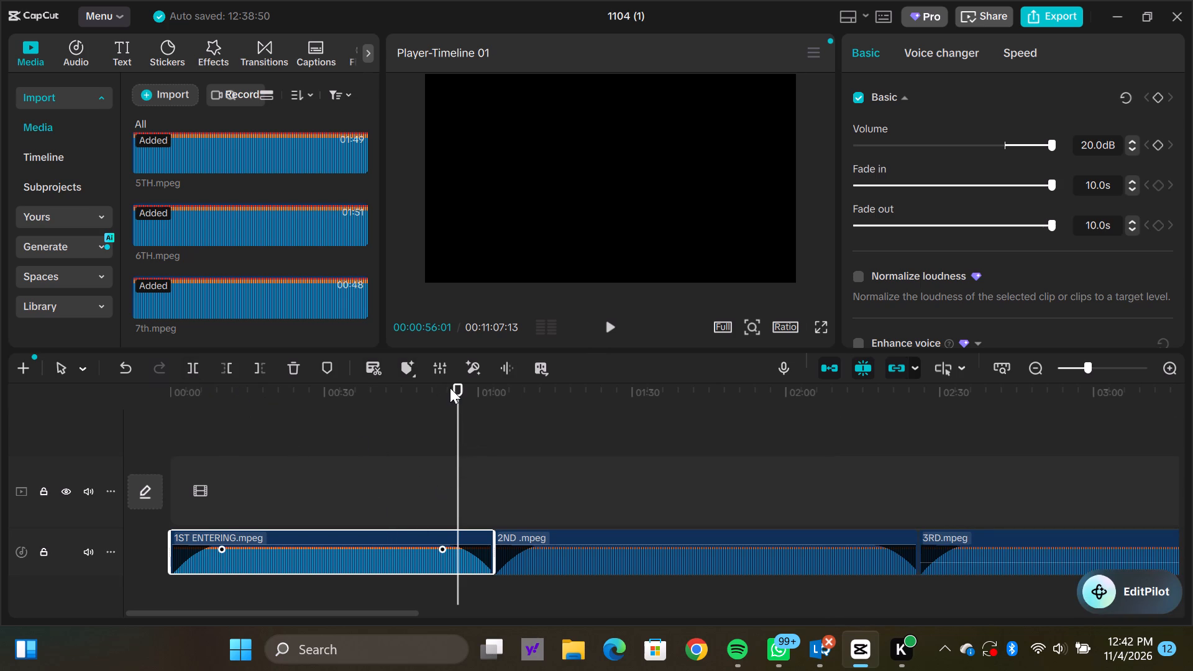
left_click_drag(459, 385, 400, 395)
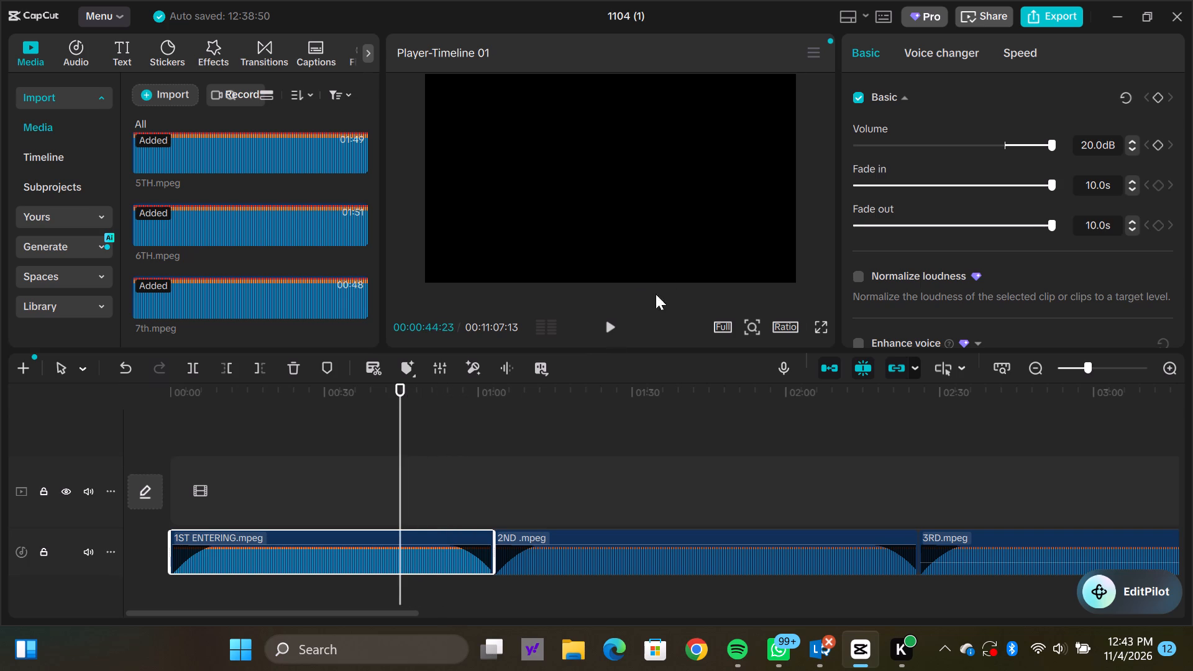
left_click(610, 329)
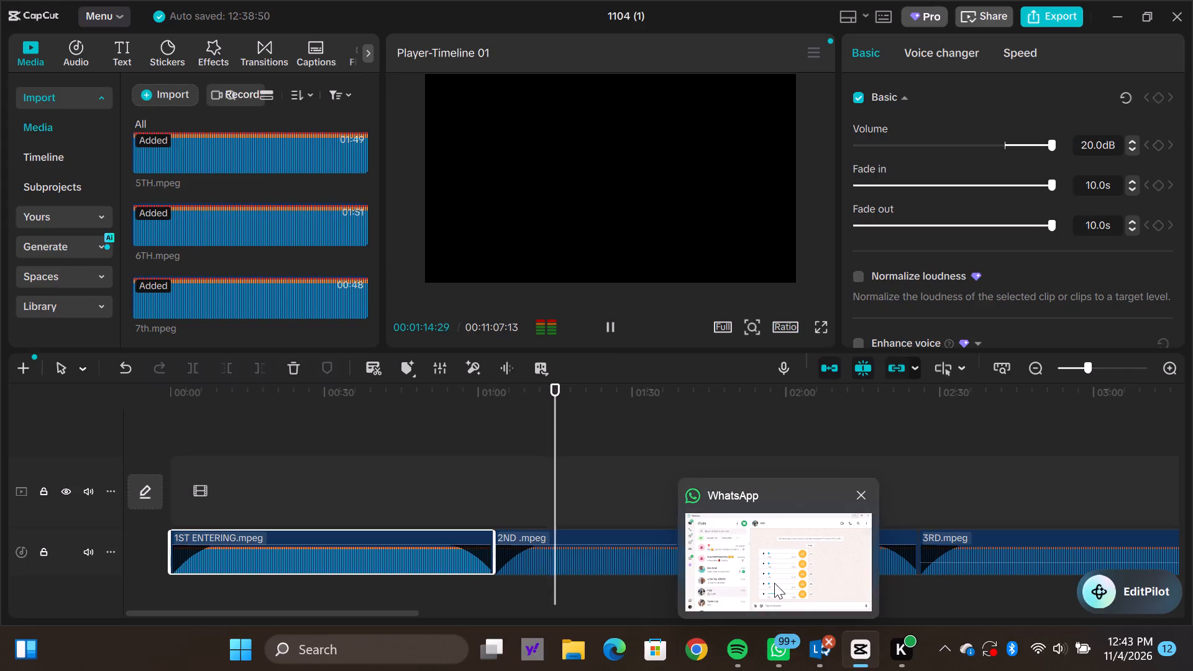
Switch to WhatsApp to view the chat containing the audio files.
left_click(774, 581)
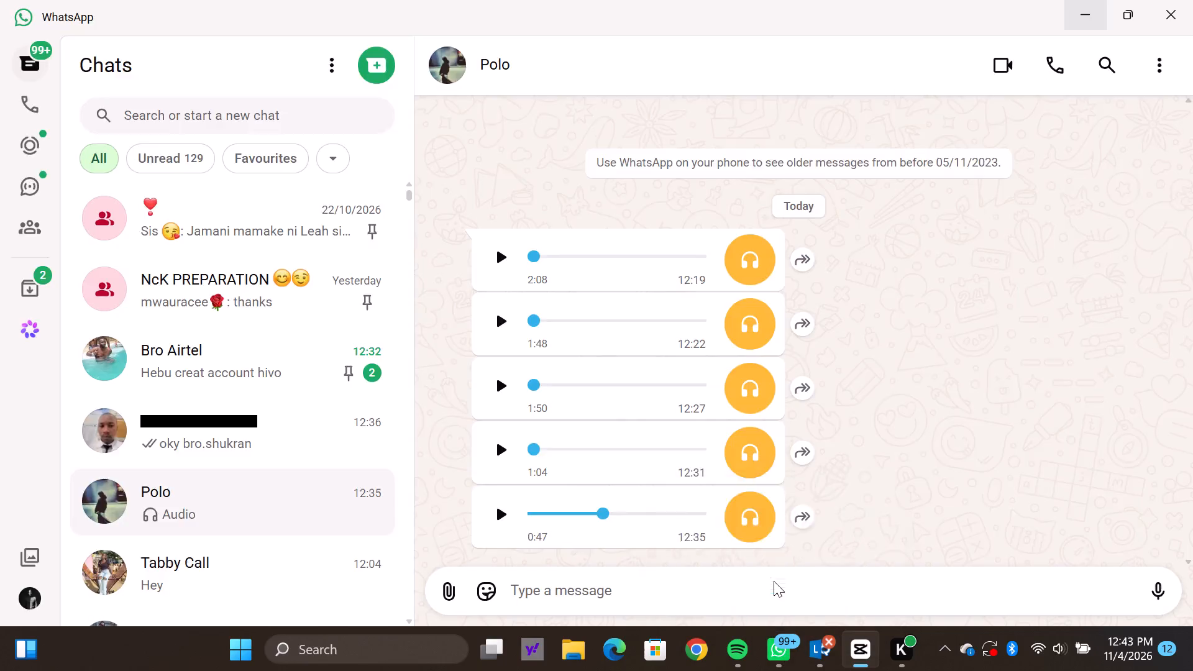
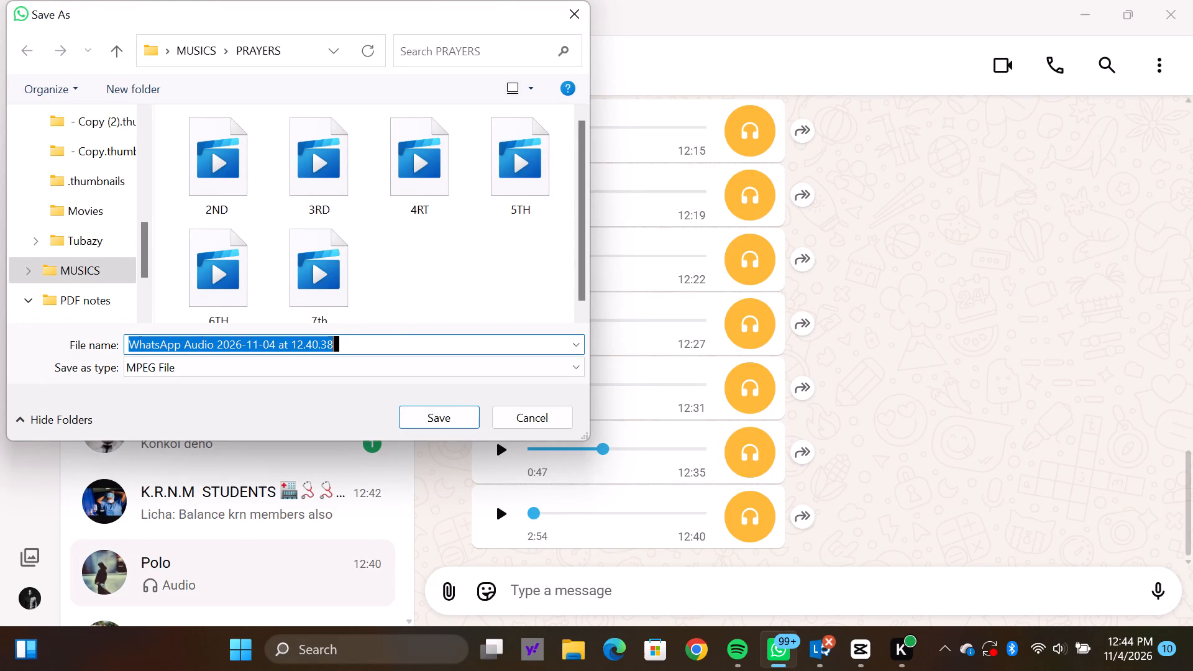
Save the WhatsApp audio received at 12:40 in the PRAYERS folder under the file name 8th.
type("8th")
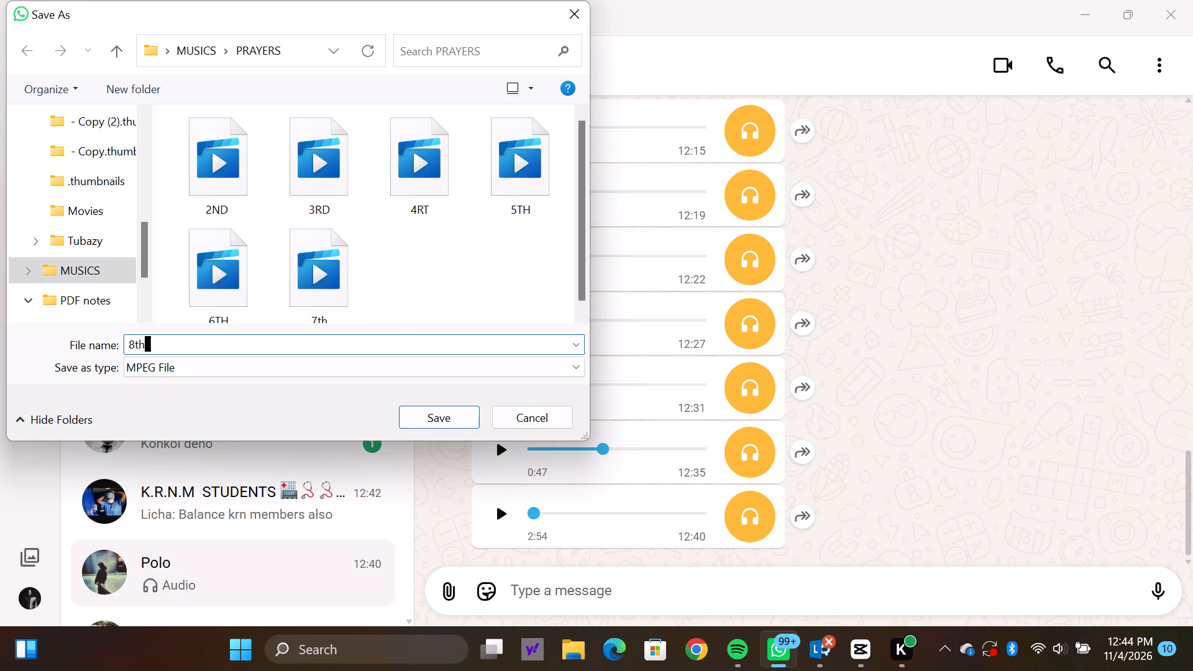
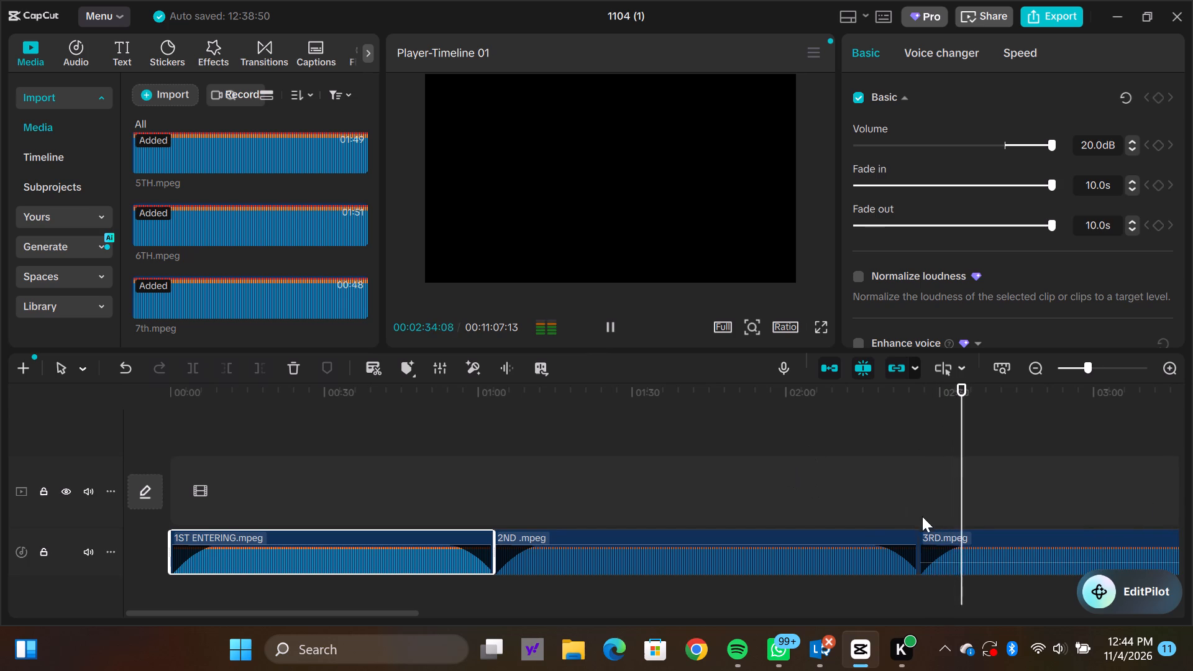
Go to the end of the sequence and import the 8th audio file from the MUSICS > PRAYERS folder.
left_click(1025, 518)
left_click(1026, 537)
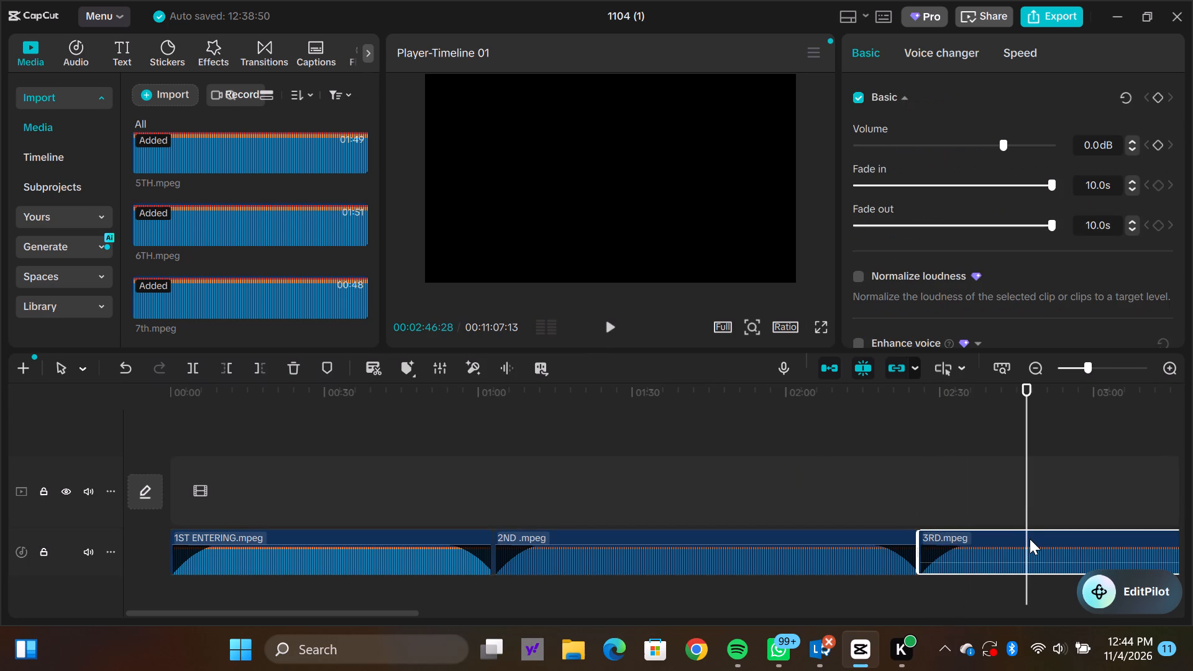
key("Down")
key("Down")
key("Down")
key("Down")
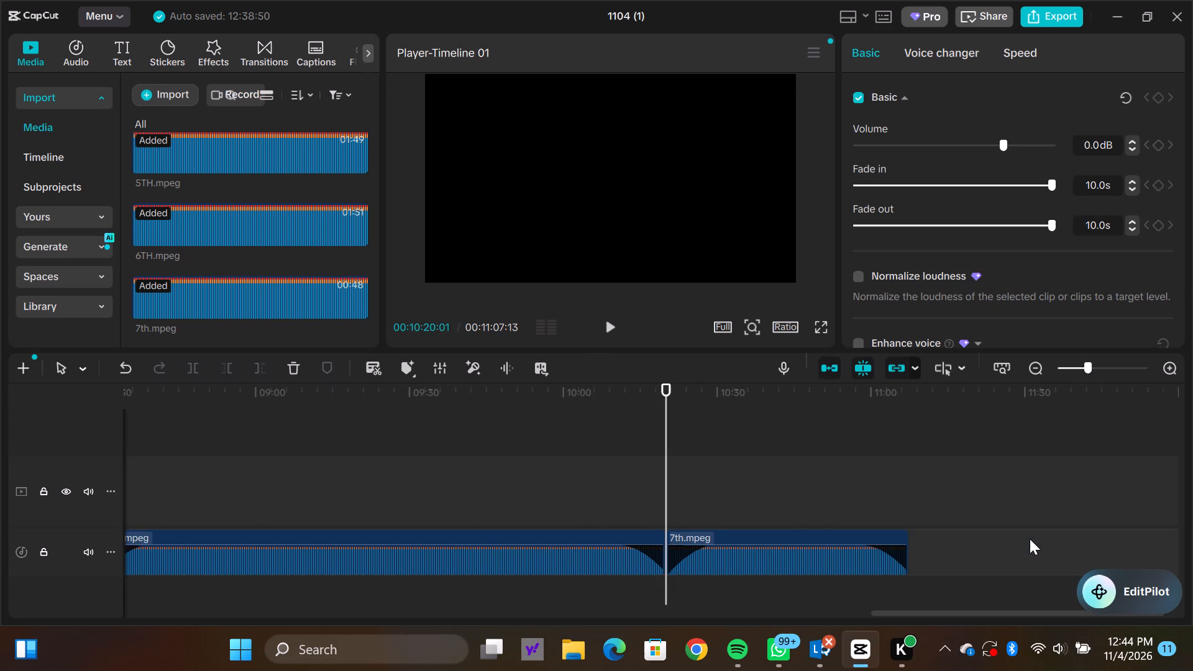
key("Down")
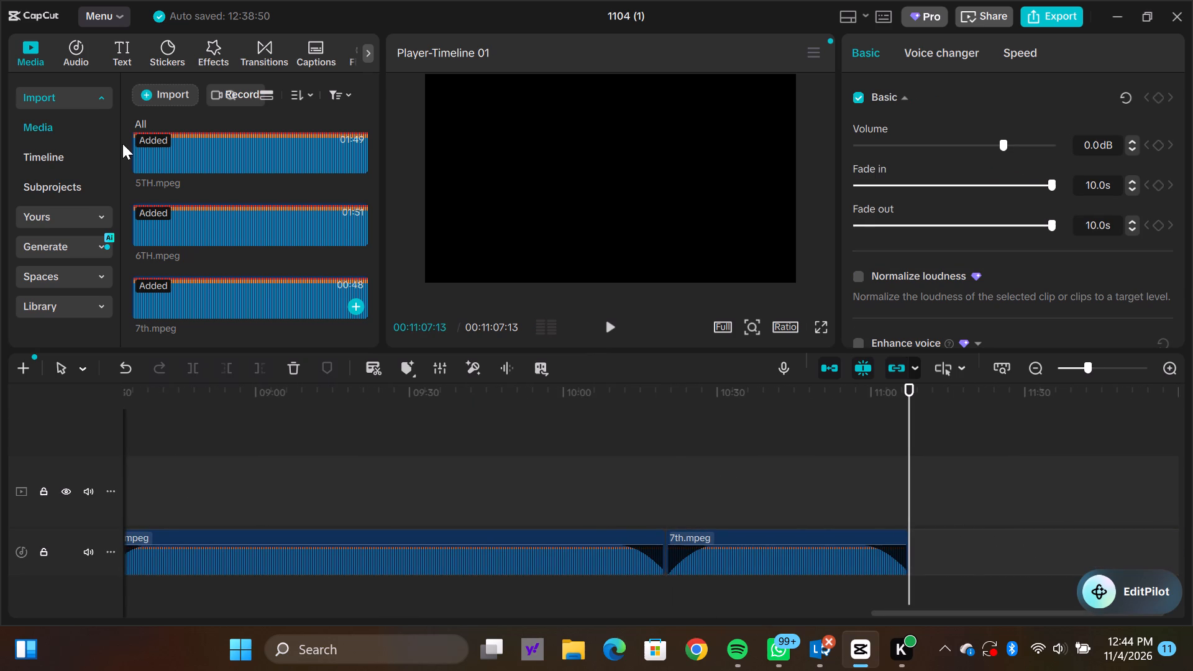
left_click(170, 94)
left_click(196, 132)
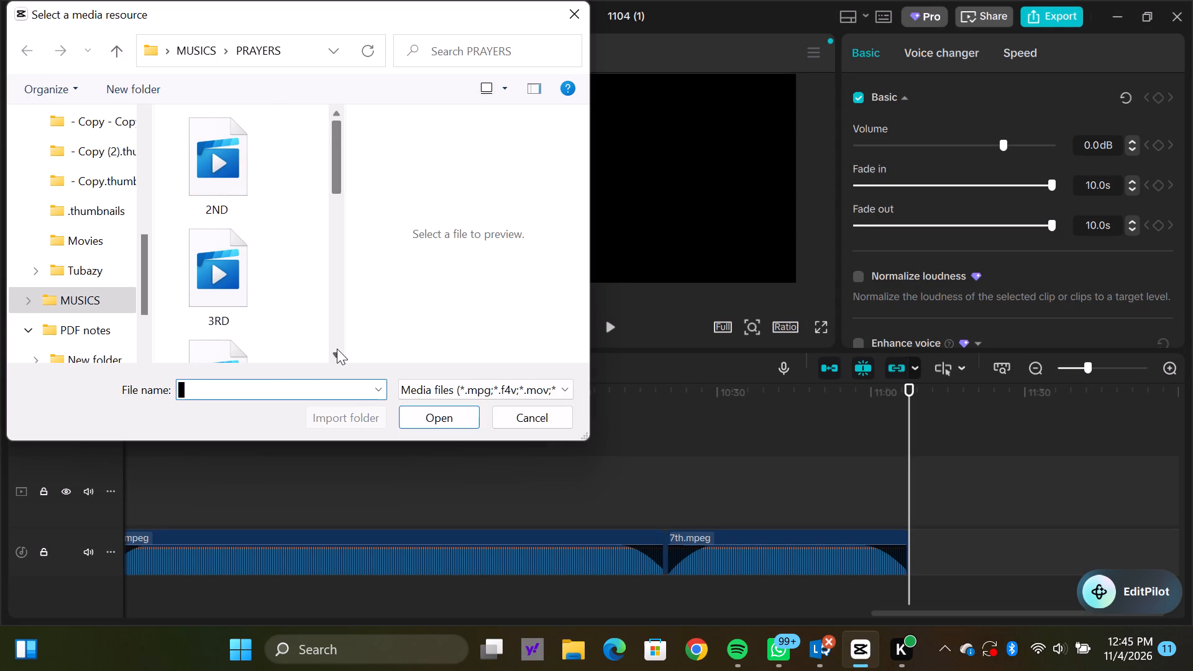
left_click(337, 349)
left_click(247, 328)
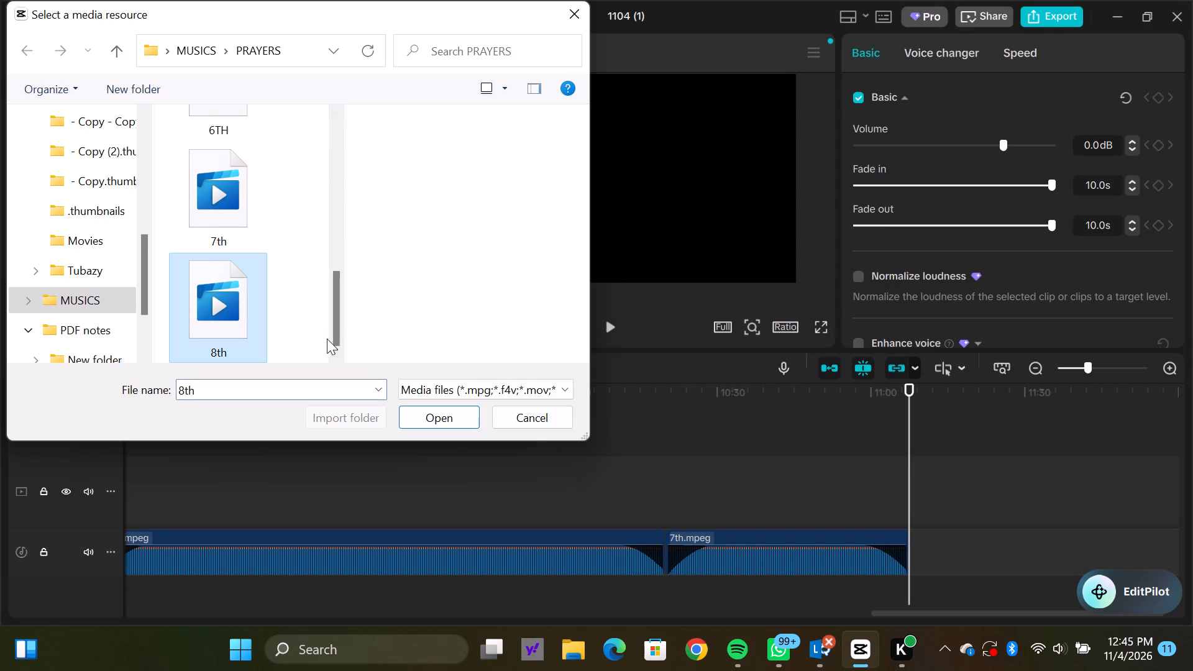
left_click(467, 419)
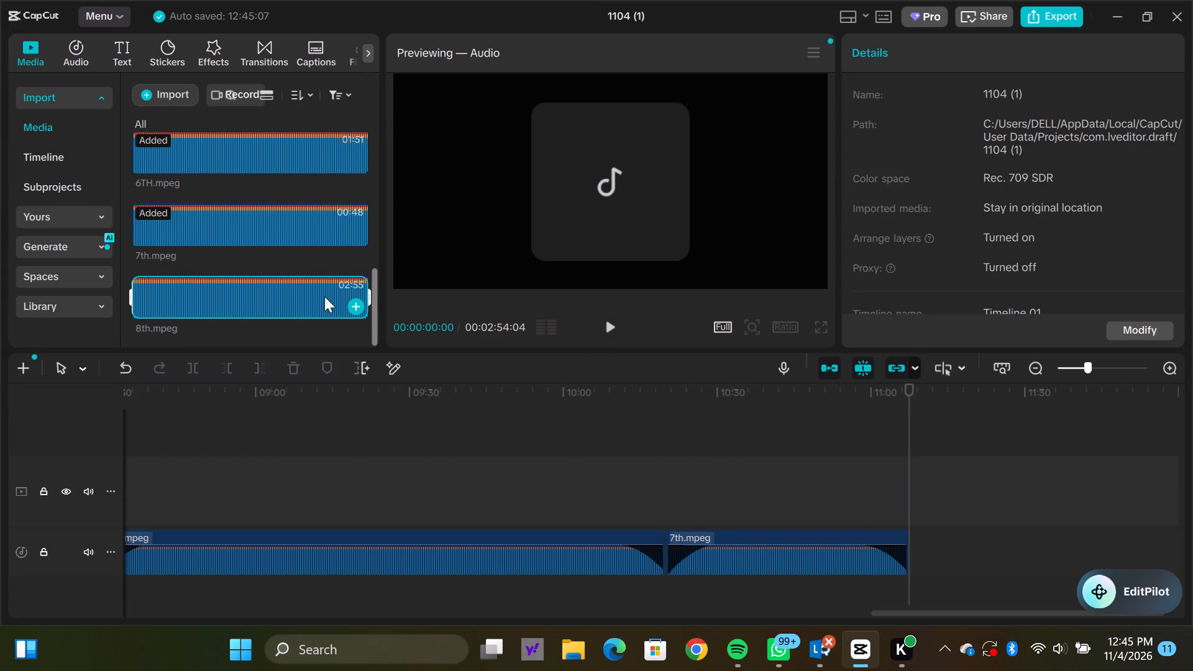
Place the 8th clip on the audio track directly after the end of the 7th clip.
left_click_drag(314, 288, 915, 545)
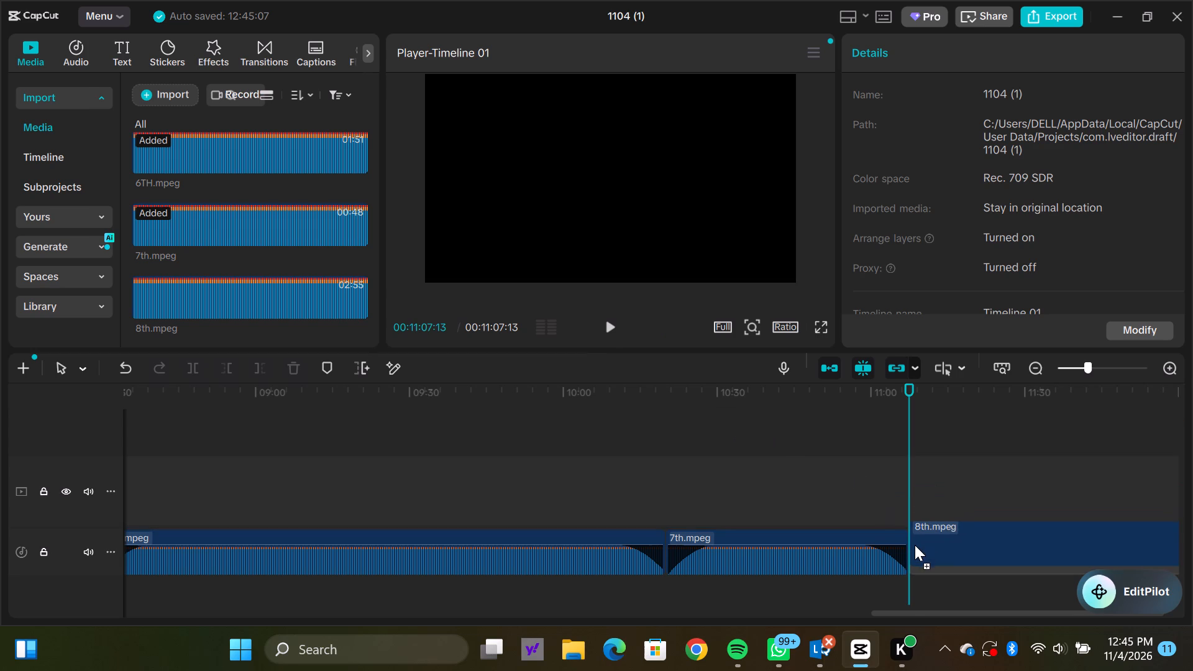
left_click_drag(915, 545, 915, 552)
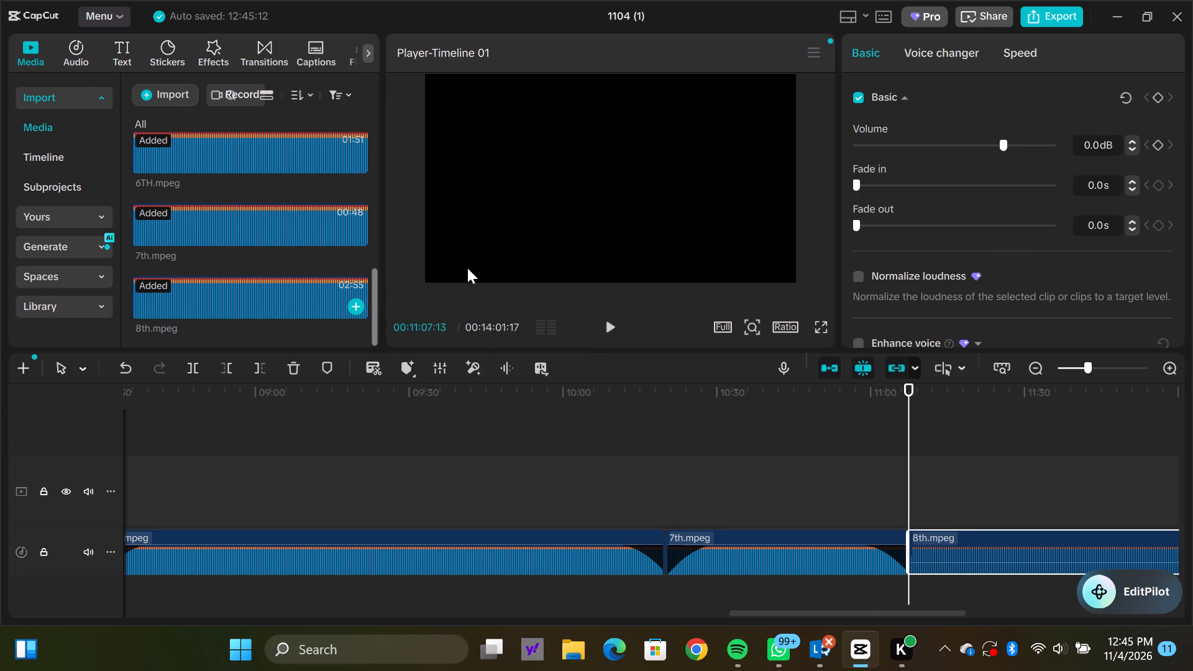
Play back the 8th clip from its start for about 20 seconds to check its sound.
left_click(604, 325)
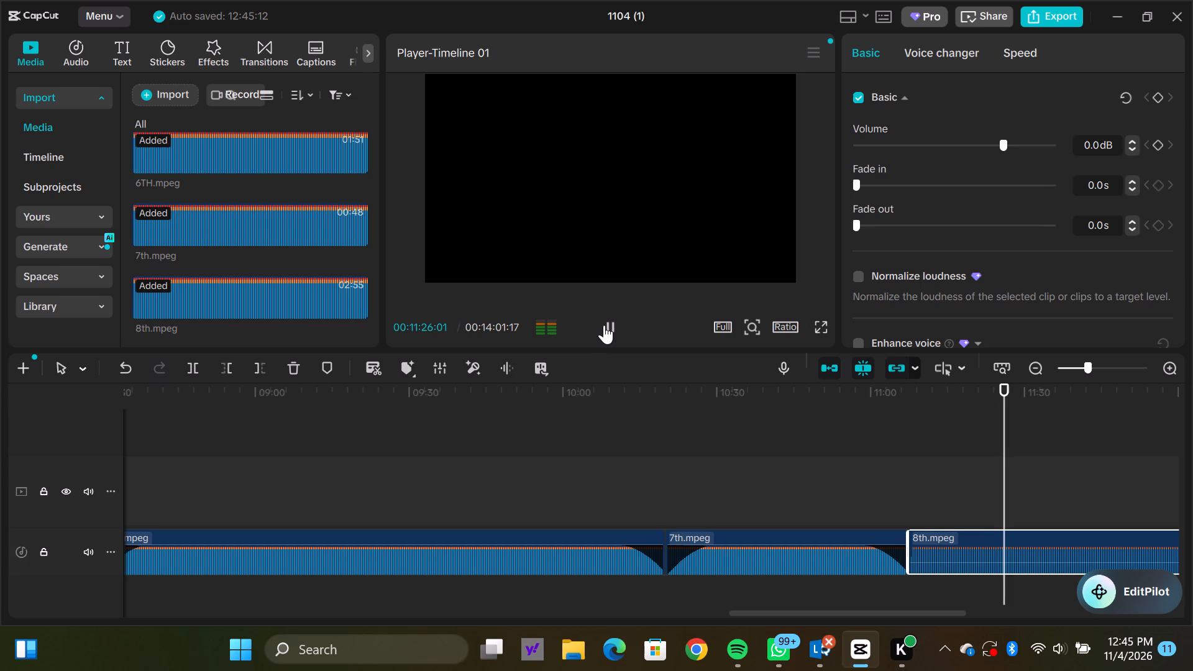
left_click(948, 555)
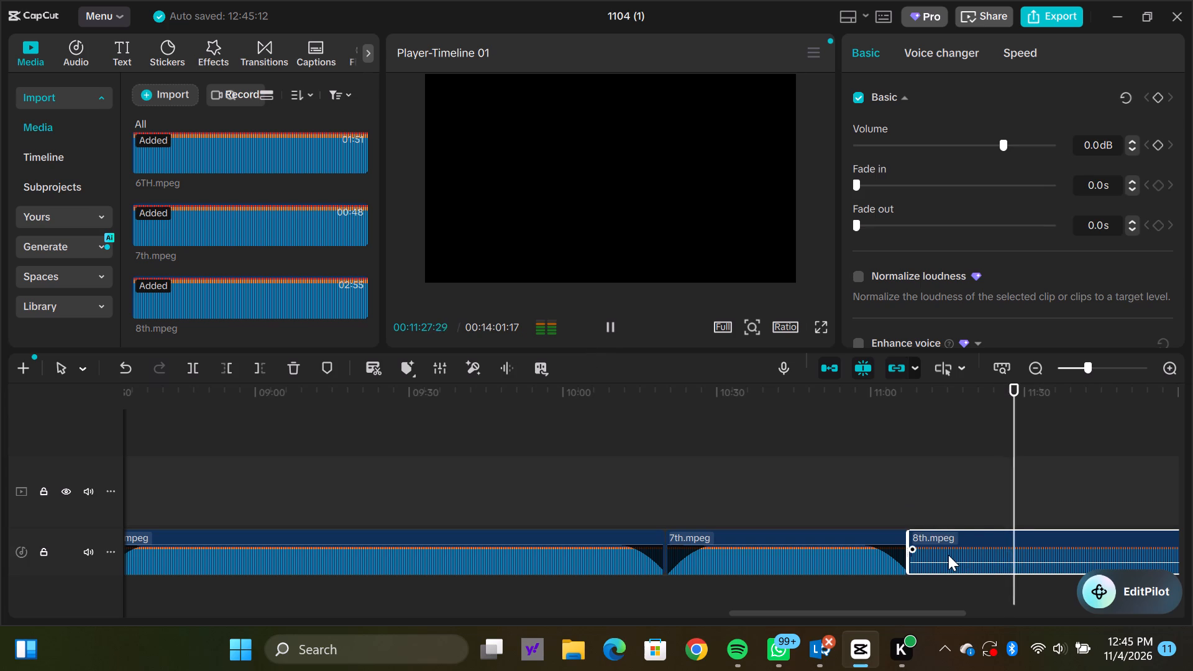
left_click(953, 555)
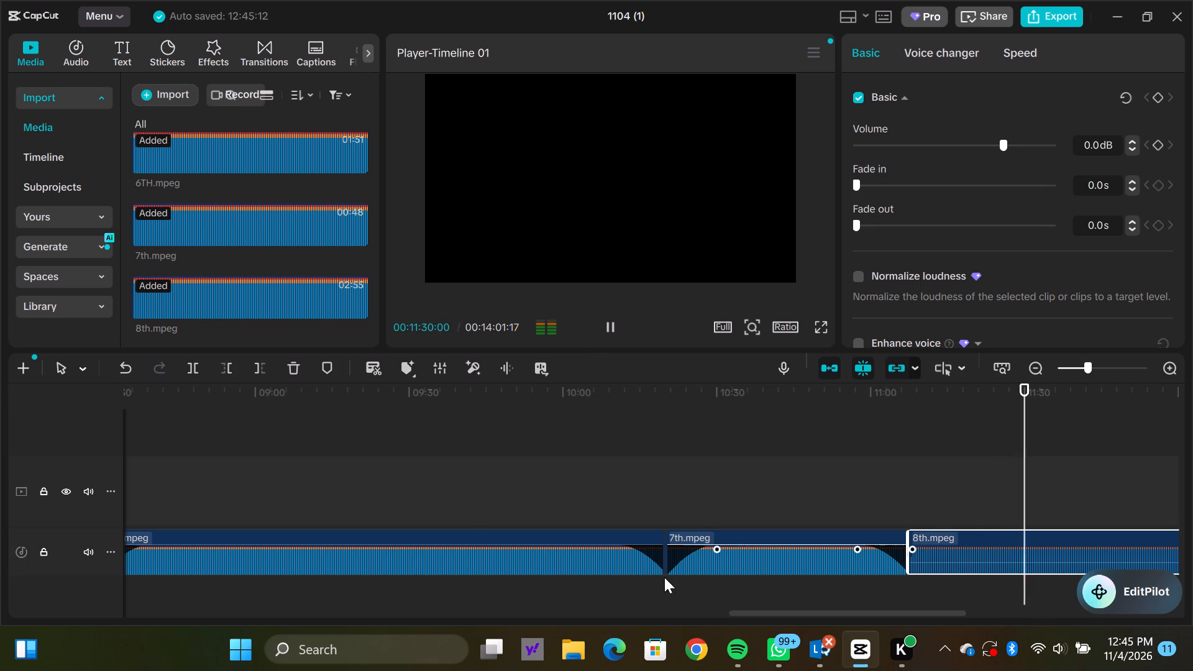
Examine the clip joins back to the start of the timeline and forward to its end, and review the imported media.
left_click(417, 550)
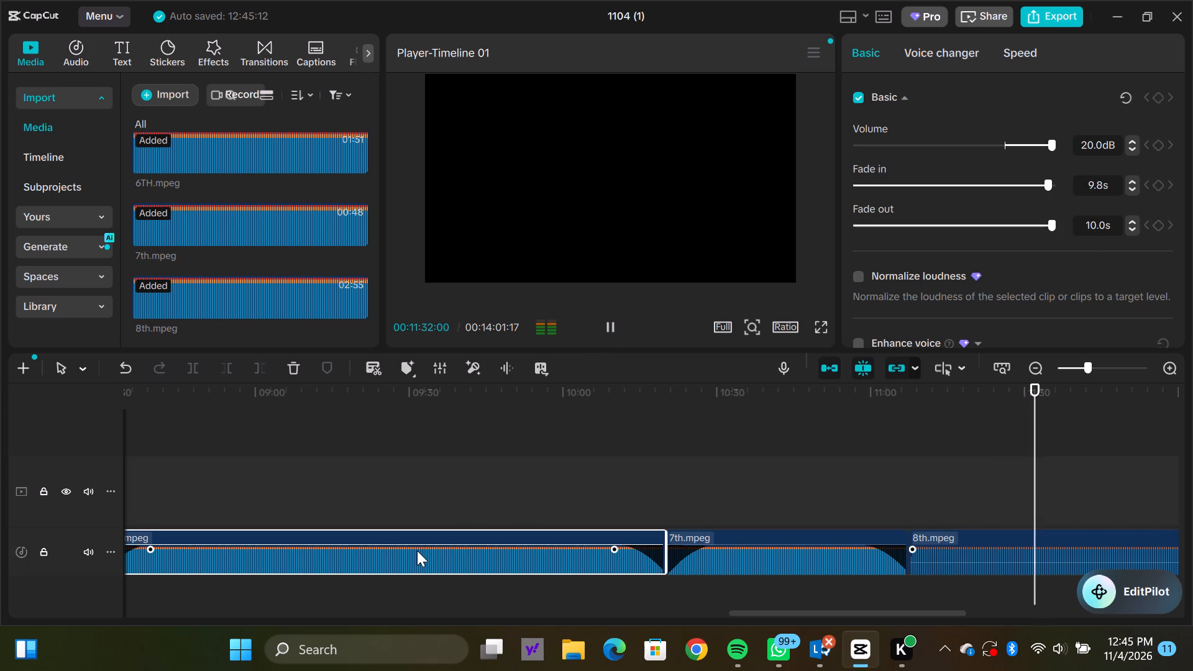
key("Up")
key("Up")
key("Up")
key("Up")
key("Up")
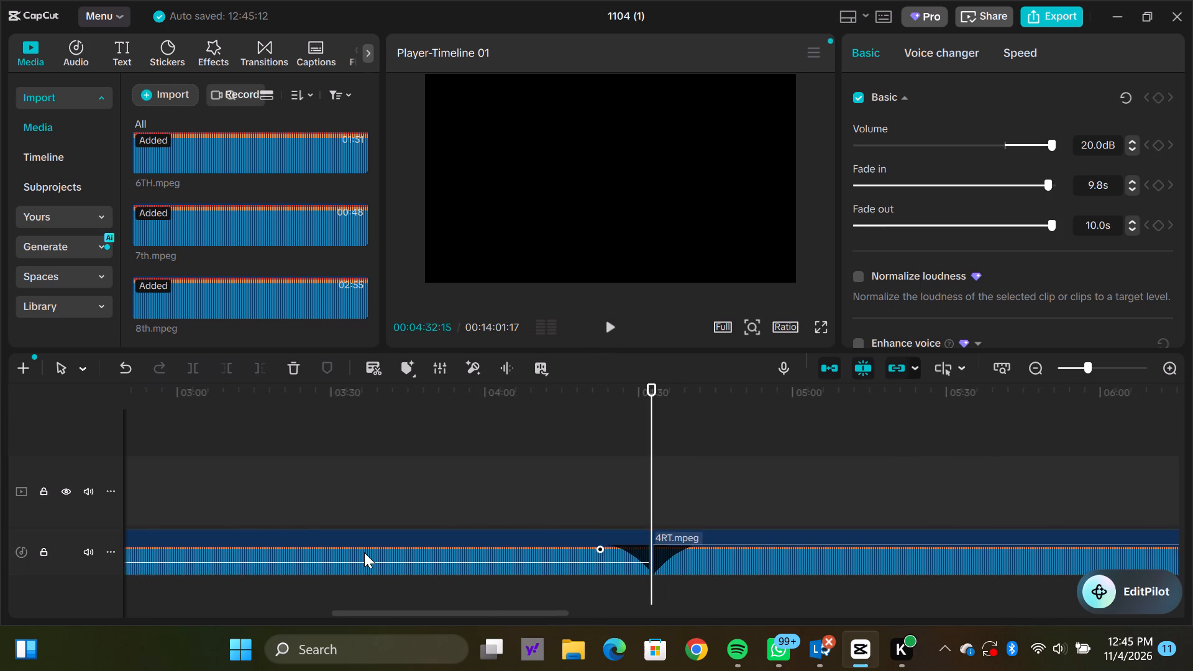
key("Up")
key("Up")
key("Up")
key("Up")
key("Up")
left_click(401, 550)
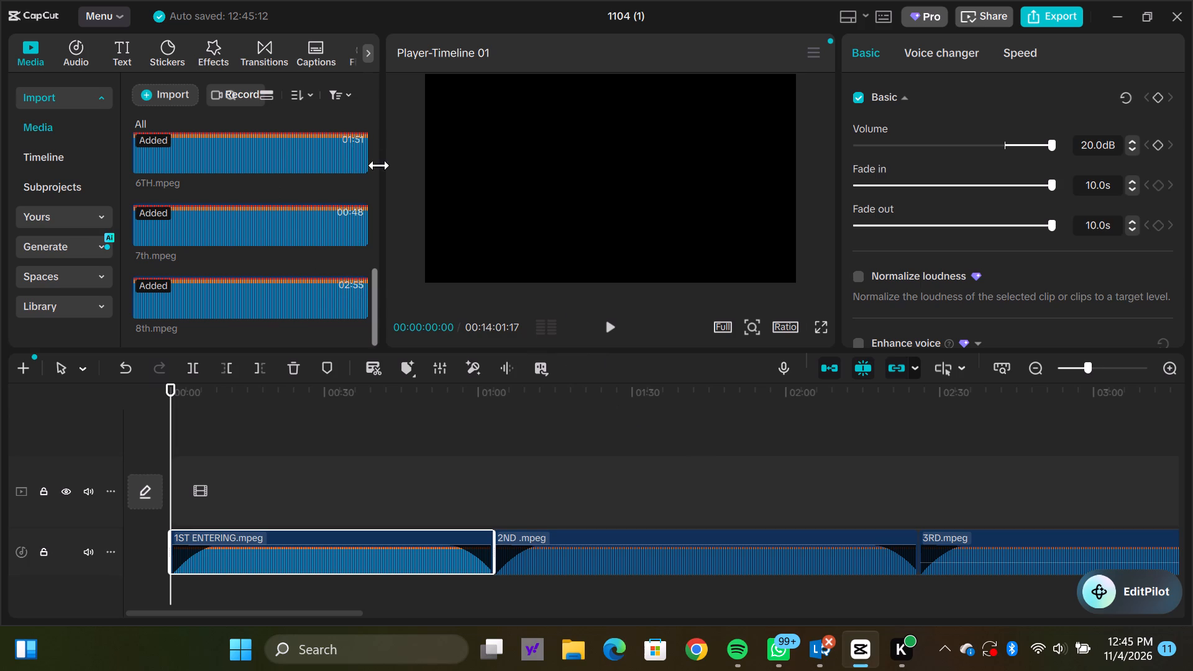
left_click_drag(374, 293, 363, 137)
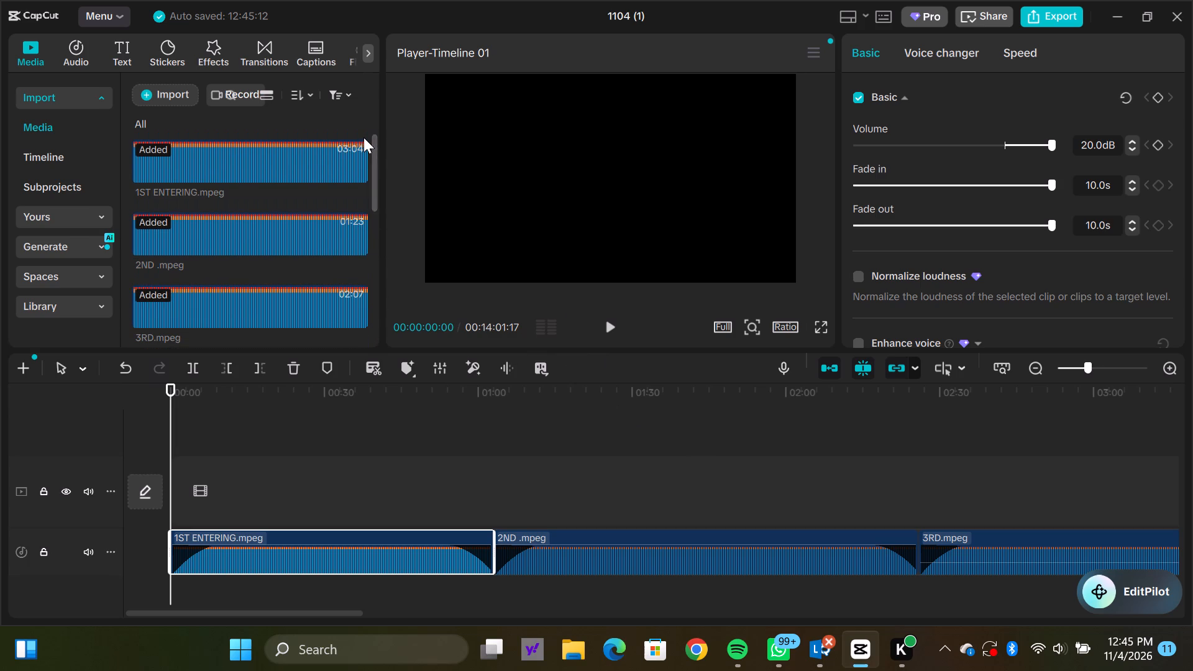
left_click(988, 553)
key("Down")
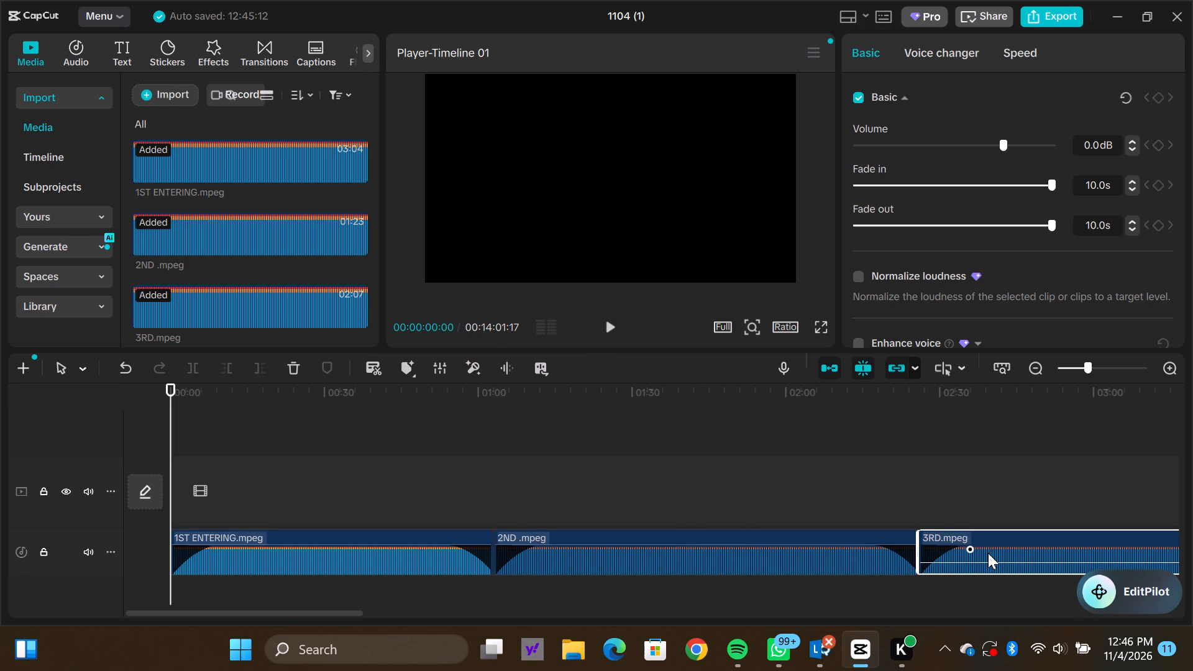
key("Down")
key("Down")
key("Down")
key("Down")
key("Down")
key("Down")
key("Down")
key("Down")
key("Down")
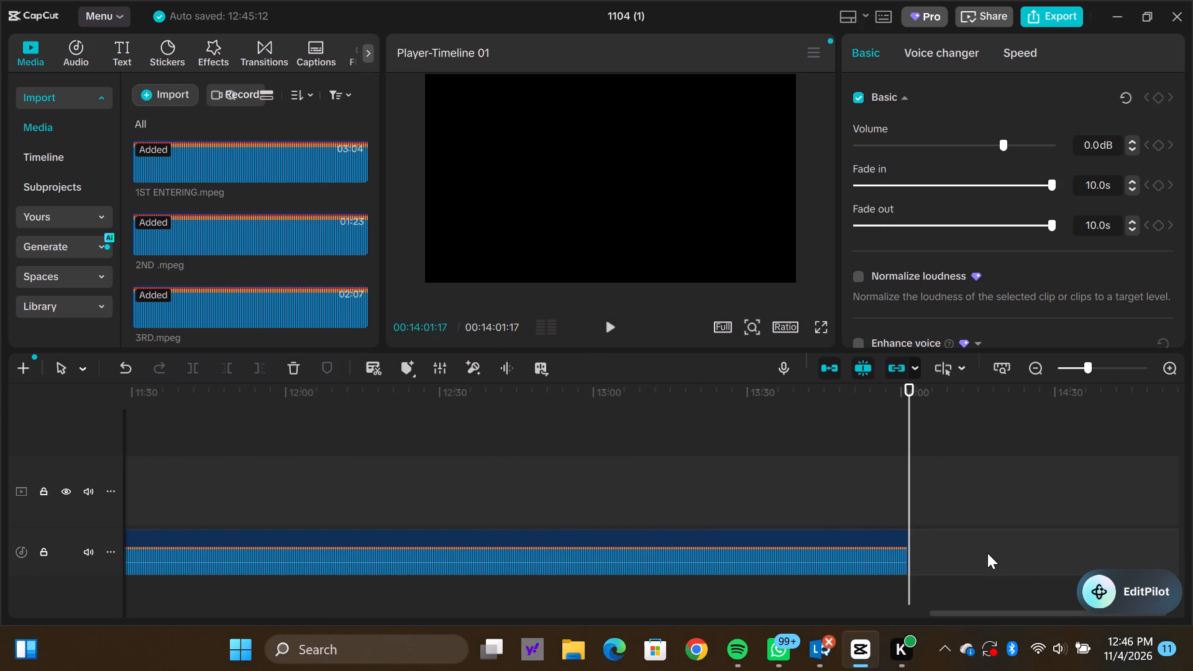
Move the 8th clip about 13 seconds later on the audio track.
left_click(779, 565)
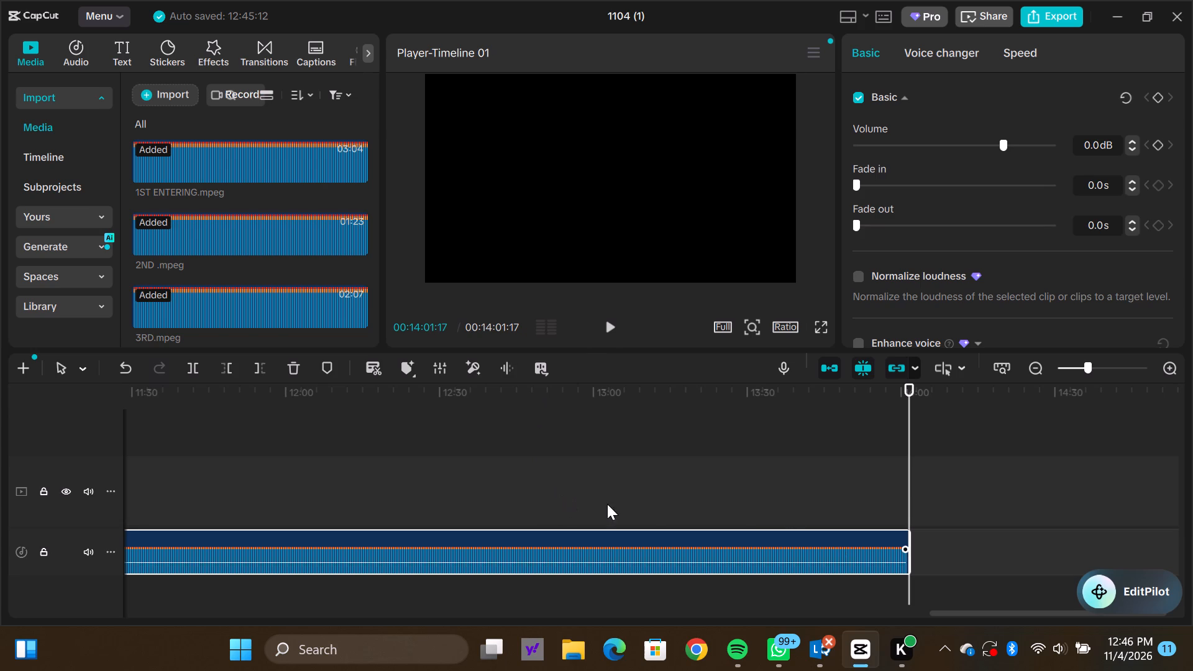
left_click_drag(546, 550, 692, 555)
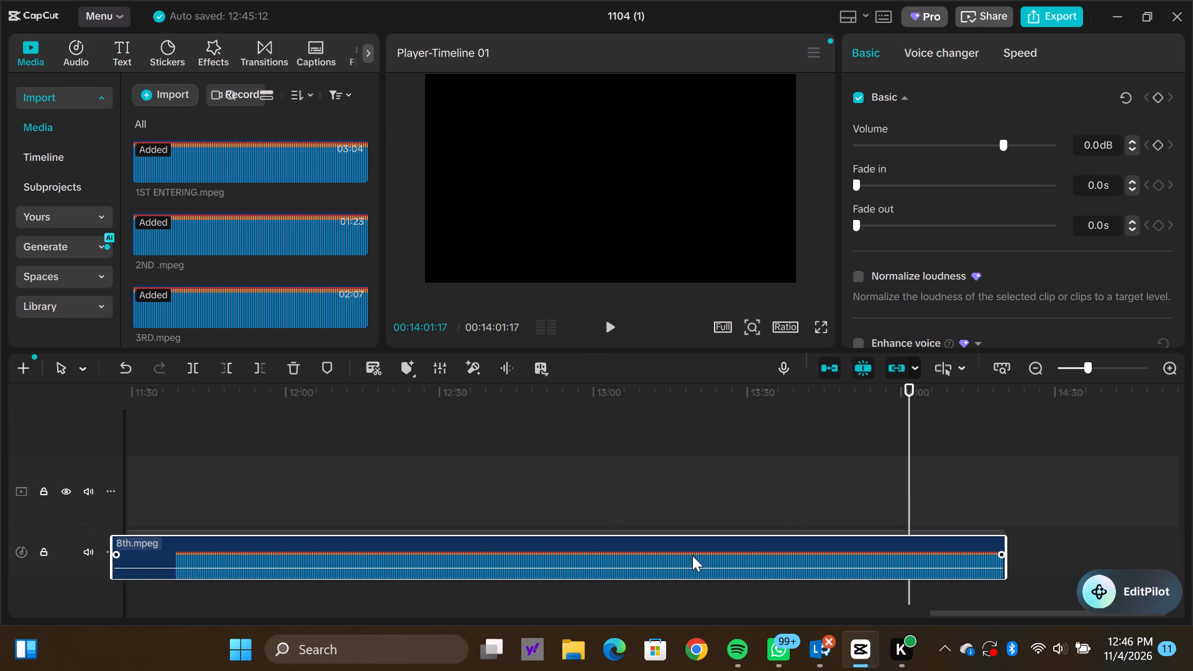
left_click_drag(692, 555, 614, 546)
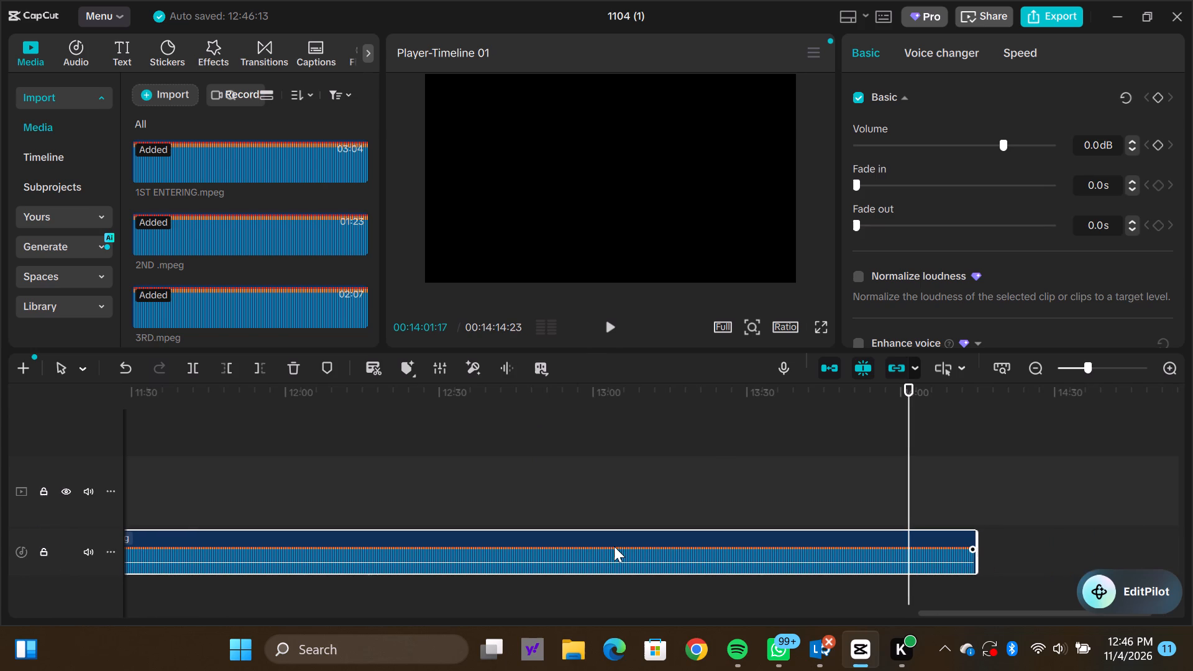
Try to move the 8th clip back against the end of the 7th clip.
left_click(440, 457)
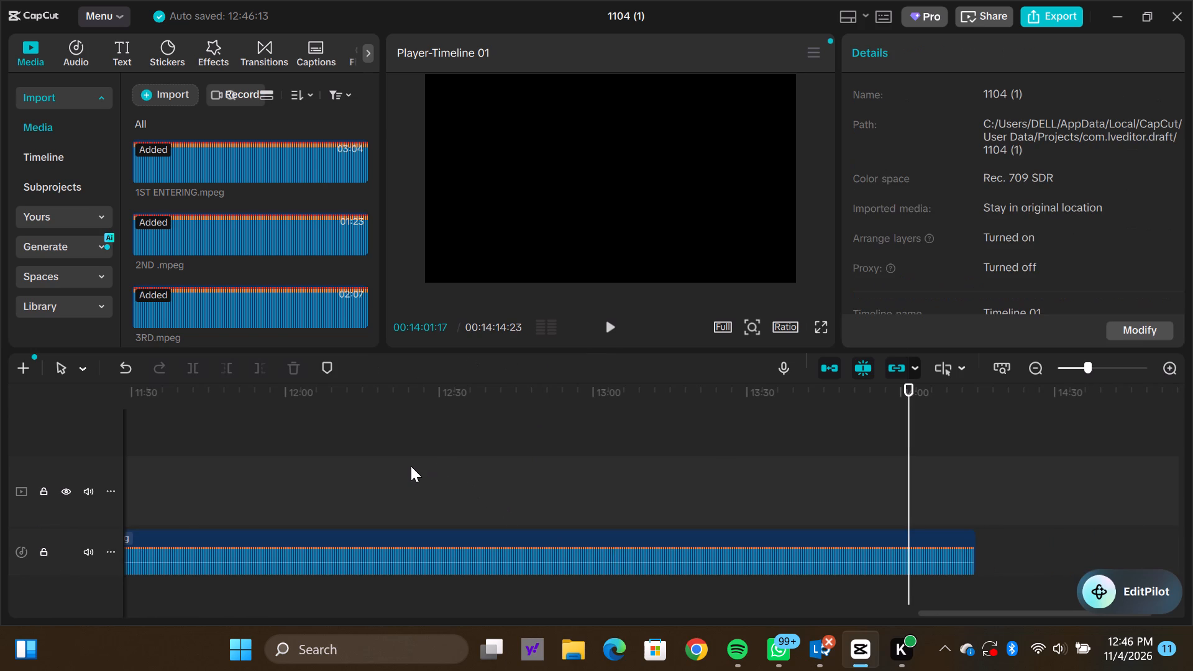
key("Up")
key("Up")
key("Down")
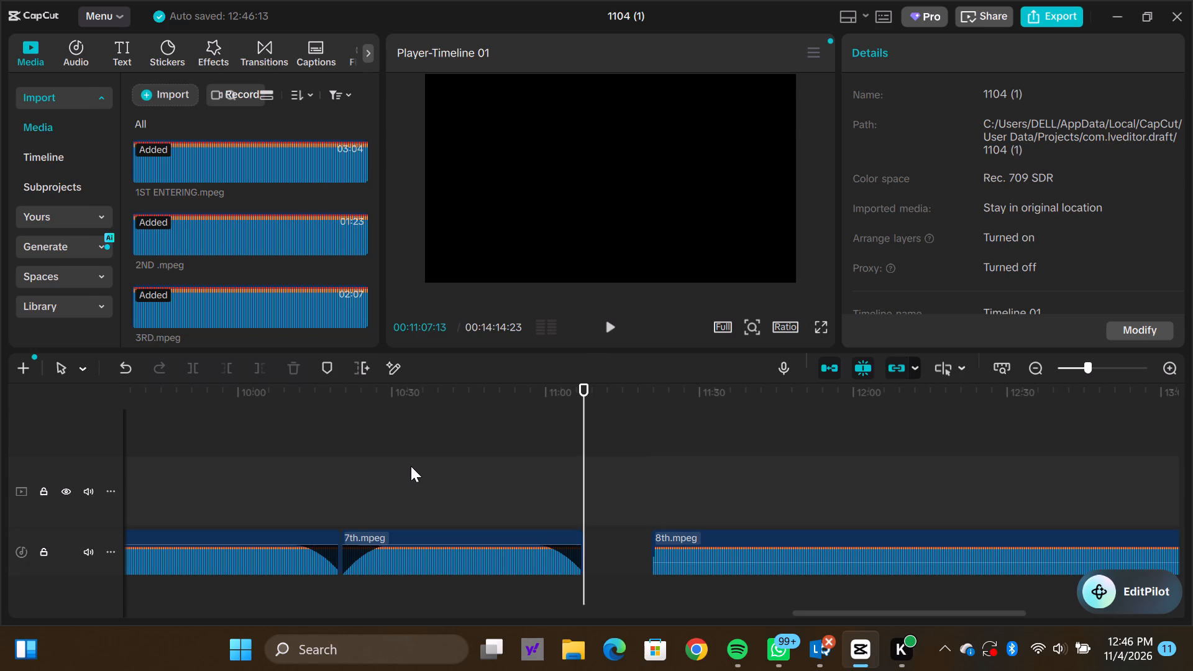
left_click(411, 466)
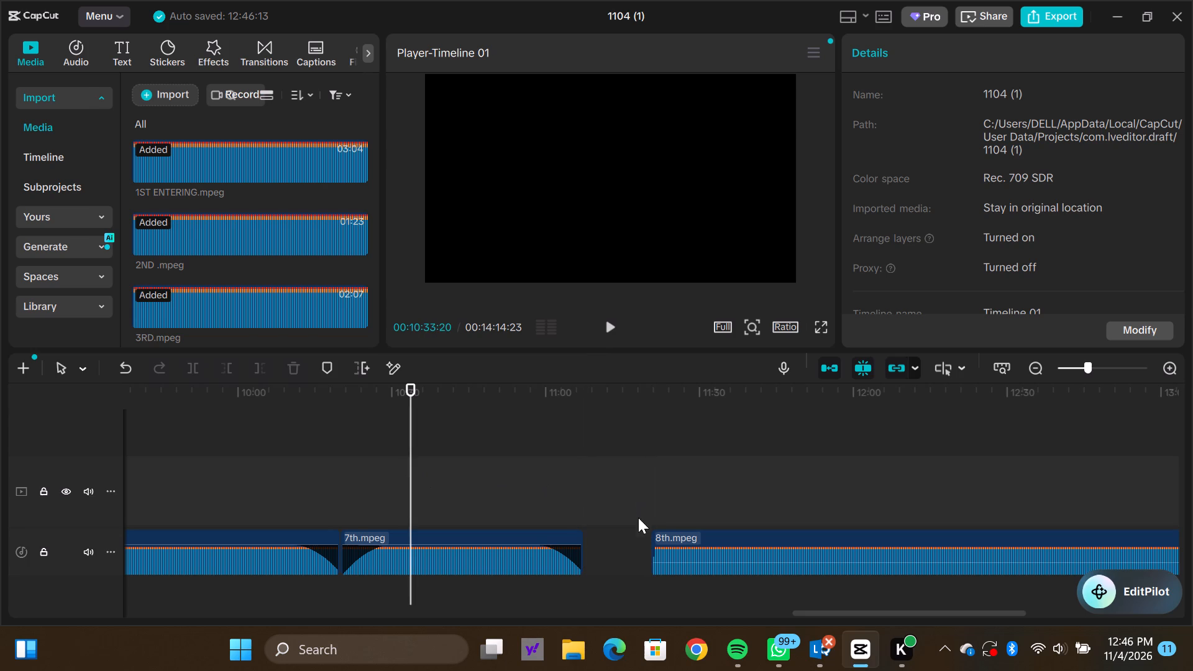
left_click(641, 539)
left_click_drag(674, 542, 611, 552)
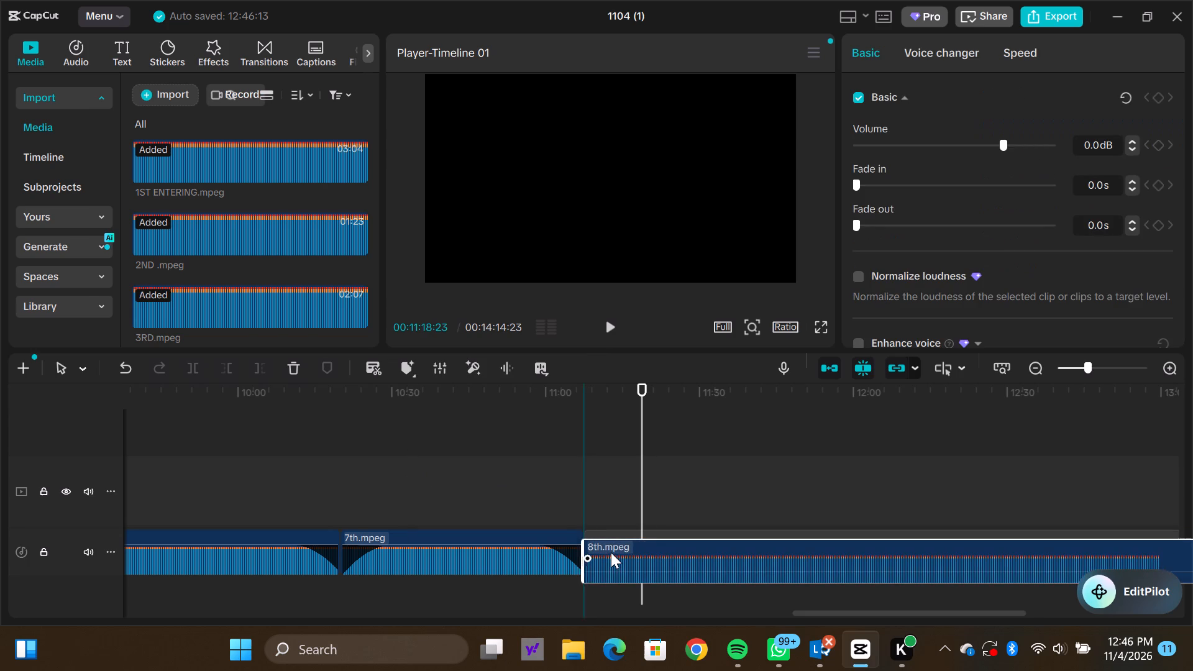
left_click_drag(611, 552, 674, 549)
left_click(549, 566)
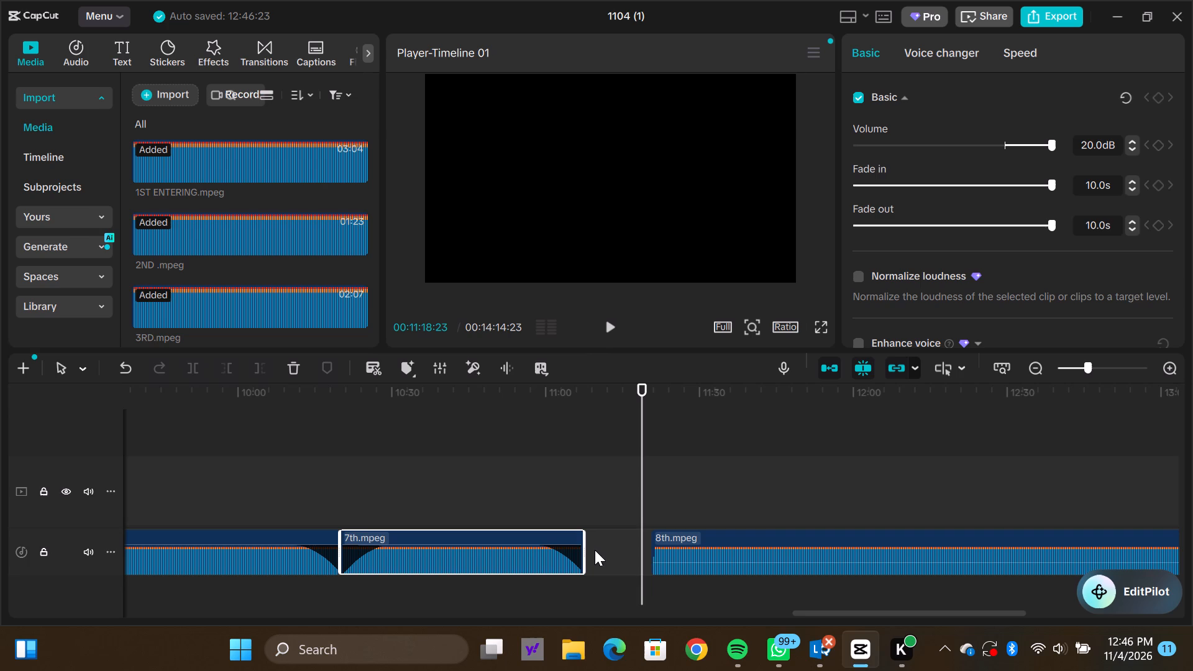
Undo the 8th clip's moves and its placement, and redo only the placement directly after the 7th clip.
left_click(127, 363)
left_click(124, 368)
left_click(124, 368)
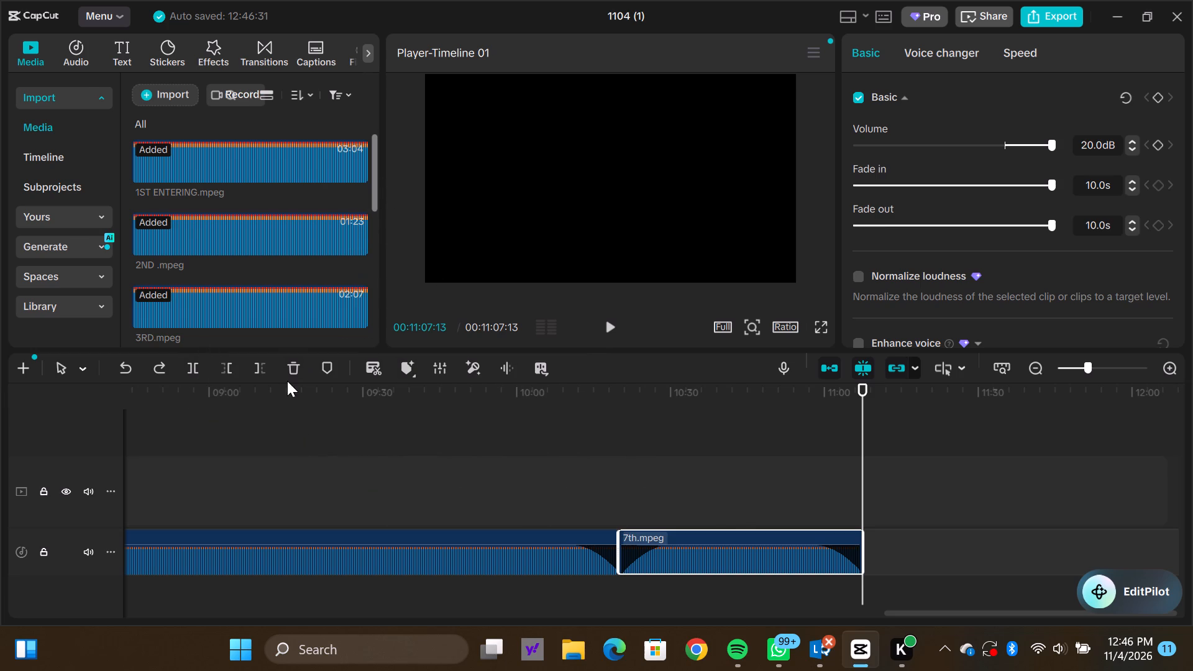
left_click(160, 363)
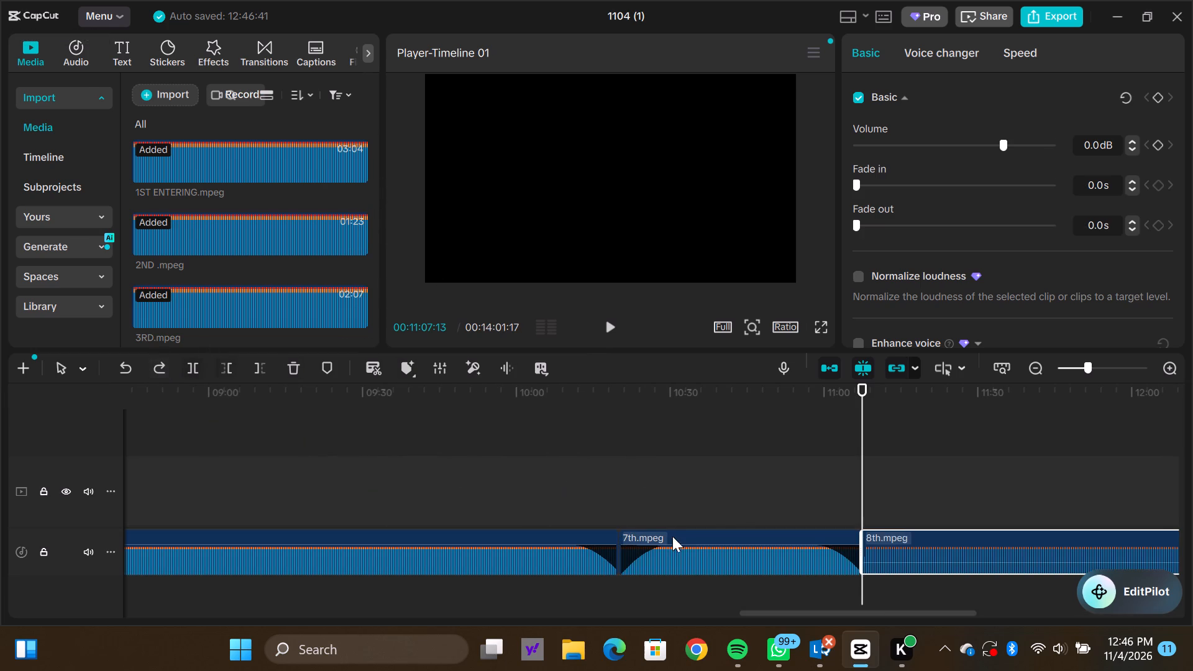
Set the 8th clip's fade in to 10.0 s, volume to 20.0 dB and fade out to 10.0 s.
left_click(821, 508)
left_click(958, 551)
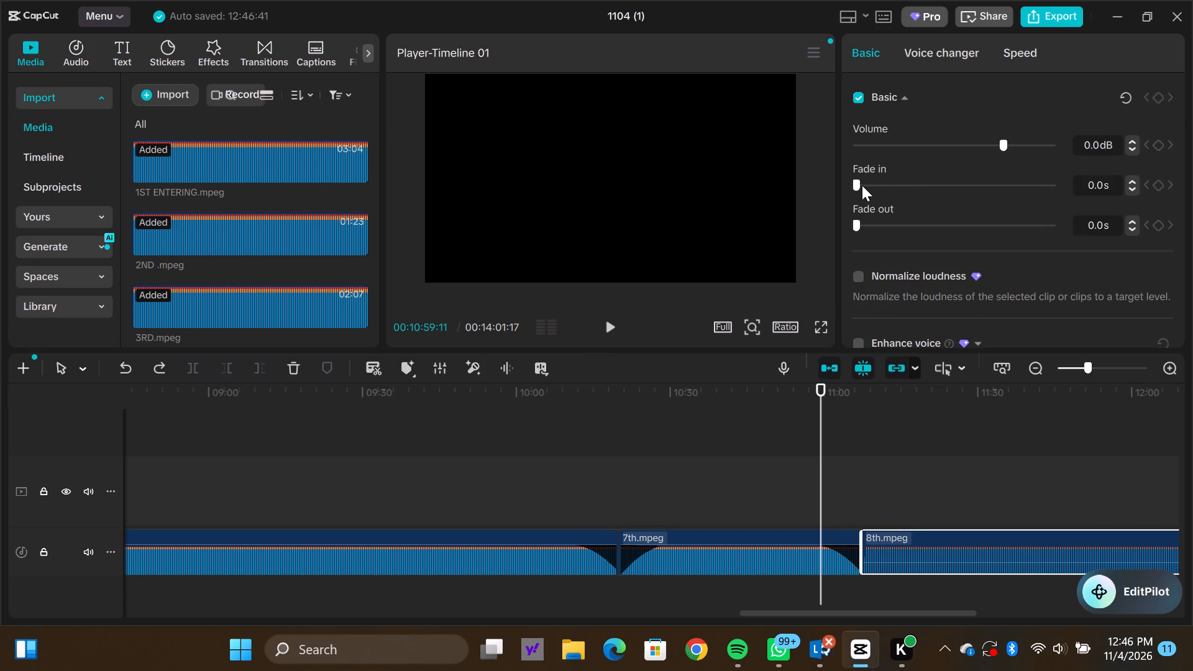
left_click_drag(858, 185, 1092, 195)
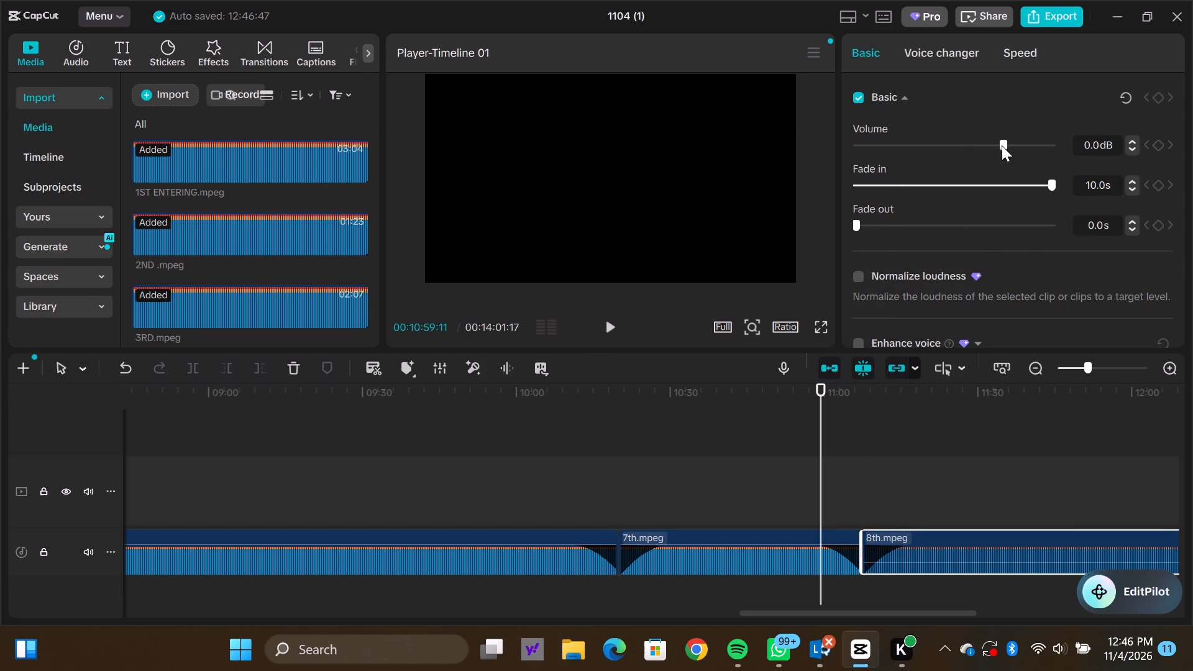
left_click_drag(1002, 145, 1073, 144)
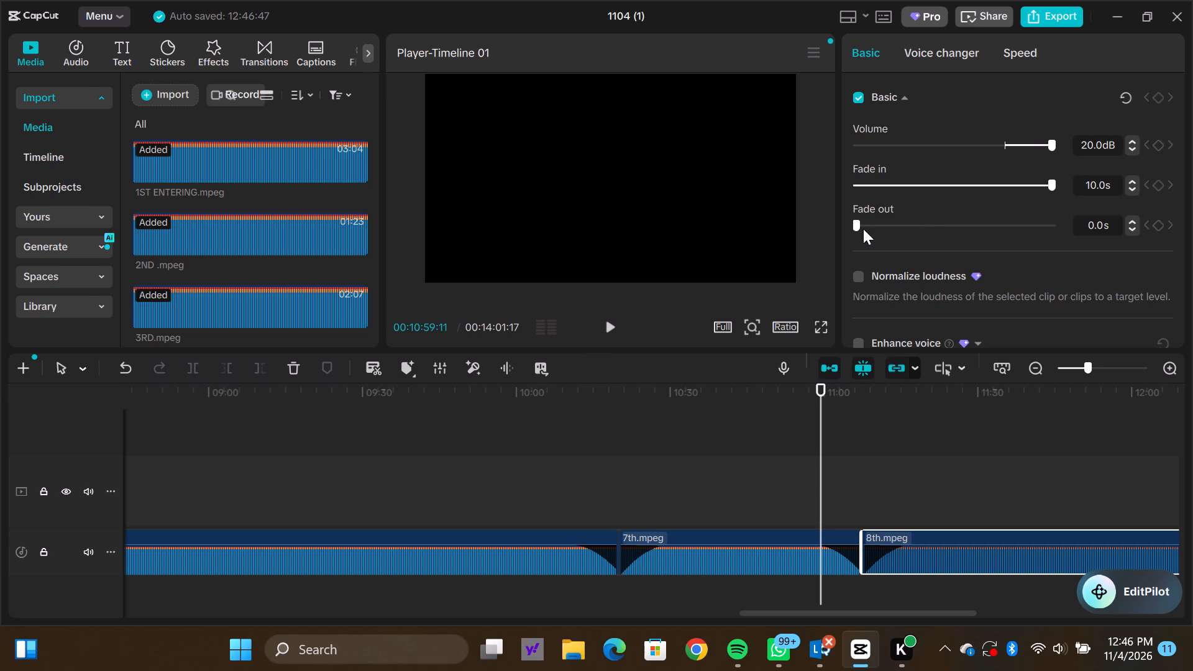
left_click_drag(856, 229, 913, 231)
left_click_drag(913, 231, 1093, 236)
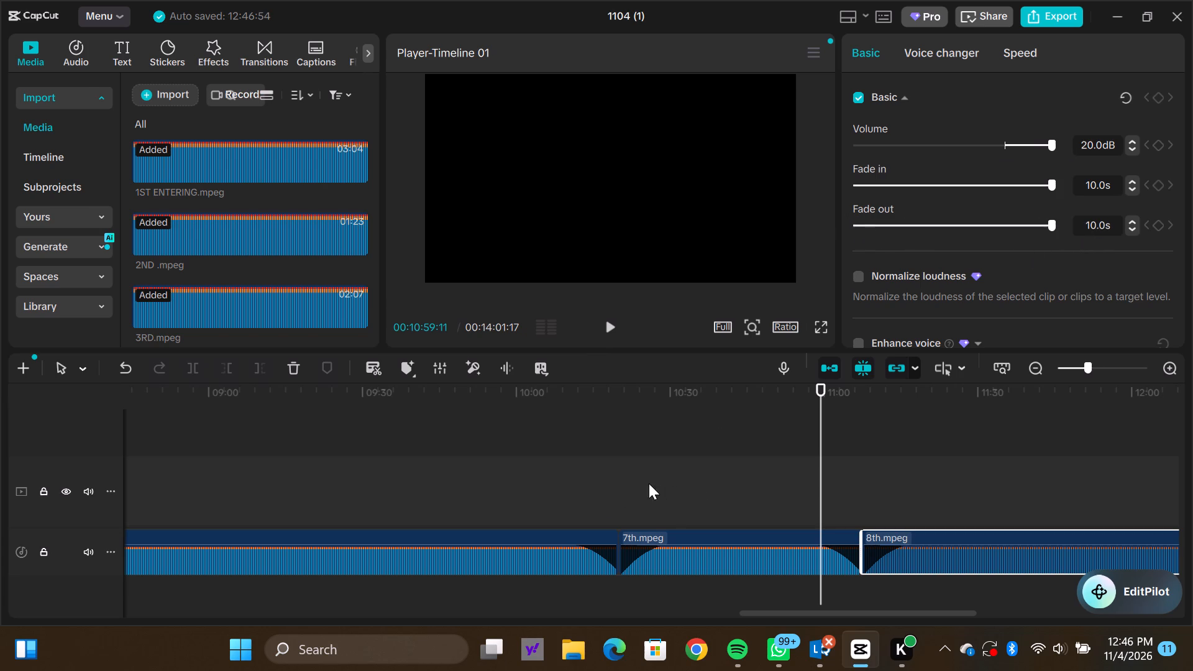
Play the timeline from about 10:17 to check the transition into the 7th clip.
left_click(636, 481)
left_click(606, 486)
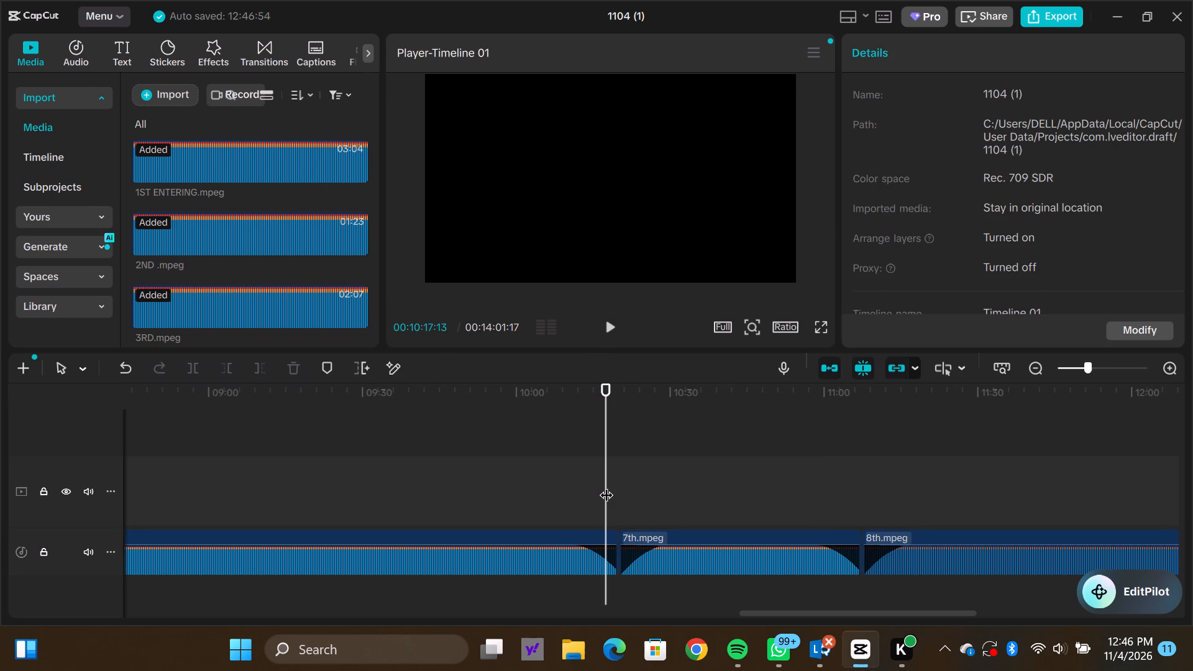
left_click(606, 321)
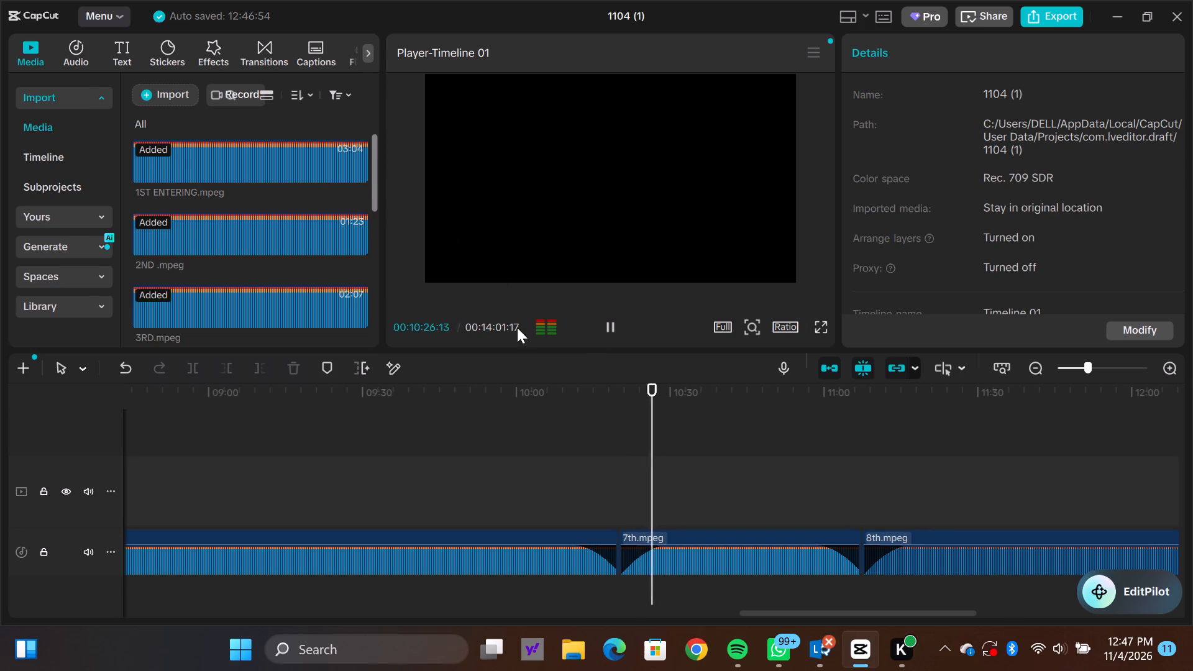
left_click(510, 429)
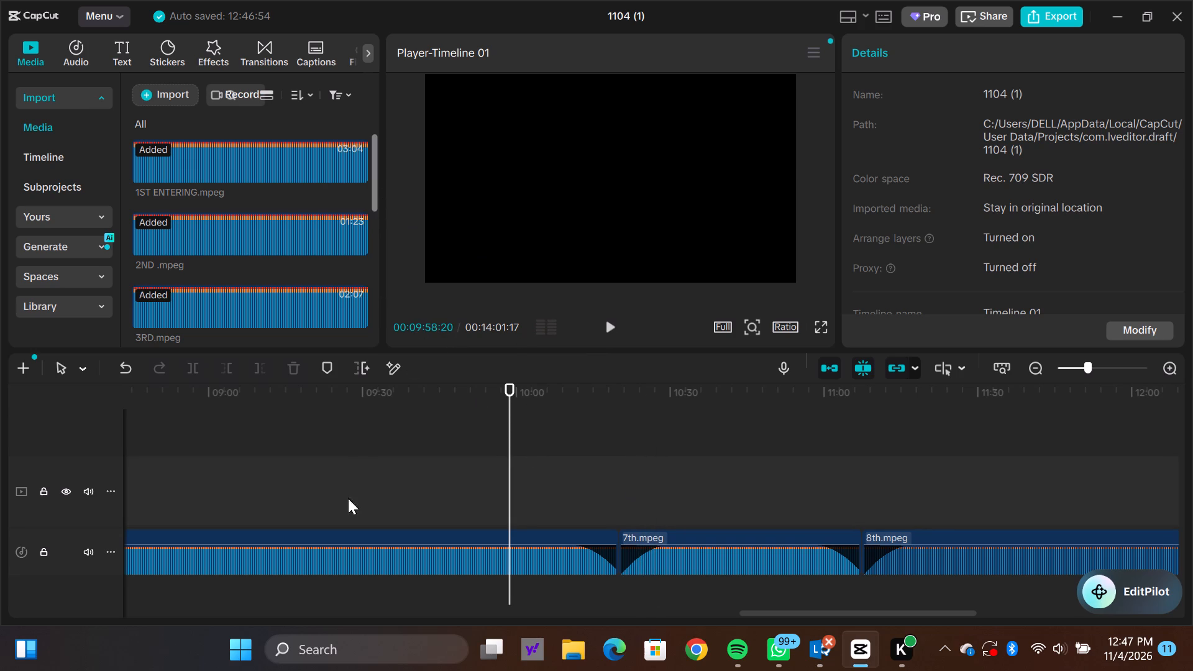
Preview the 3RD source audio from the imported media.
left_click(280, 309)
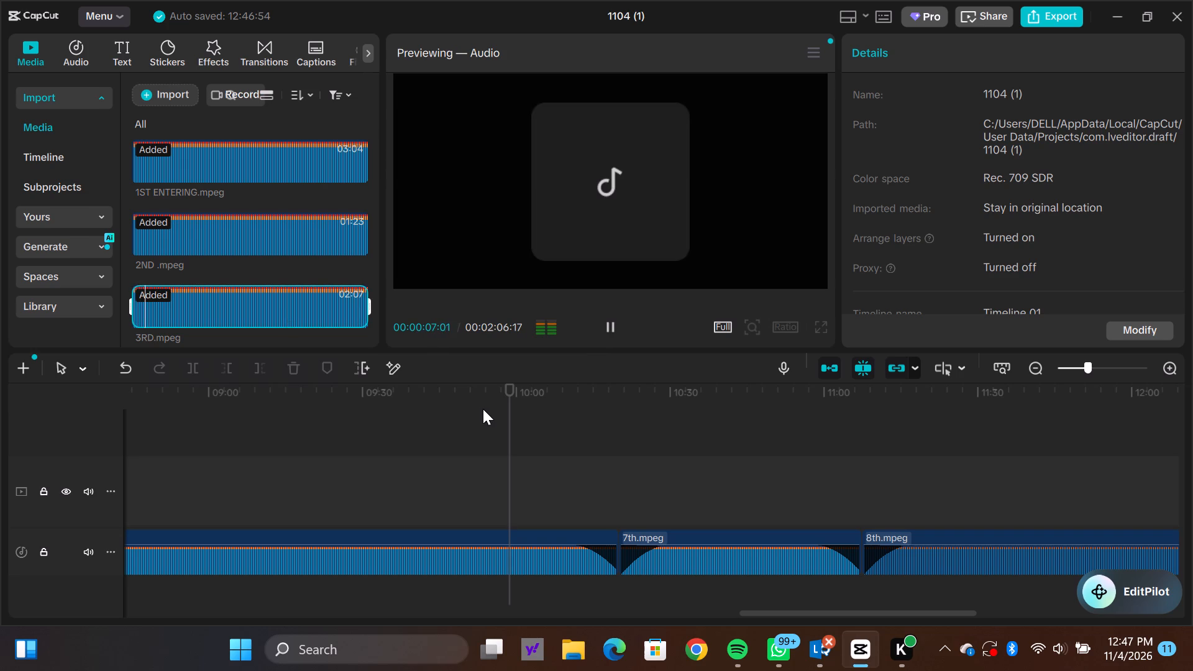
Play the timeline from about 10:45, within the 7th clip, to listen to its audio.
left_click(747, 488)
left_click(609, 325)
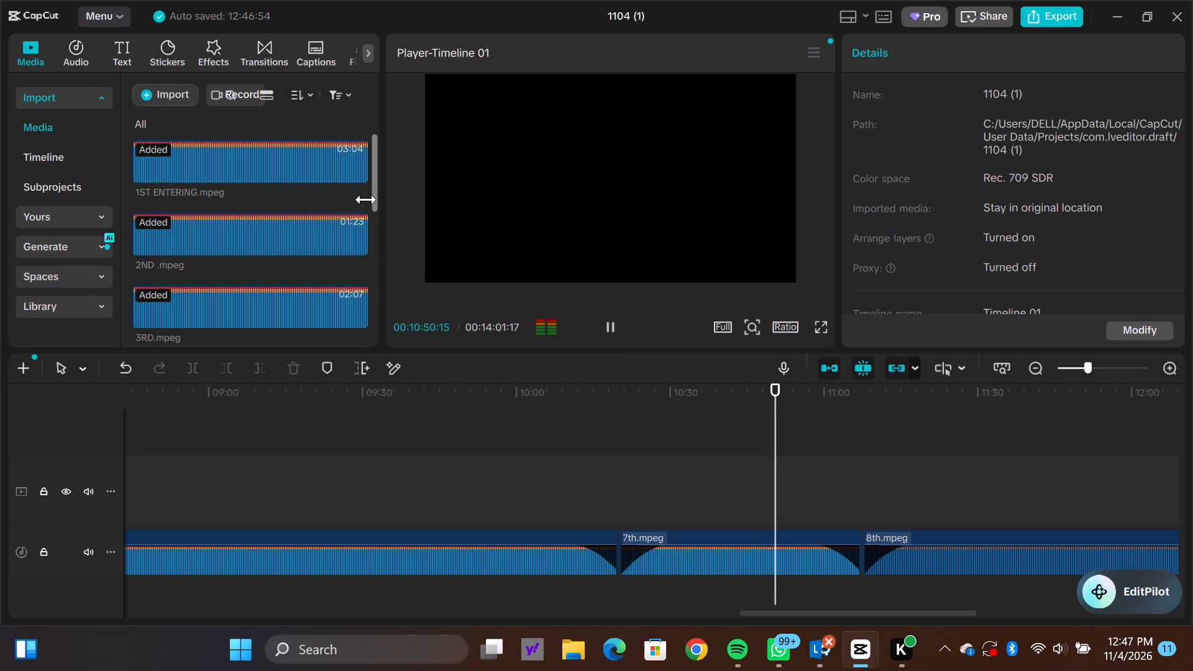
Preview the imported source audio files 4RT, 5TH, 6TH, 7th and 8th one after another.
left_click_drag(373, 205, 374, 229)
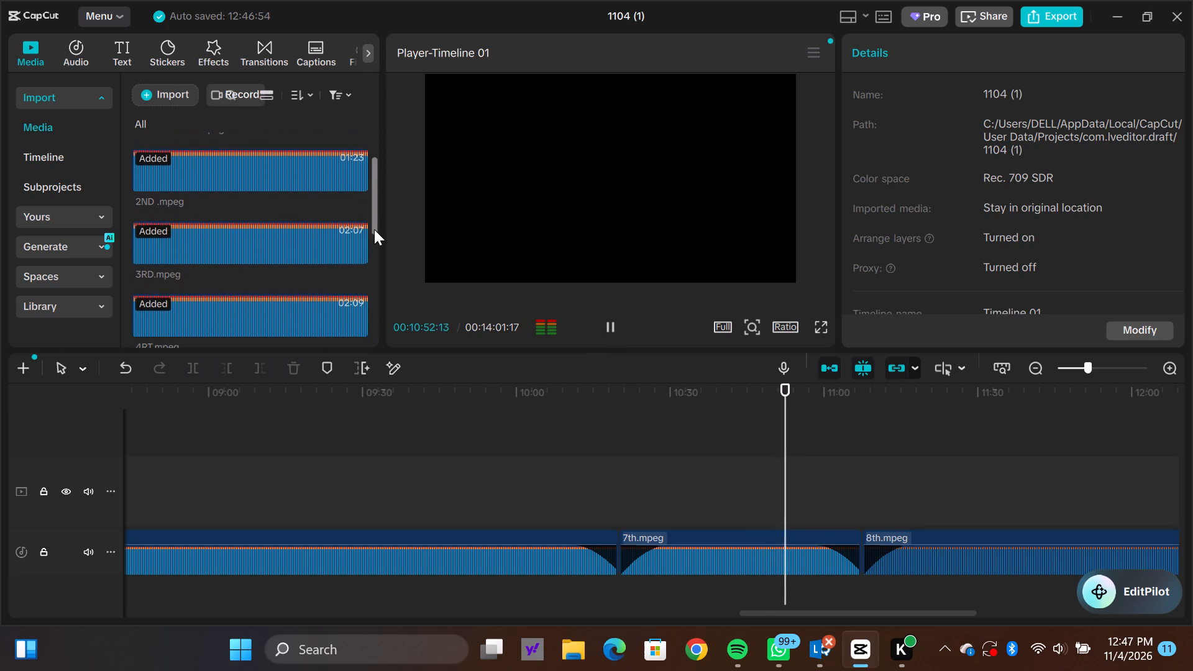
left_click_drag(374, 229, 377, 244)
left_click(288, 280)
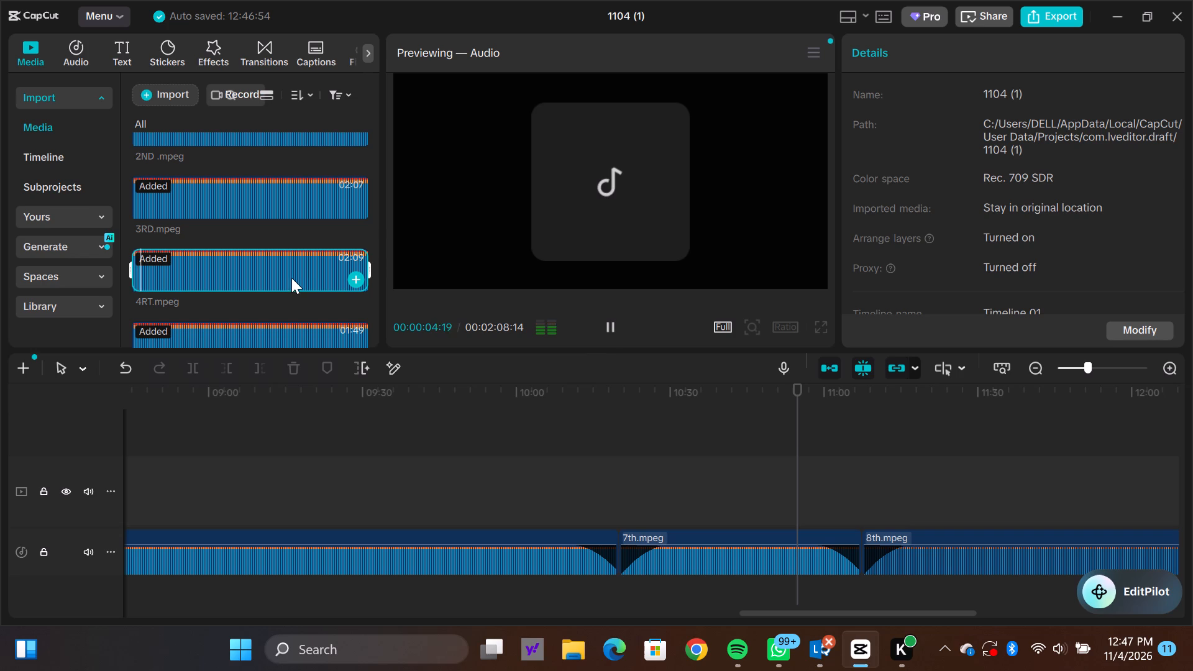
left_click(282, 336)
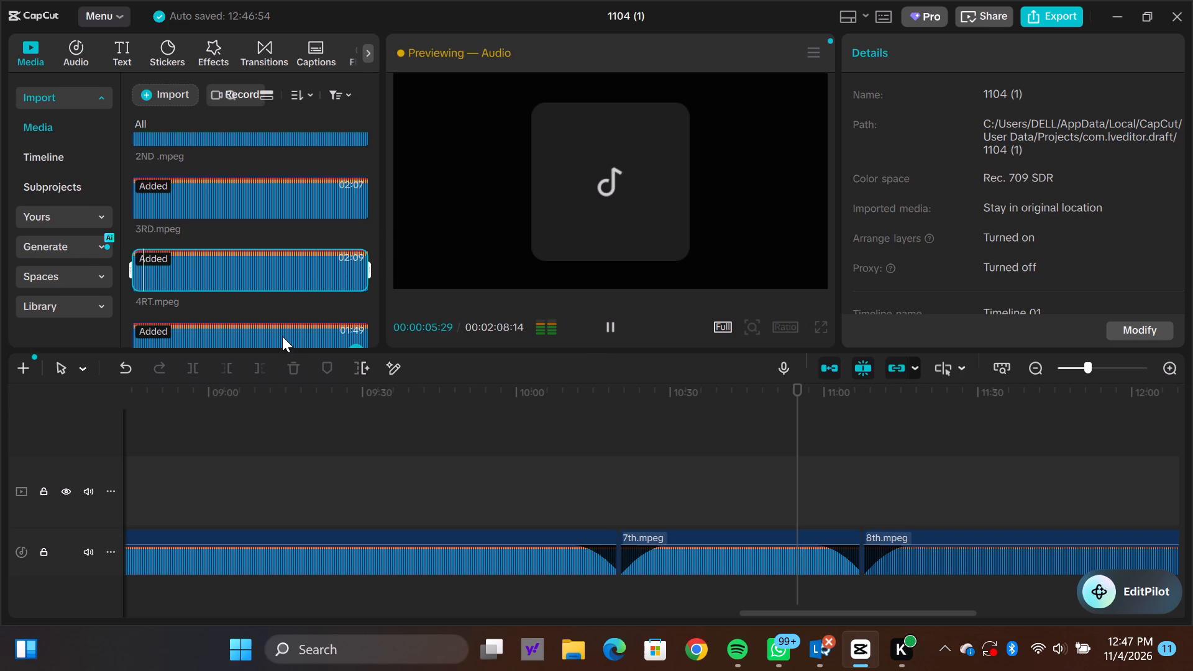
left_click_drag(373, 227, 376, 252)
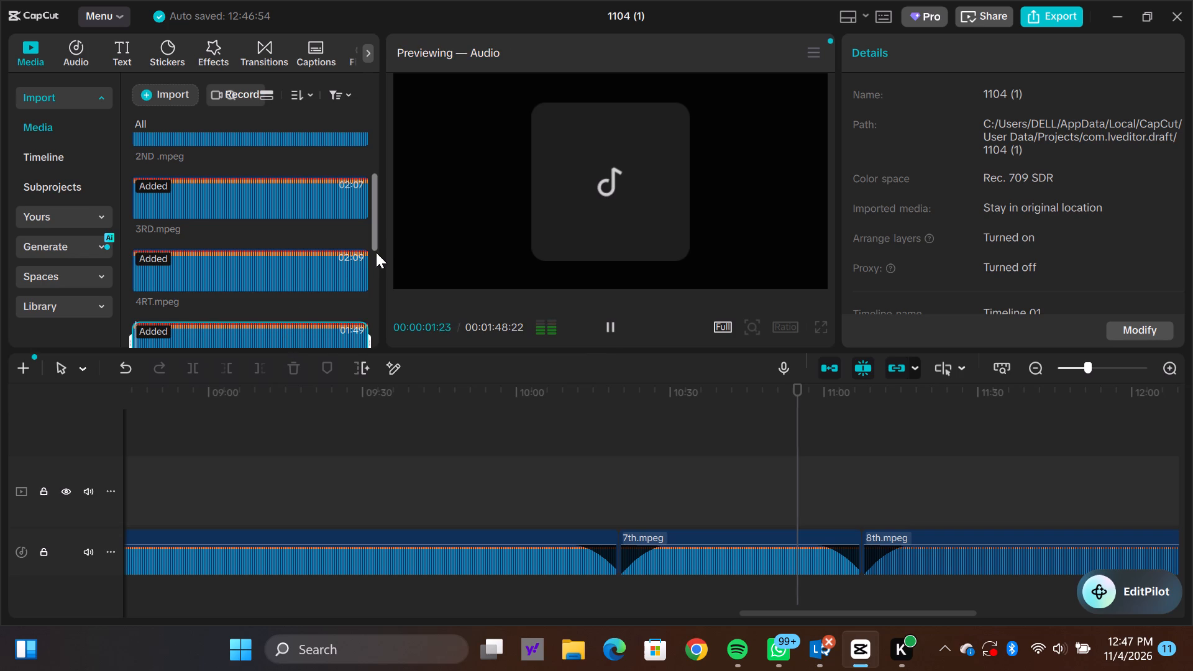
left_click_drag(376, 252, 375, 273)
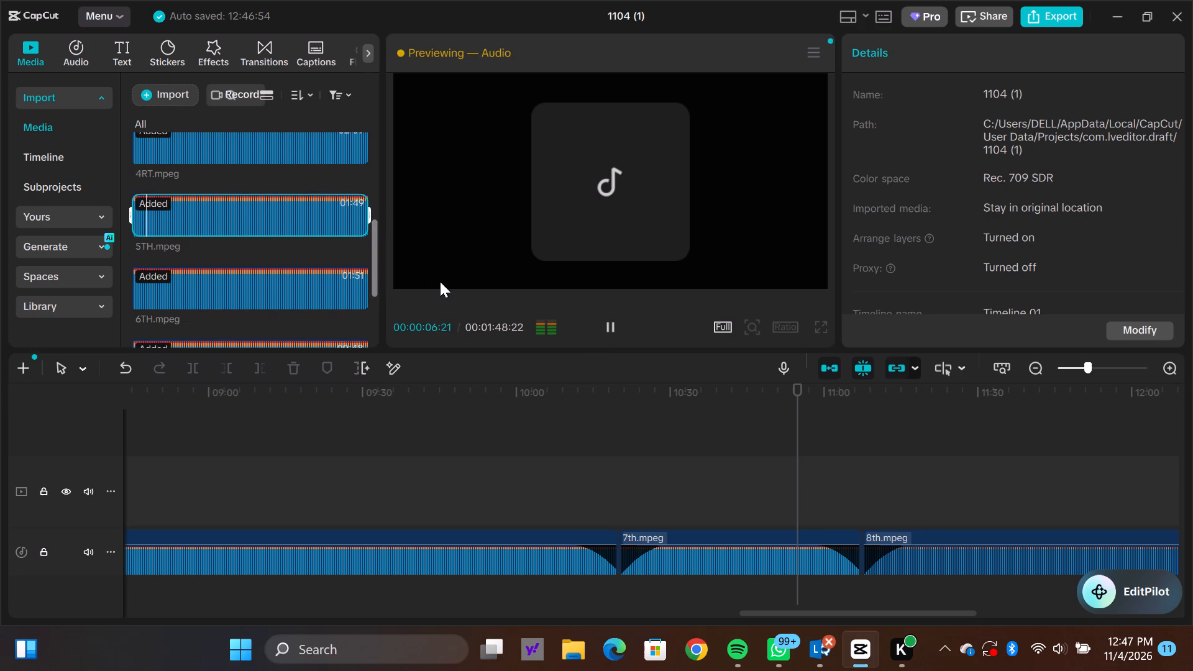
left_click(304, 288)
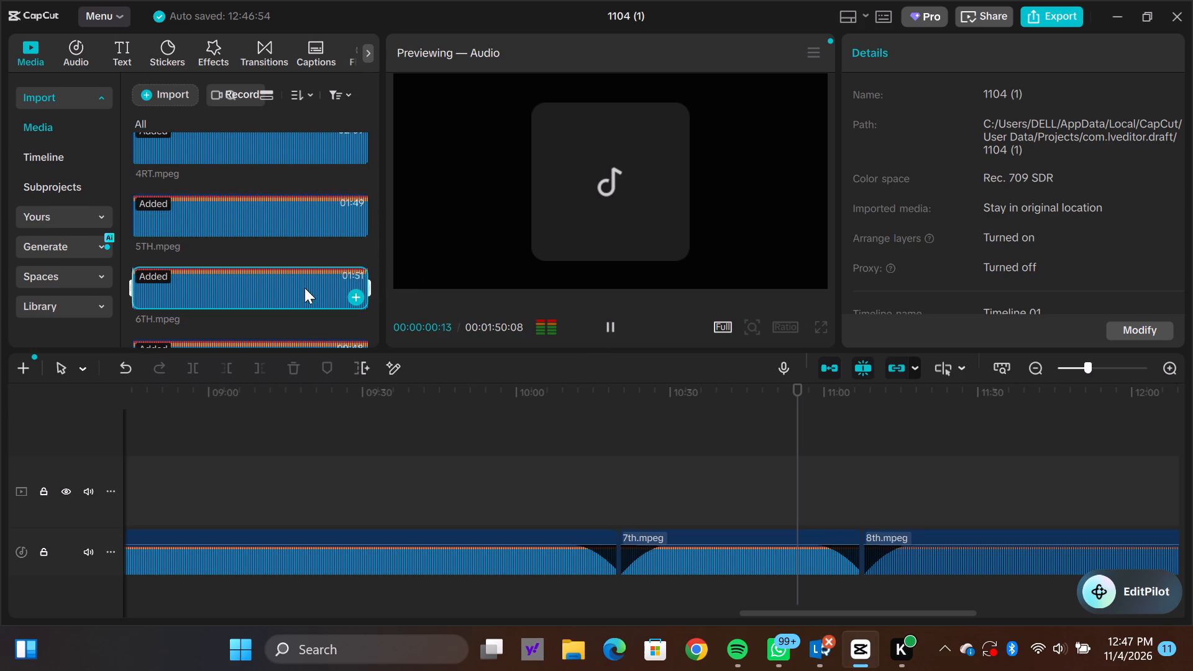
left_click_drag(373, 262, 373, 283)
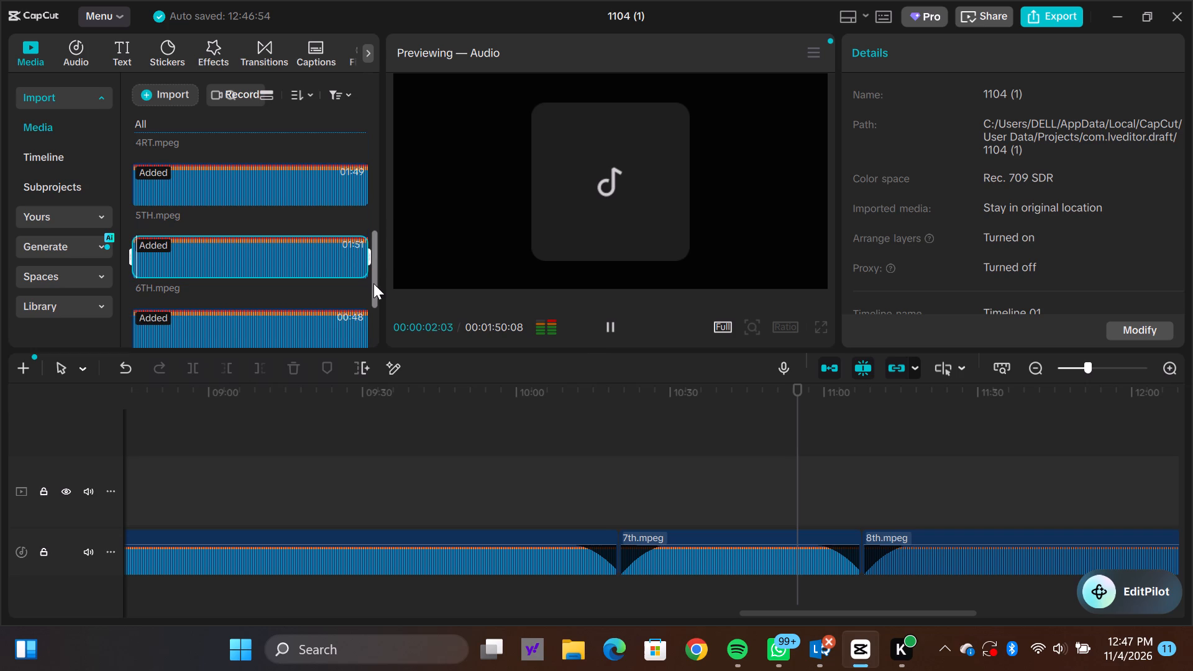
left_click_drag(373, 283, 374, 284)
left_click(290, 293)
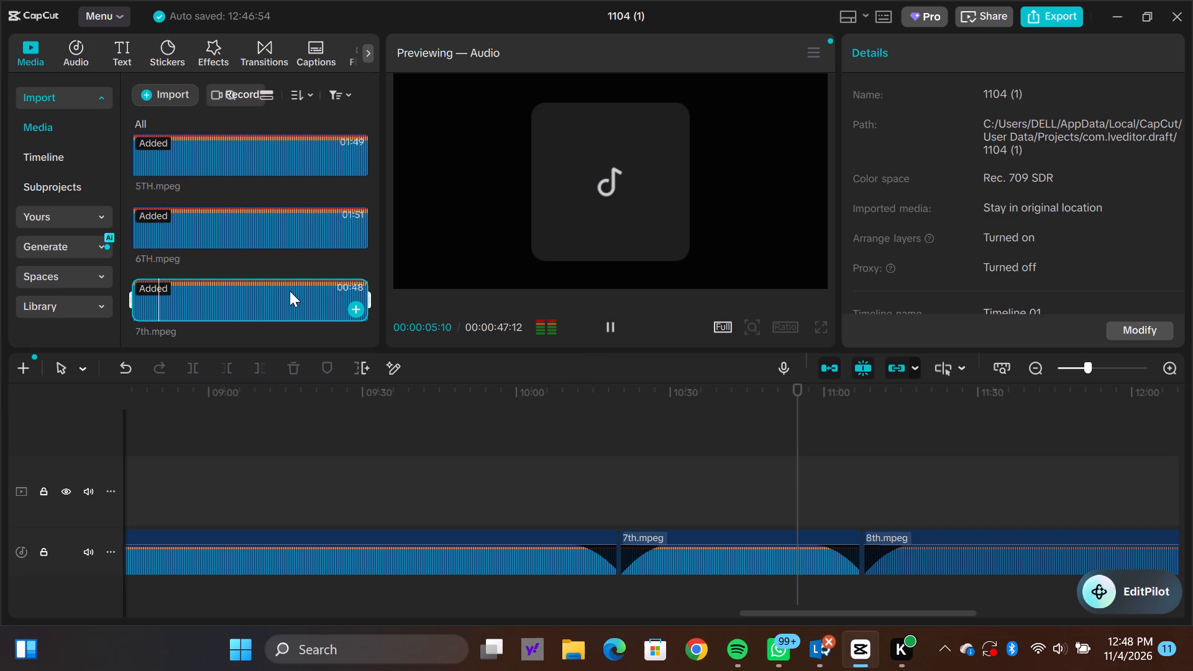
left_click_drag(374, 274, 373, 311)
left_click(277, 296)
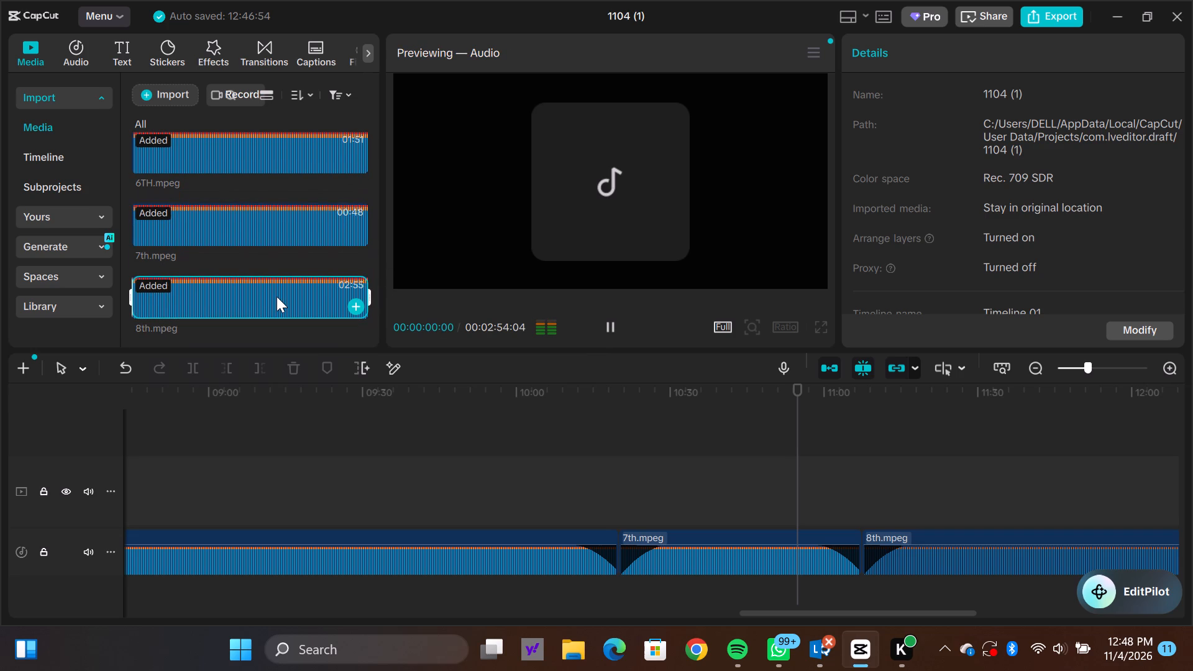
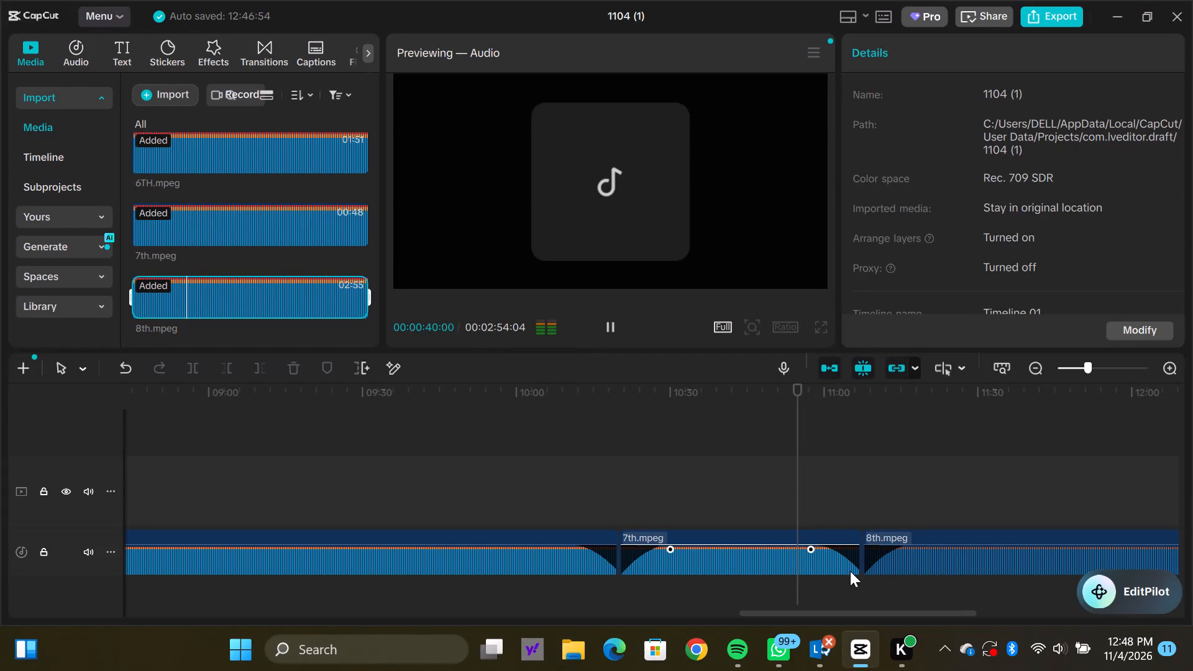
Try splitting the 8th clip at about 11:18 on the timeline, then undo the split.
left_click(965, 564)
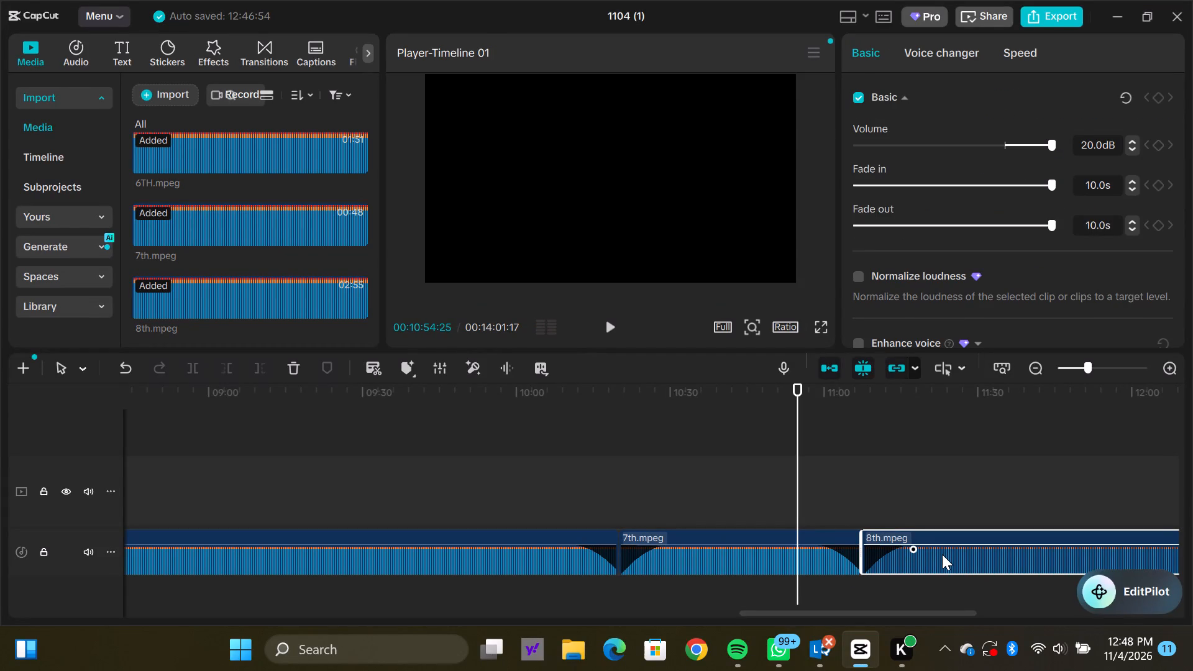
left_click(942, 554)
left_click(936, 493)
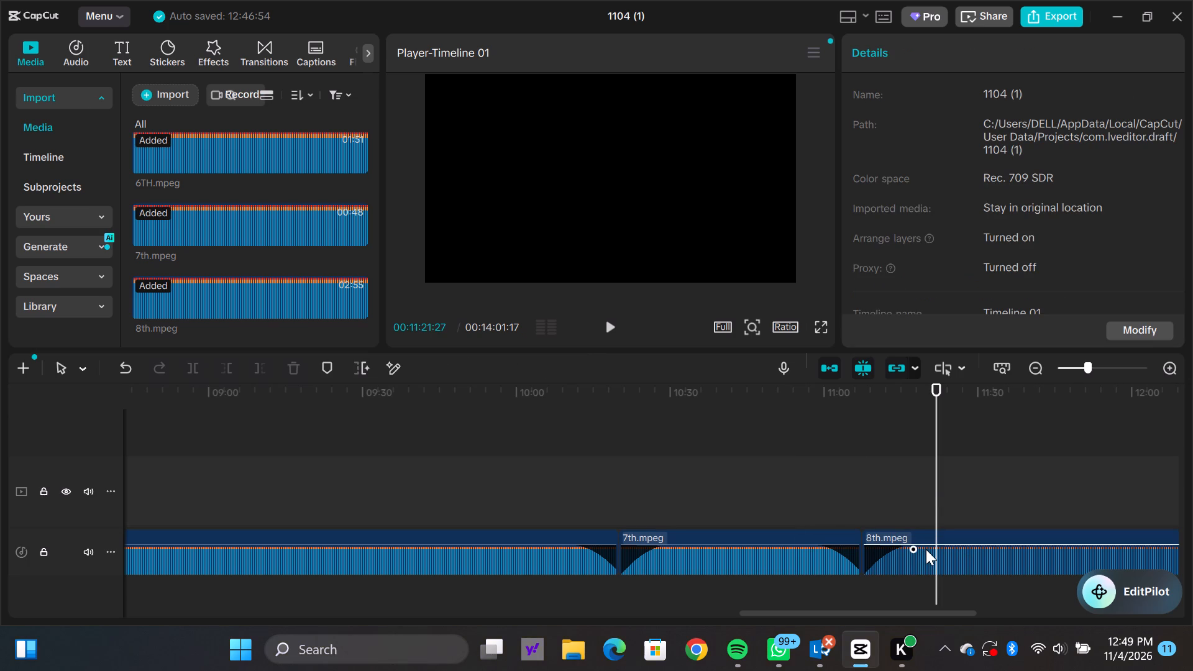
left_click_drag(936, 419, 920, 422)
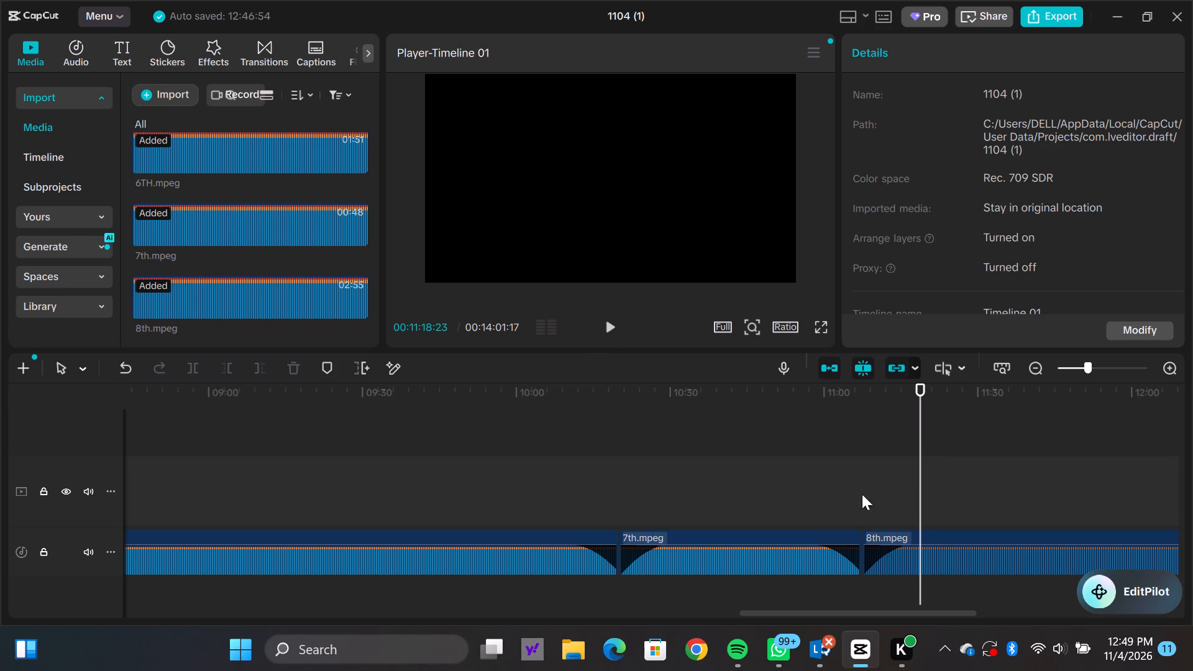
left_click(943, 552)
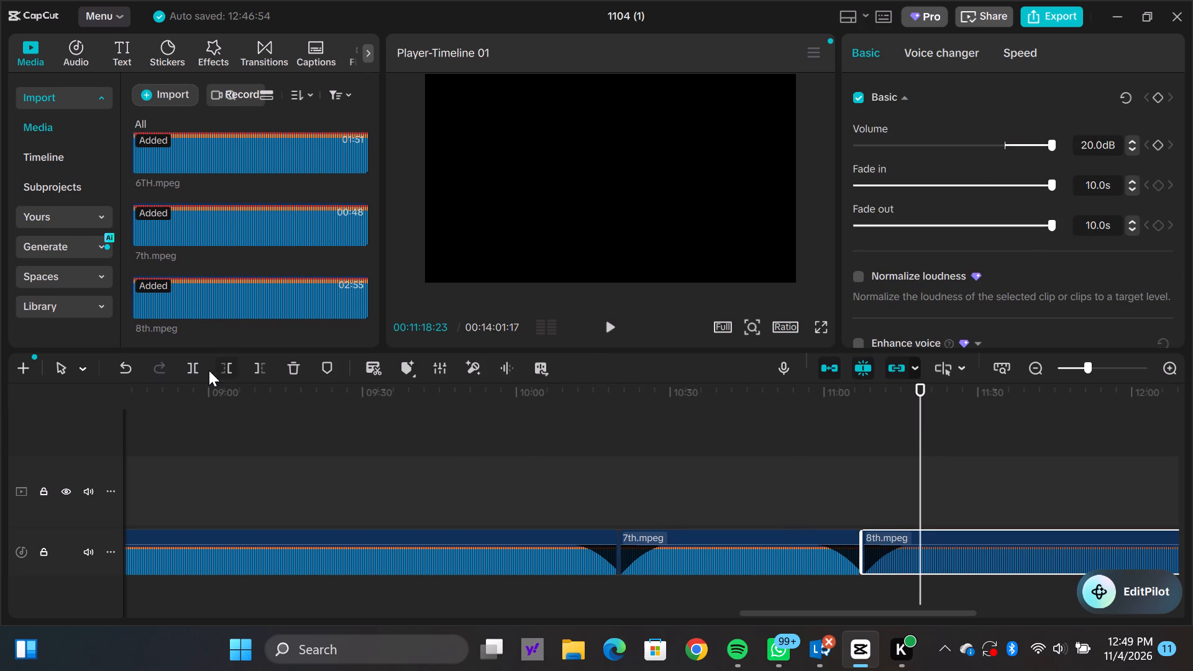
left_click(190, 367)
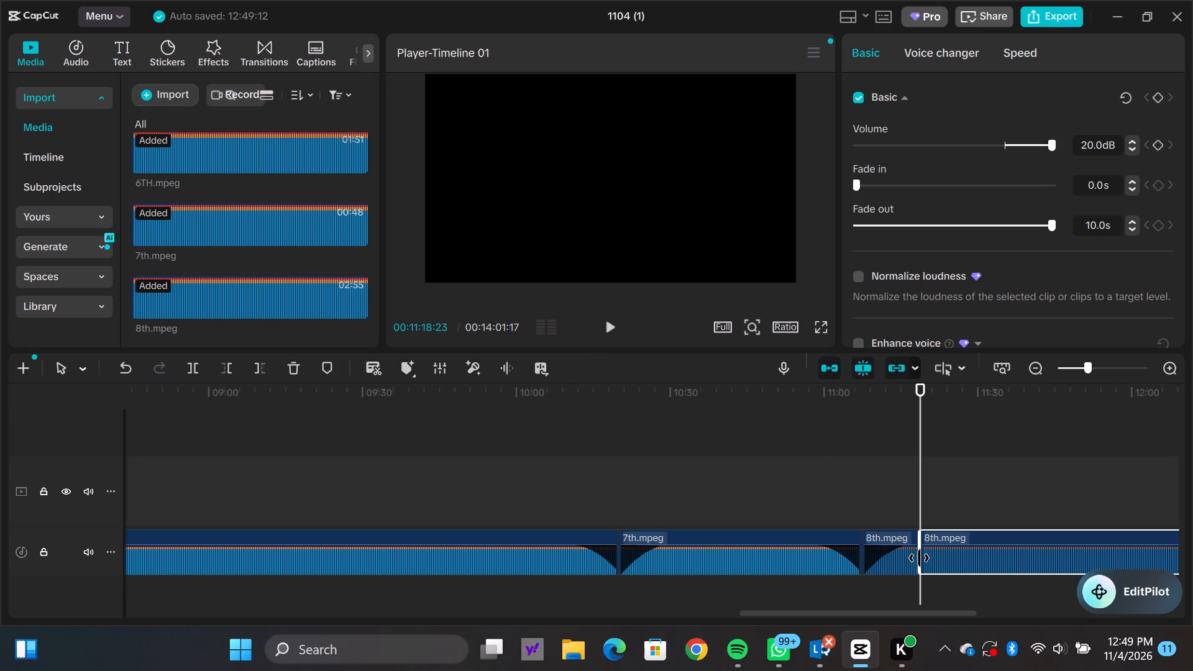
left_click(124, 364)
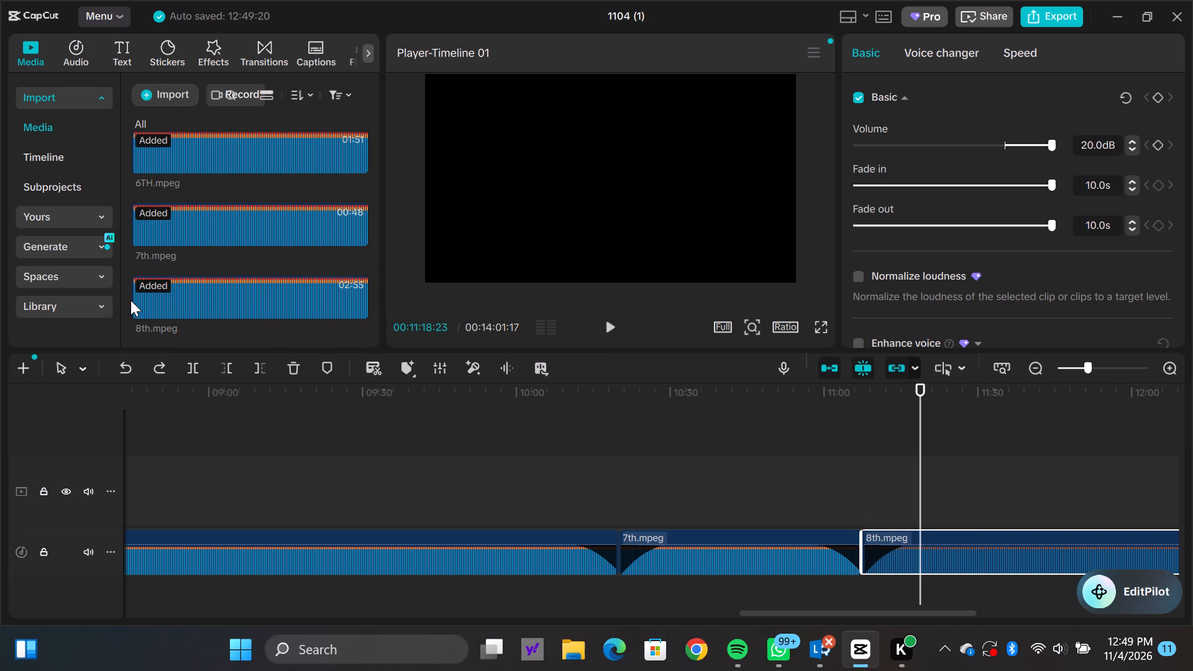
Preview the 8th source audio from the imported media.
left_click(170, 299)
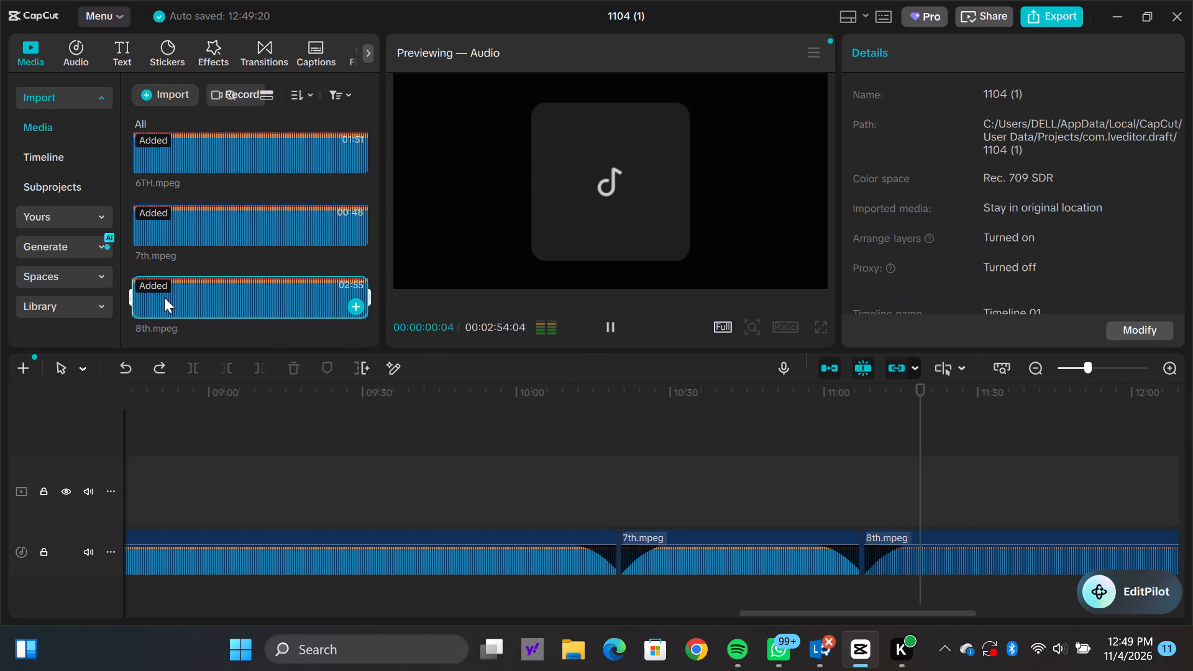
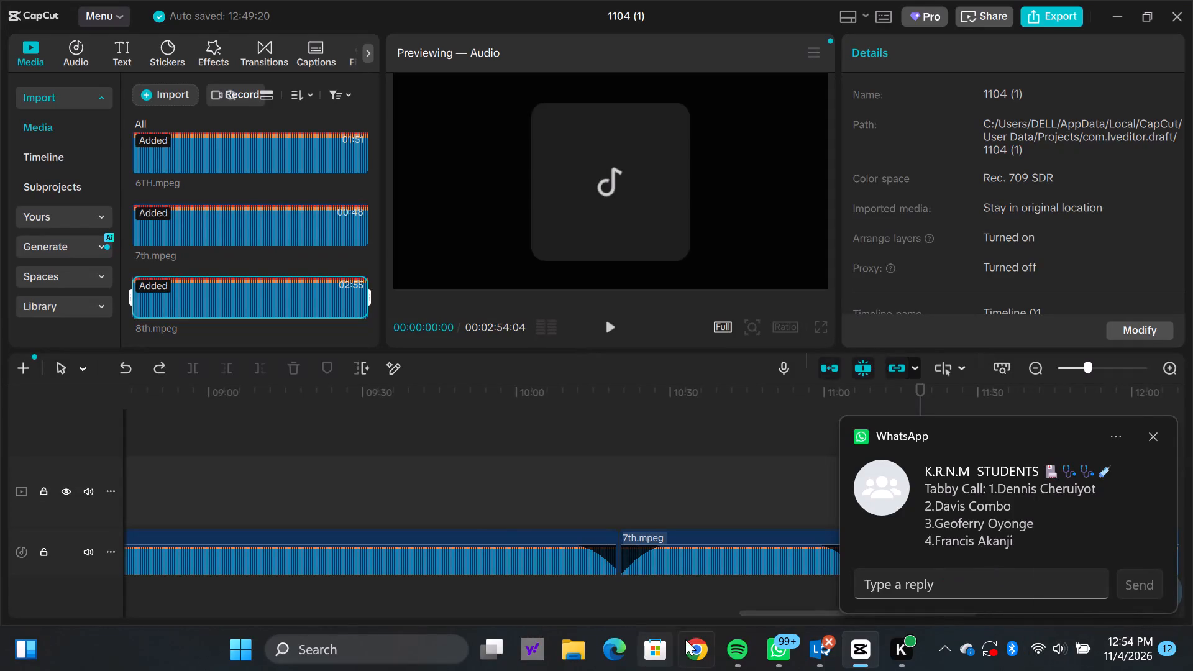
Return the playhead to the very start of the timeline, at the beginning of the 1ST ENTERING clip.
left_click(298, 495)
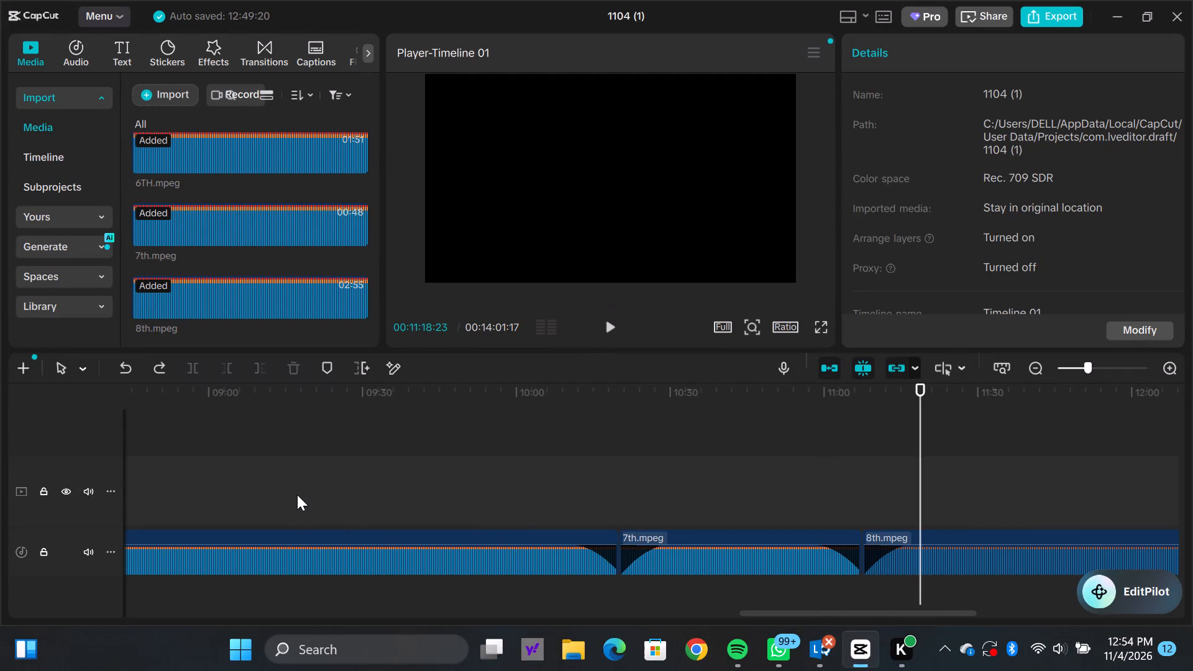
key("Up")
key("Up")
key("Up")
key("Up")
key("Up")
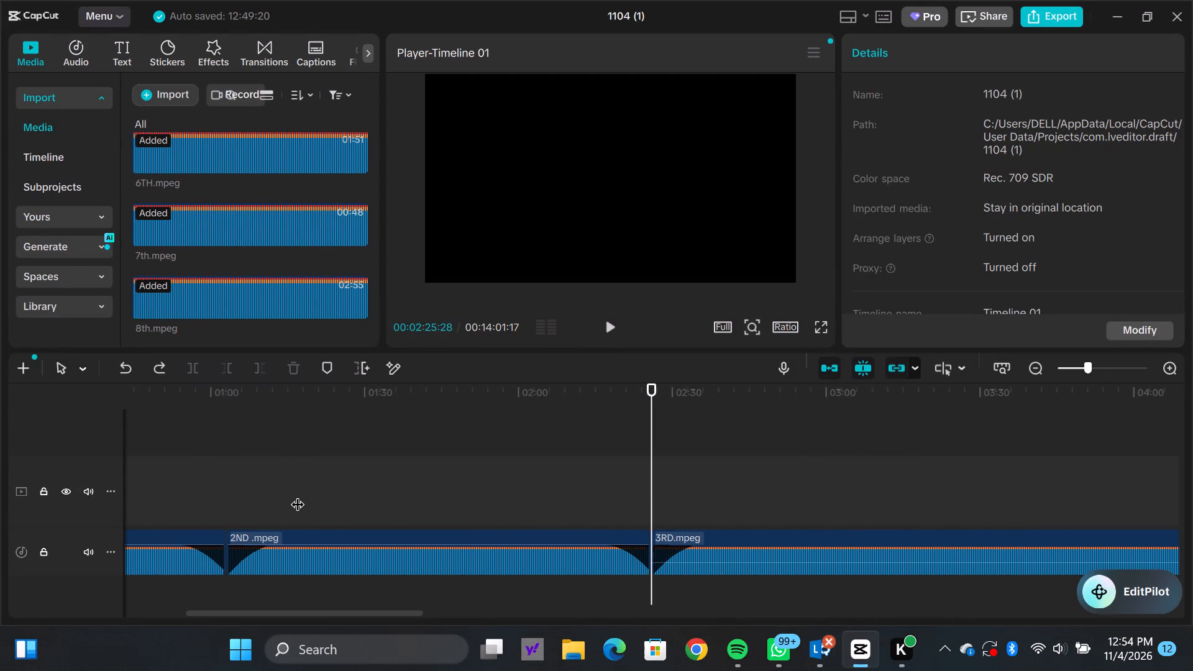
key("Up")
key("Up")
key("Up")
key("Up")
key("Up")
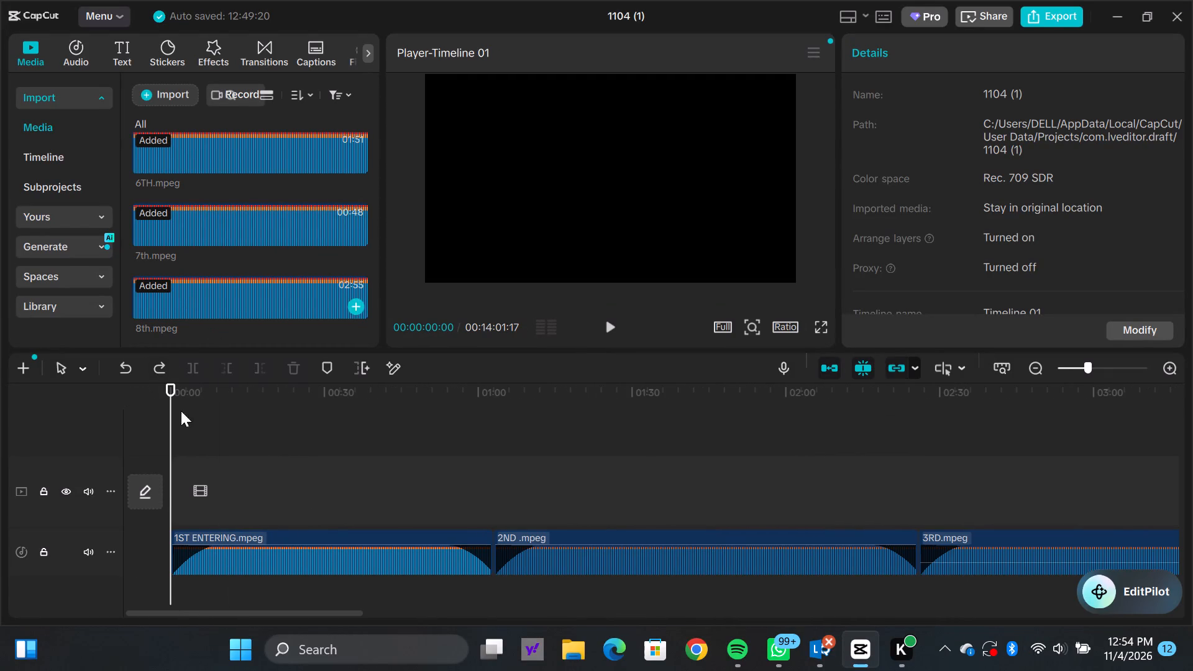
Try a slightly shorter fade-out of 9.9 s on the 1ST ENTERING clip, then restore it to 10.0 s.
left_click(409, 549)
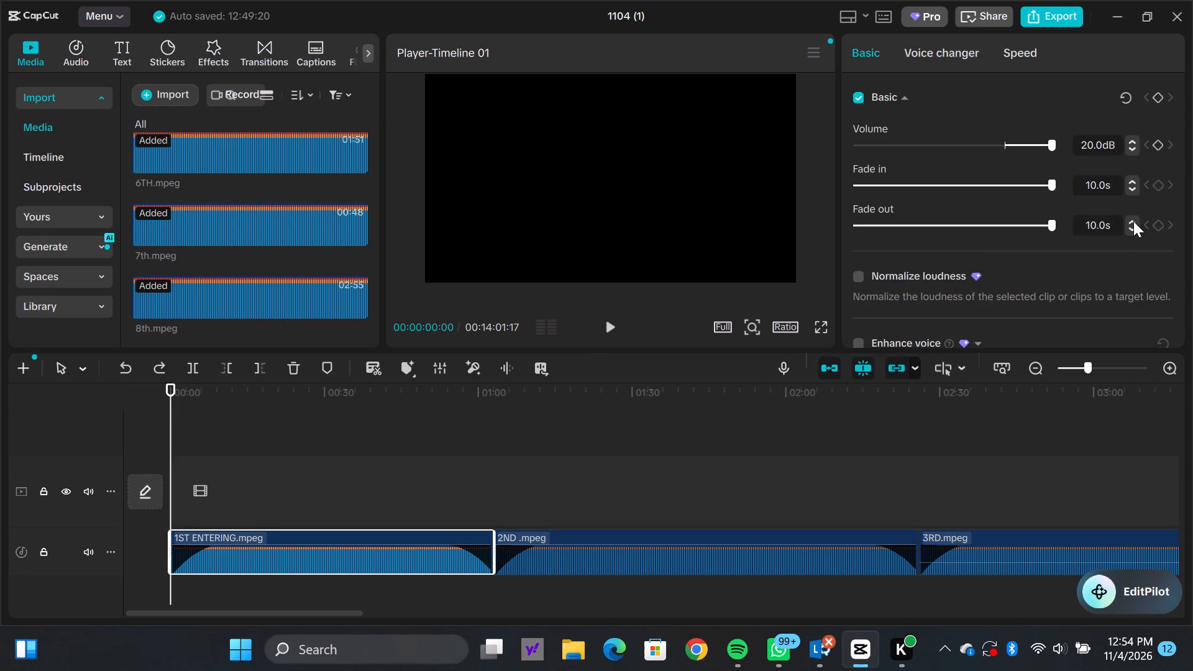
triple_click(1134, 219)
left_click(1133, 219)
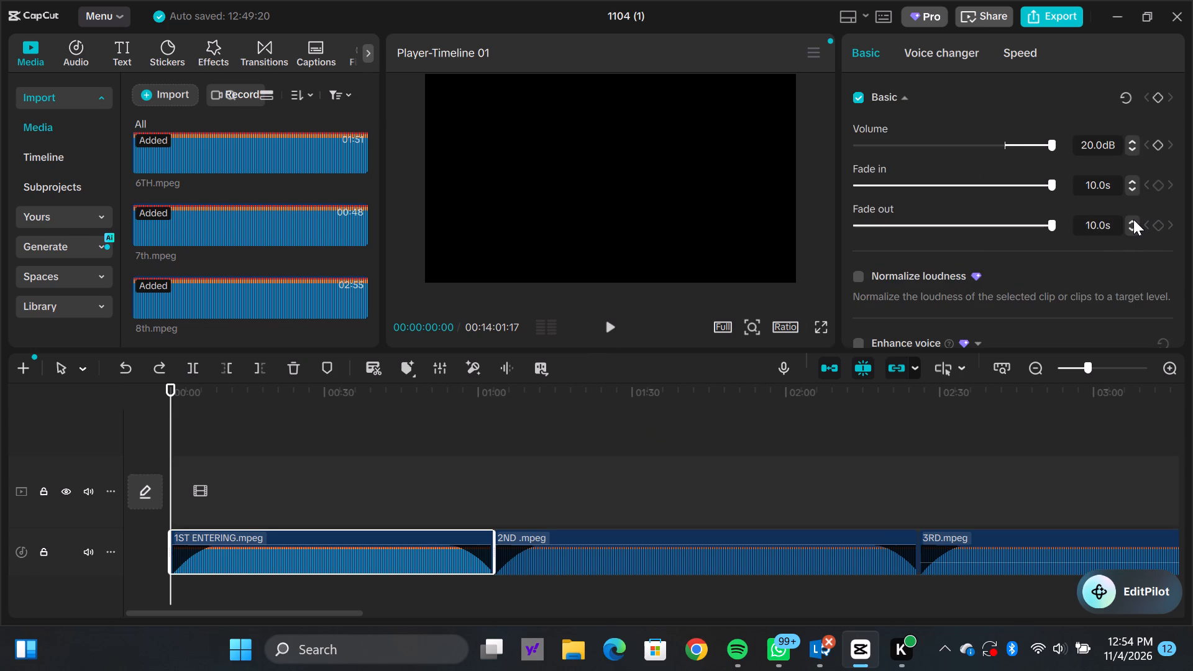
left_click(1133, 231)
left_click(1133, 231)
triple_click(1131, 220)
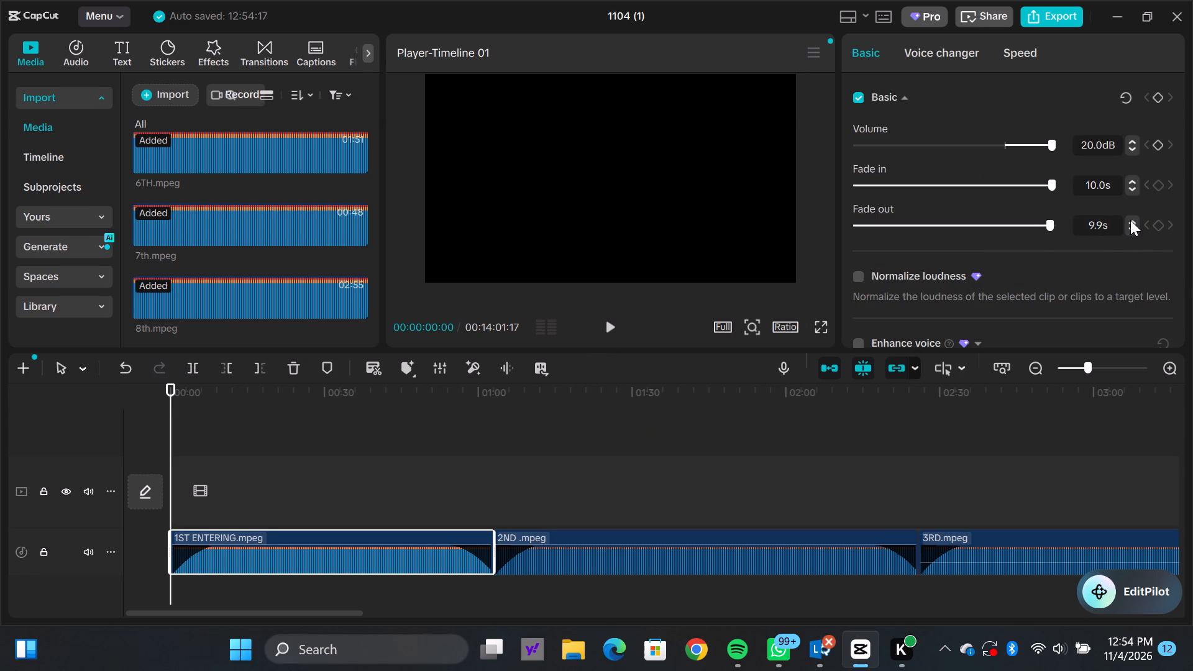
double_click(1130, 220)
Add a volume keyframe at the start of the 1ST ENTERING clip, keeping the volume at 20.0 dB.
left_click(1167, 185)
left_click(1159, 145)
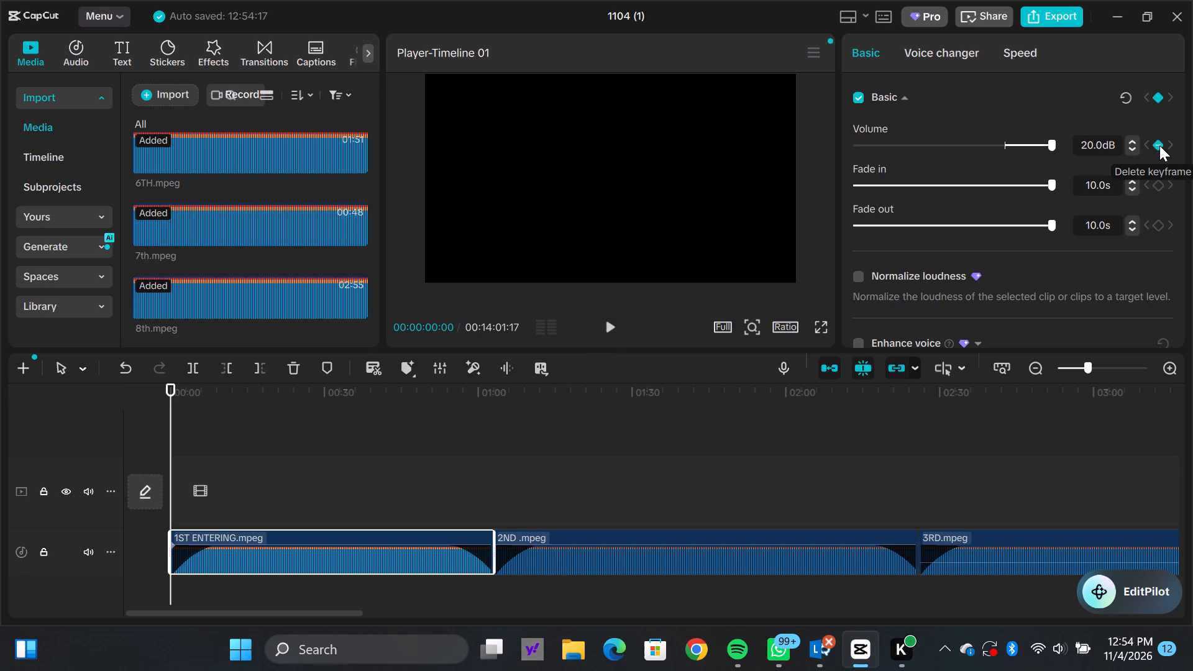
left_click(1157, 183)
left_click(1157, 183)
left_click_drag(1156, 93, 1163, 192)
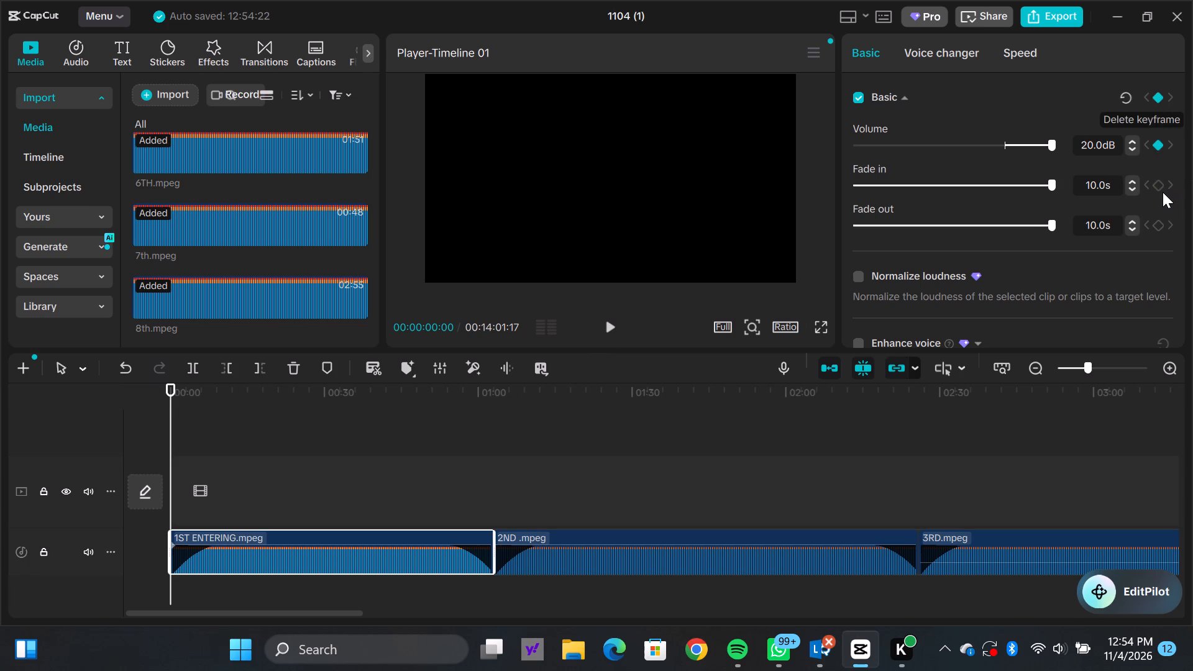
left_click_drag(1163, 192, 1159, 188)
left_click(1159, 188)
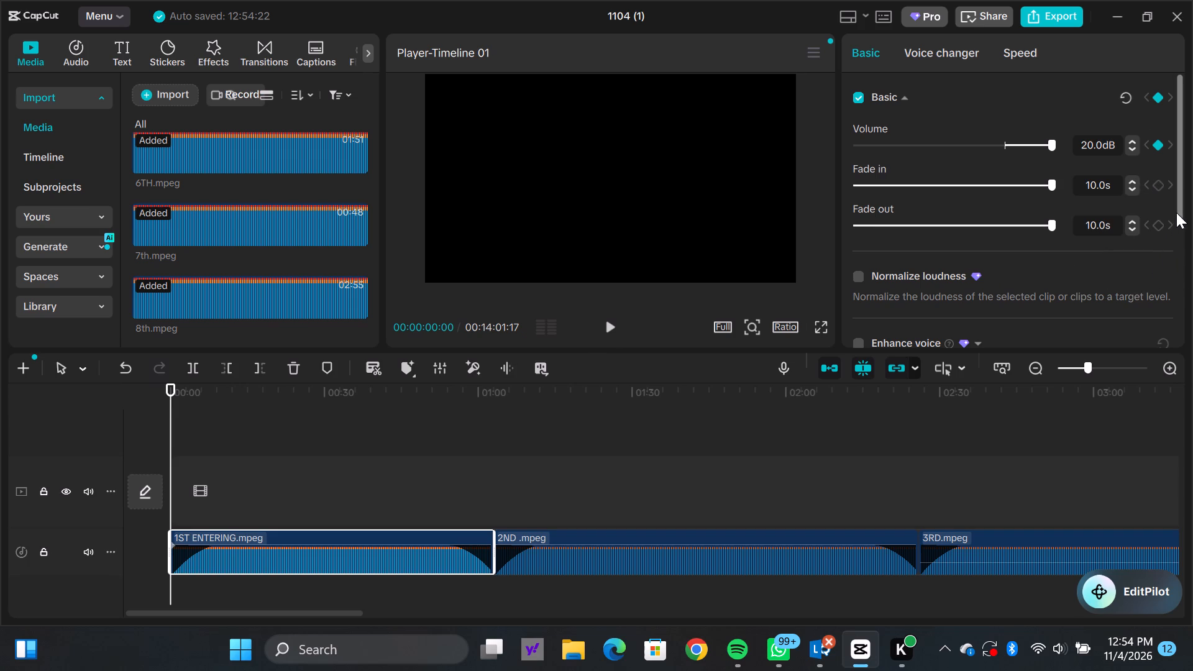
Turn on Reduce noise for the 1ST ENTERING clip and play the timeline from its start.
left_click_drag(1180, 209, 1184, 242)
left_click_drag(1184, 242, 1184, 269)
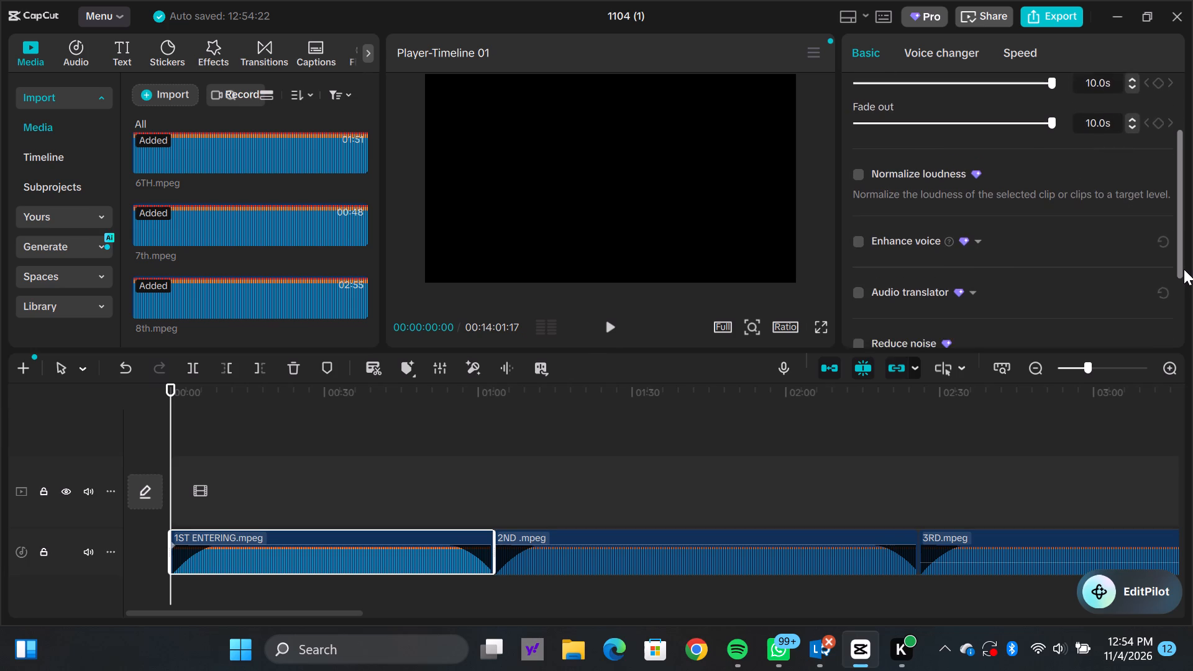
left_click_drag(1184, 269, 1182, 293)
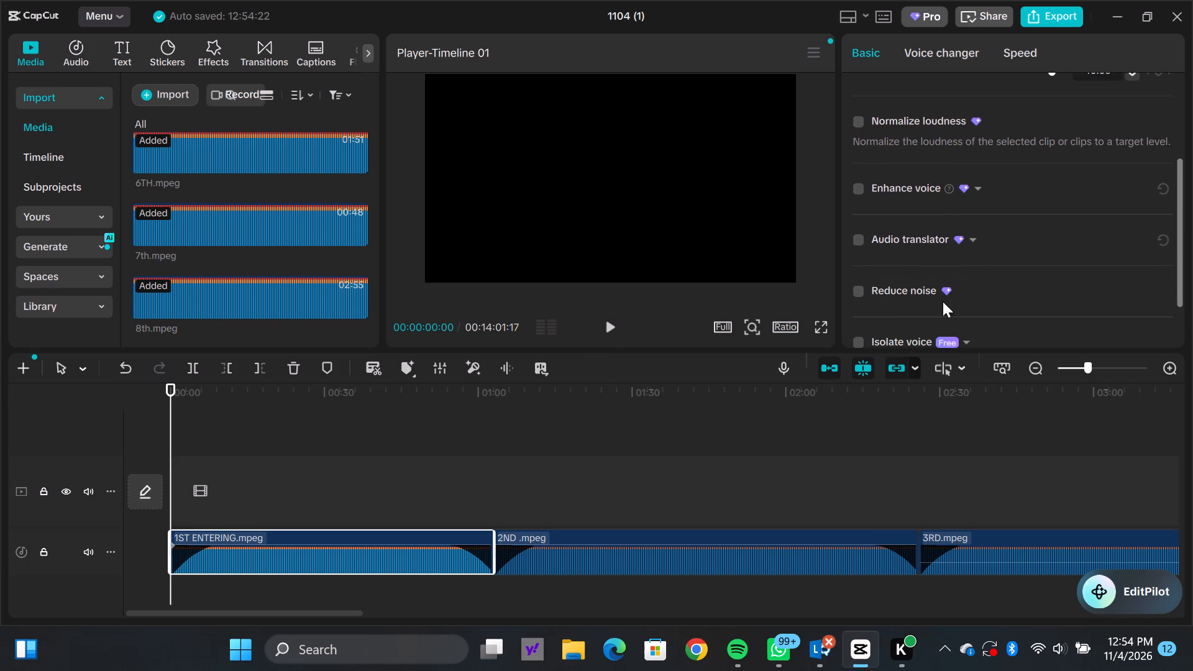
left_click(858, 290)
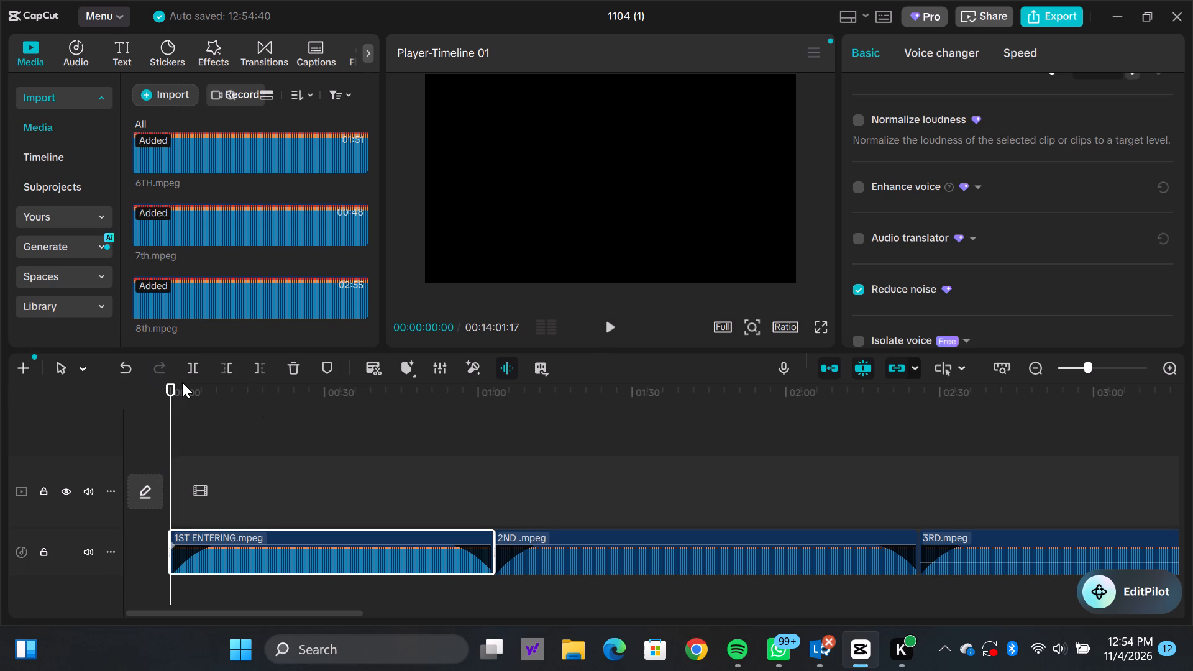
left_click(615, 326)
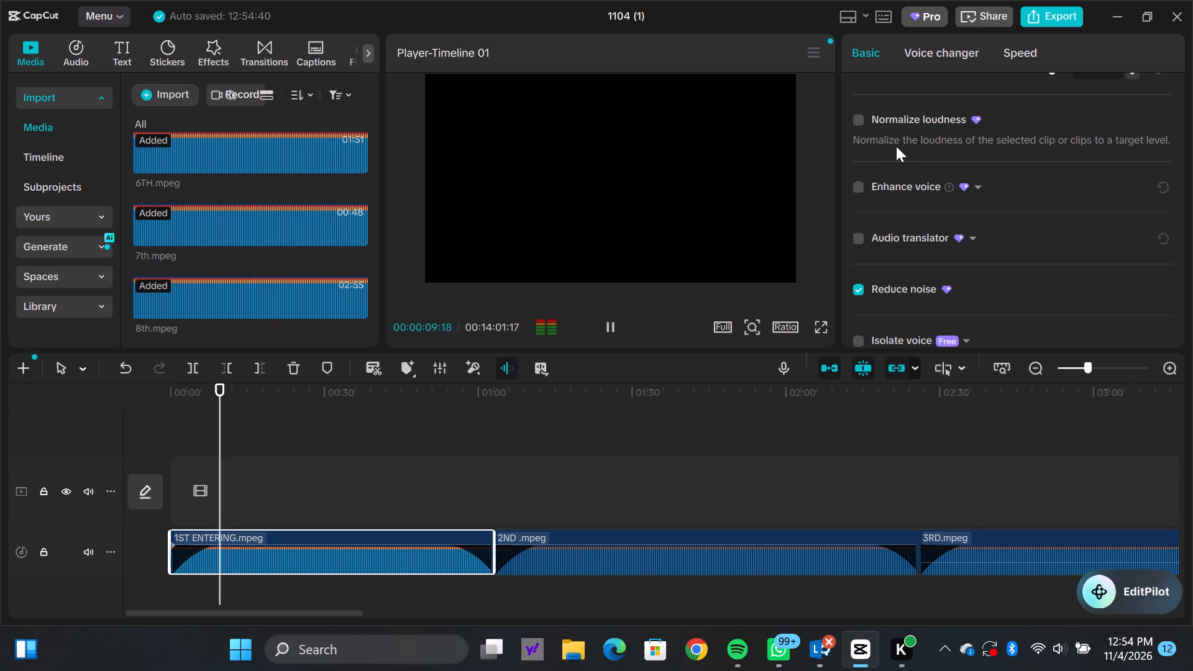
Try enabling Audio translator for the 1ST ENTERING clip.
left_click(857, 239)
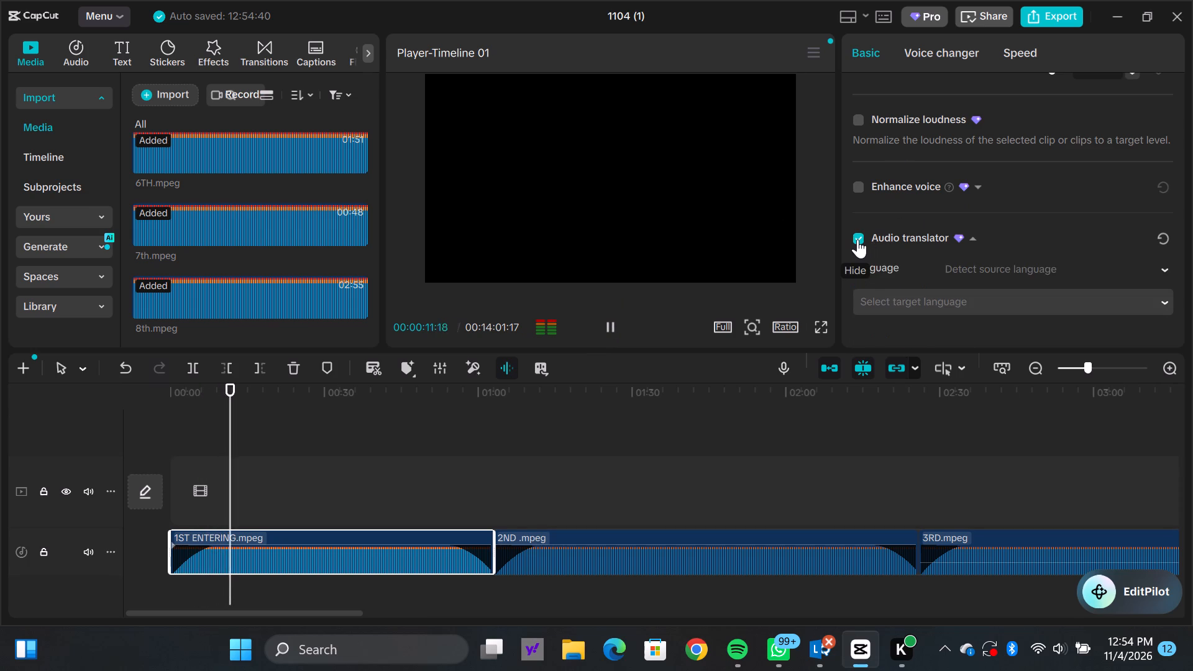
Turn on Enhance voice for the 1ST ENTERING clip, resume playback, and raise the intensity to 100.
left_click(857, 188)
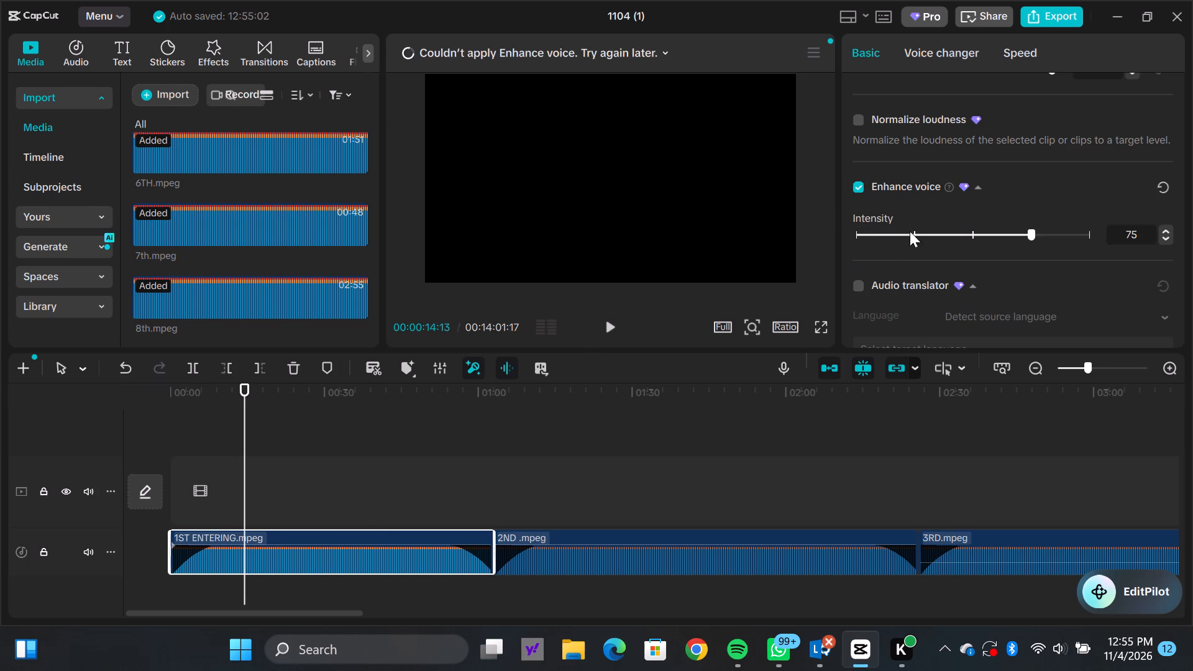
left_click(610, 329)
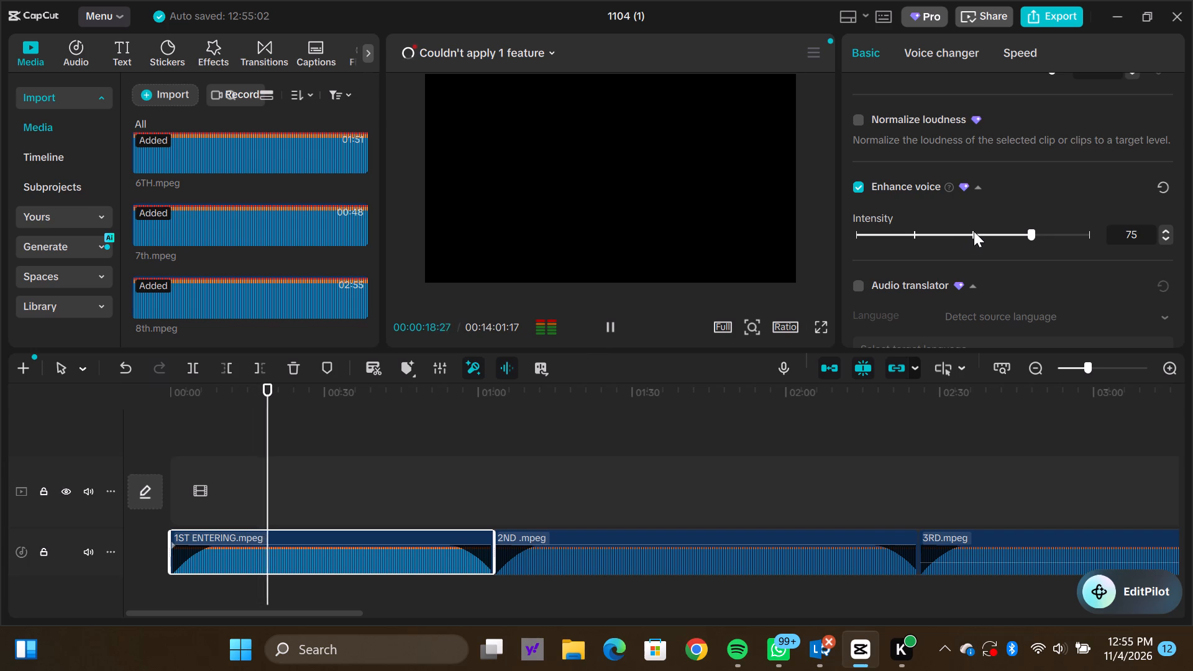
left_click_drag(1031, 232, 1054, 232)
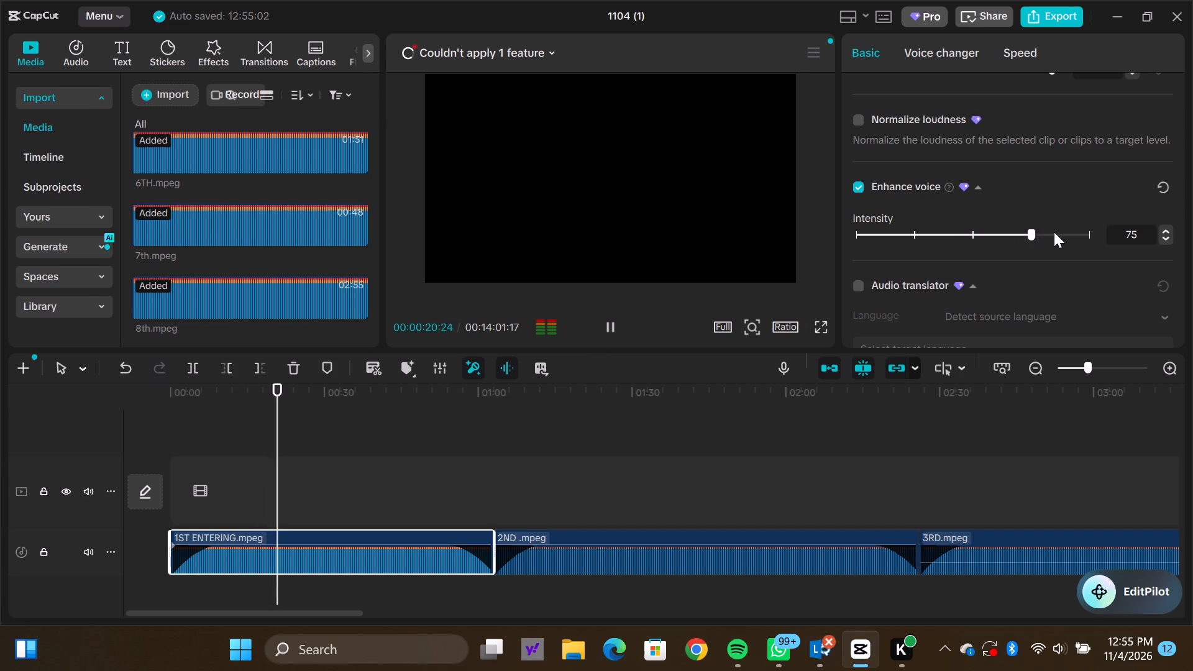
left_click_drag(1054, 232, 1085, 237)
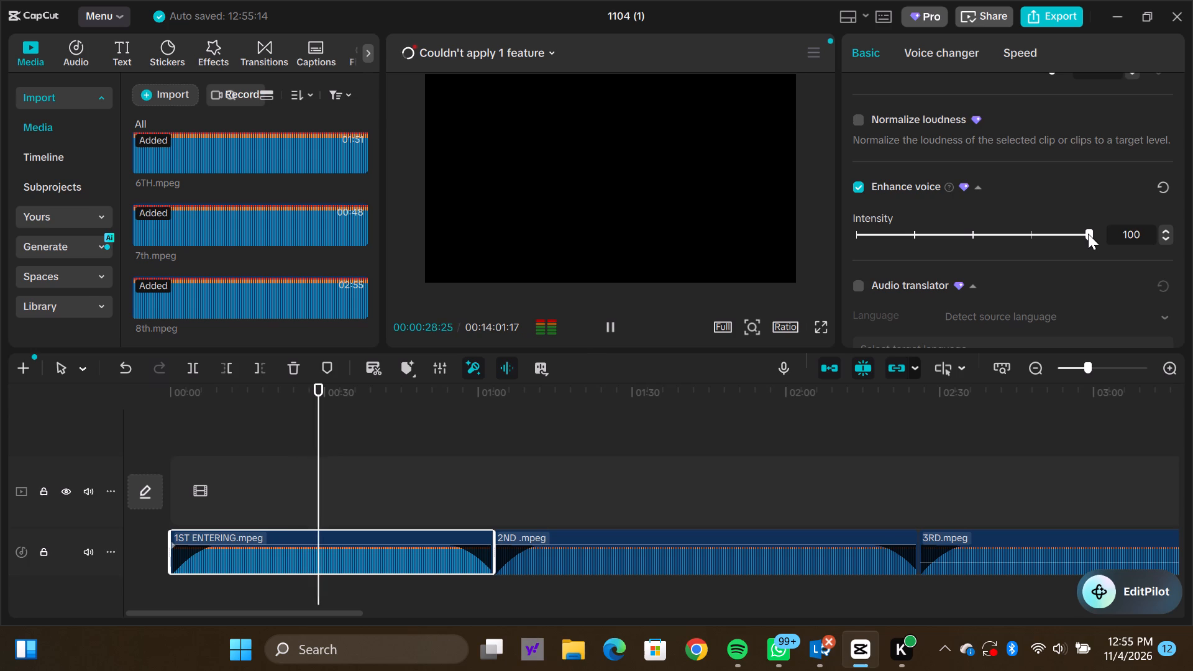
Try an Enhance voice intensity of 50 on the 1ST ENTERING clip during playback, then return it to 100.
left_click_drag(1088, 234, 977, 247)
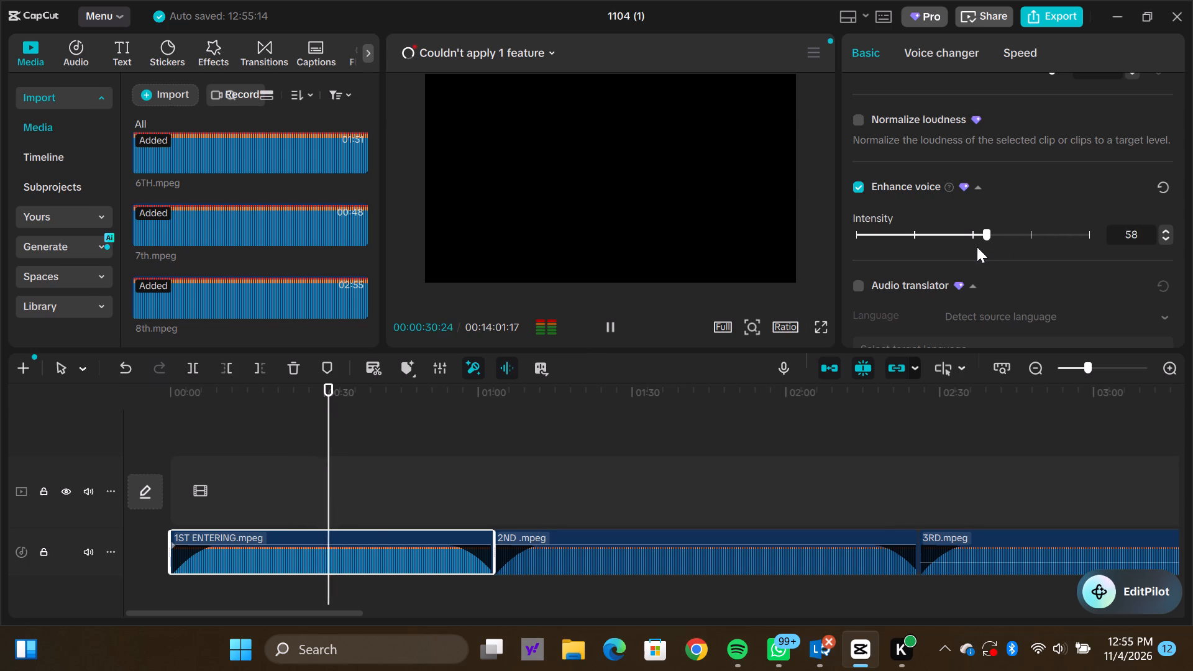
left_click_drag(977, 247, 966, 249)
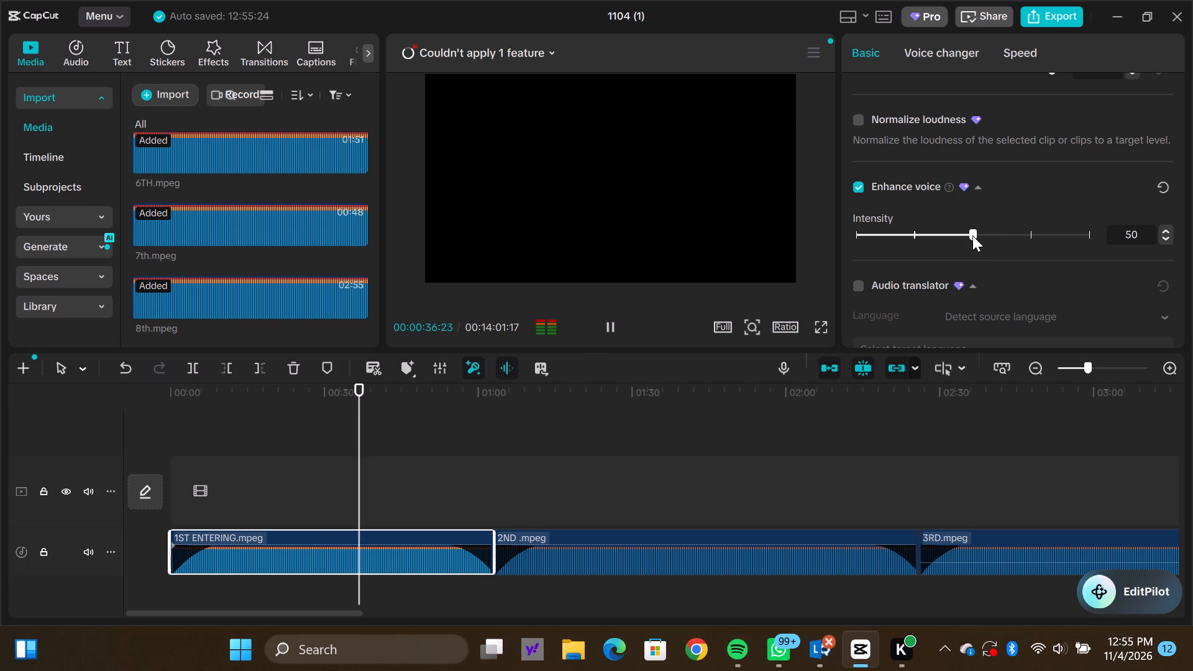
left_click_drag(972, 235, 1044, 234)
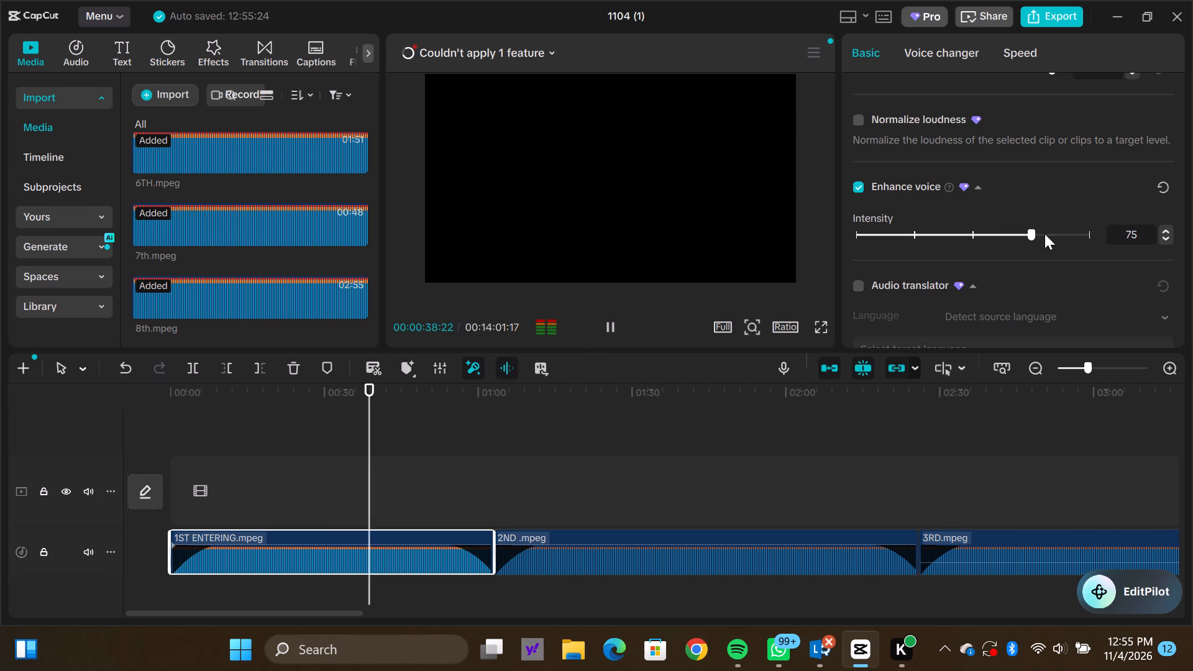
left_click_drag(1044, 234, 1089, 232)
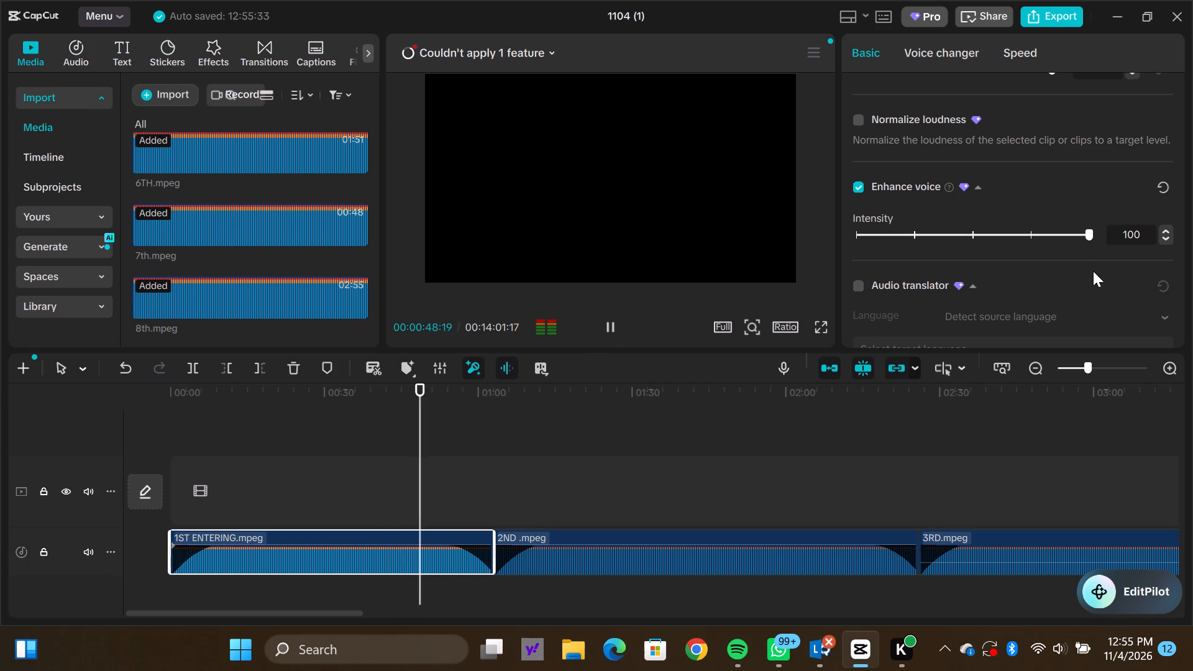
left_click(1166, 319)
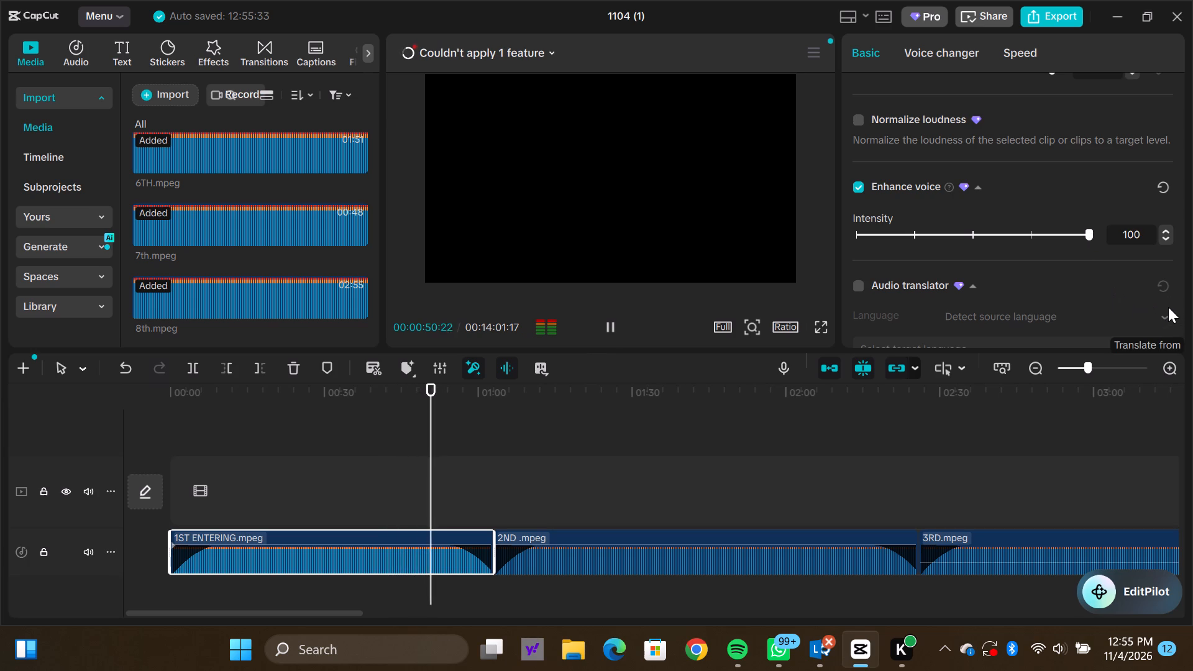
Turn on Reduce noise for the 2ND clip and resume playback.
left_click_drag(1180, 234, 1179, 295)
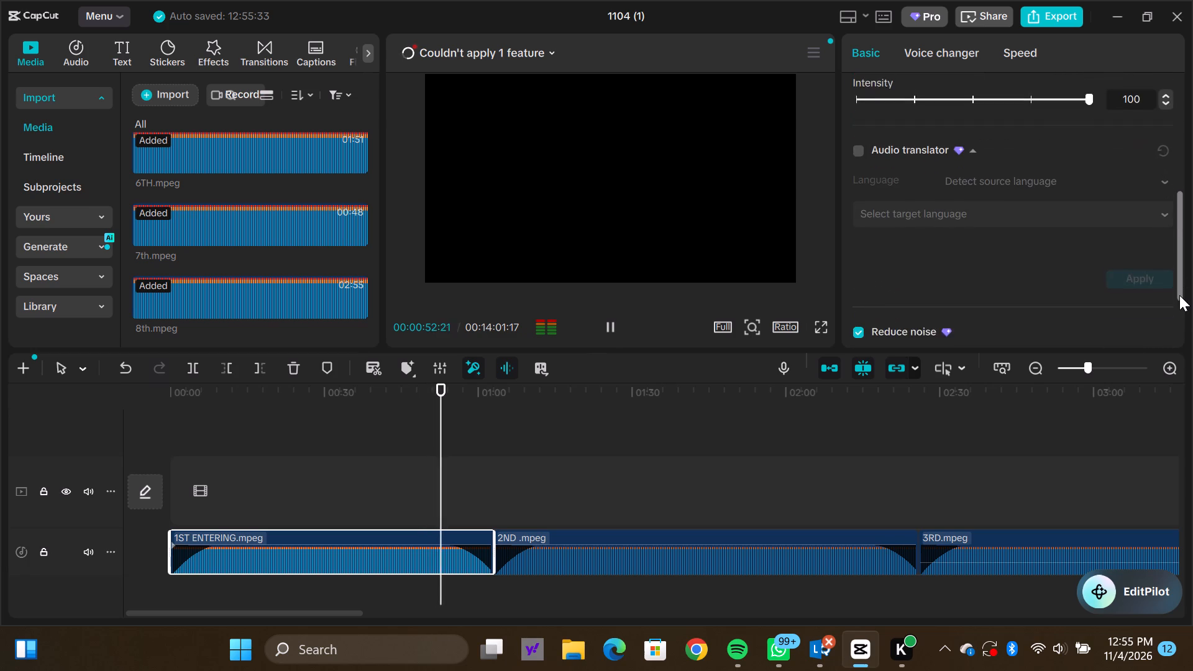
left_click_drag(1179, 295, 1177, 323)
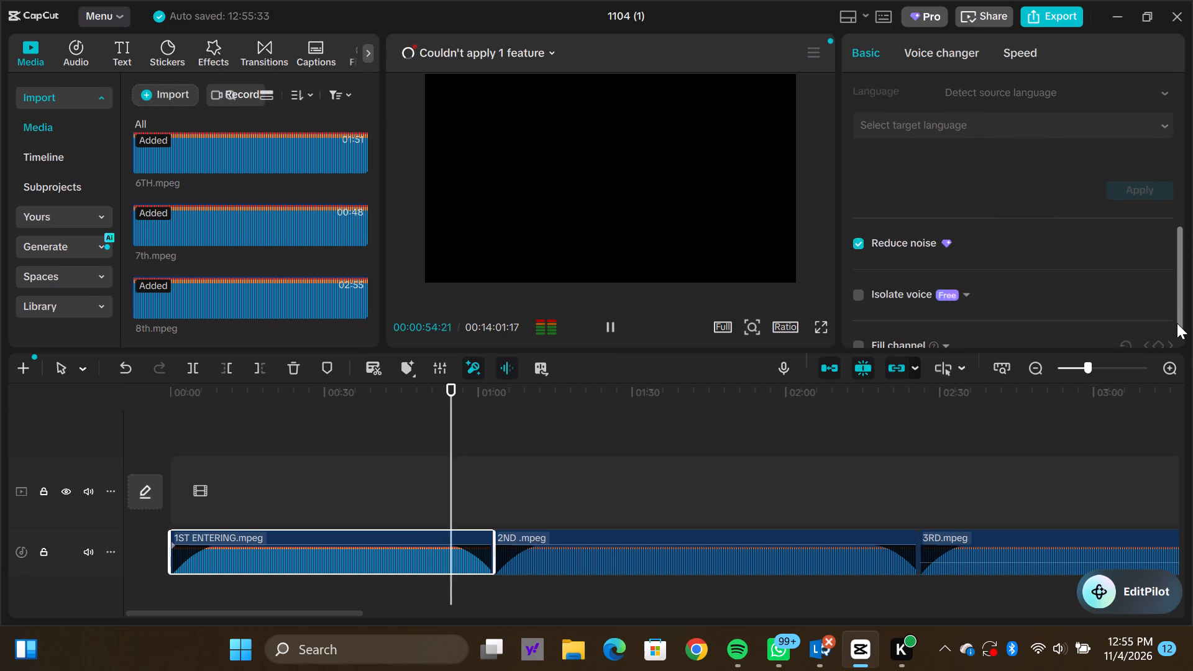
left_click_drag(1177, 323, 1175, 339)
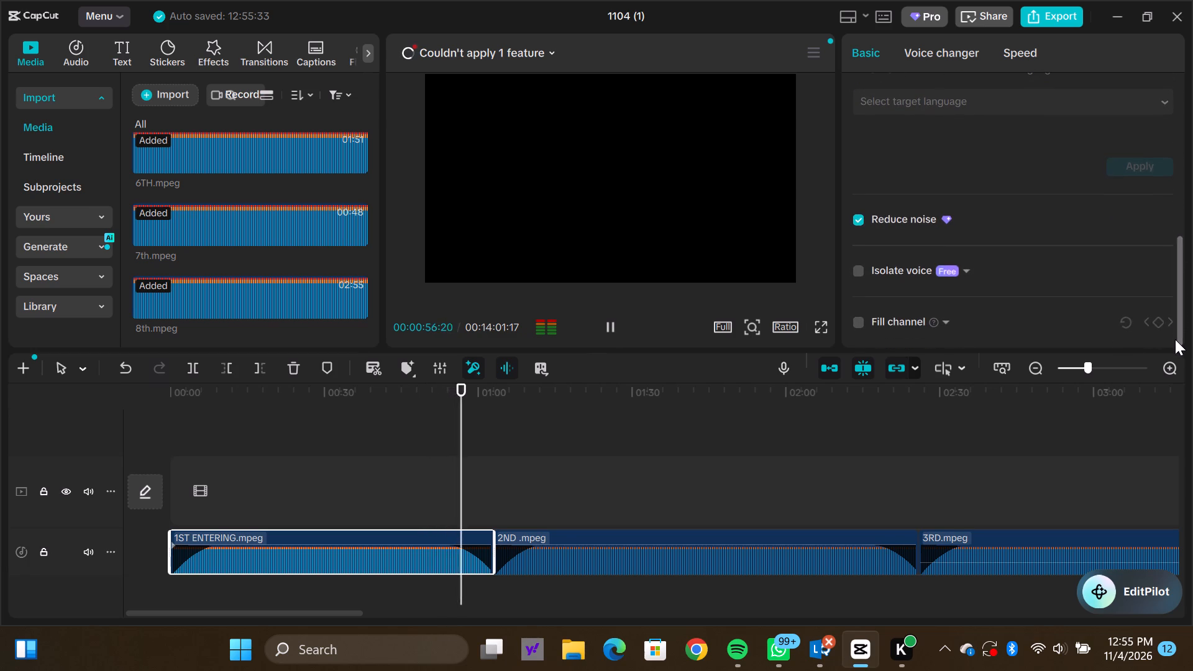
left_click_drag(1175, 339, 1176, 337)
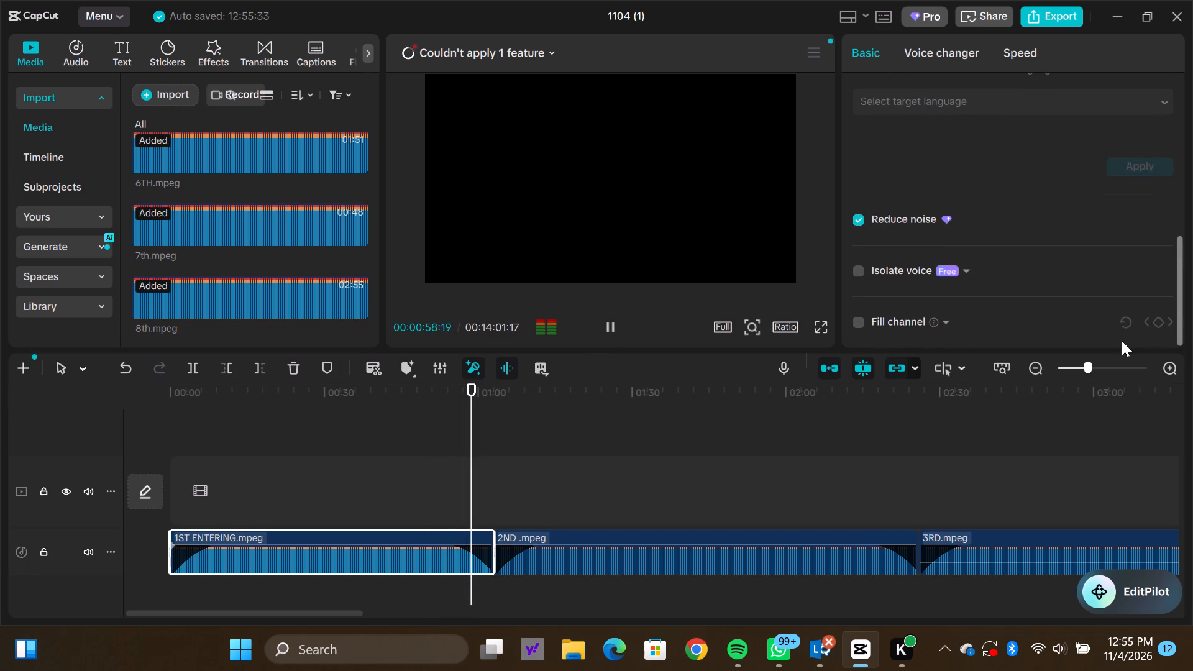
left_click(654, 547)
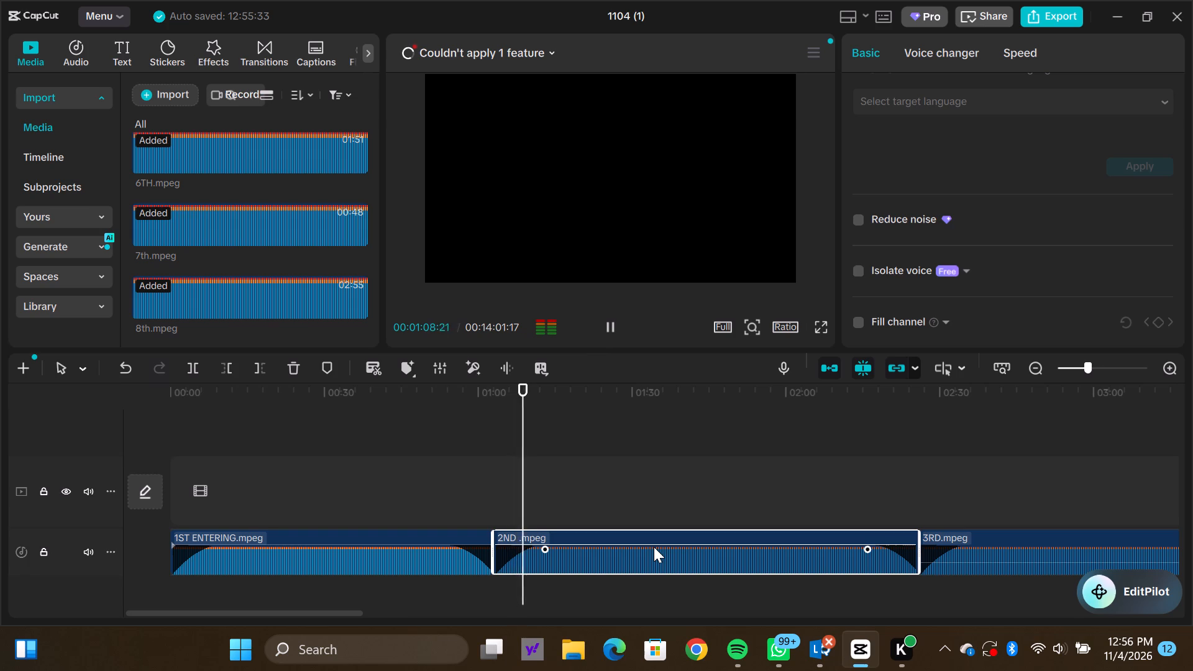
left_click(854, 219)
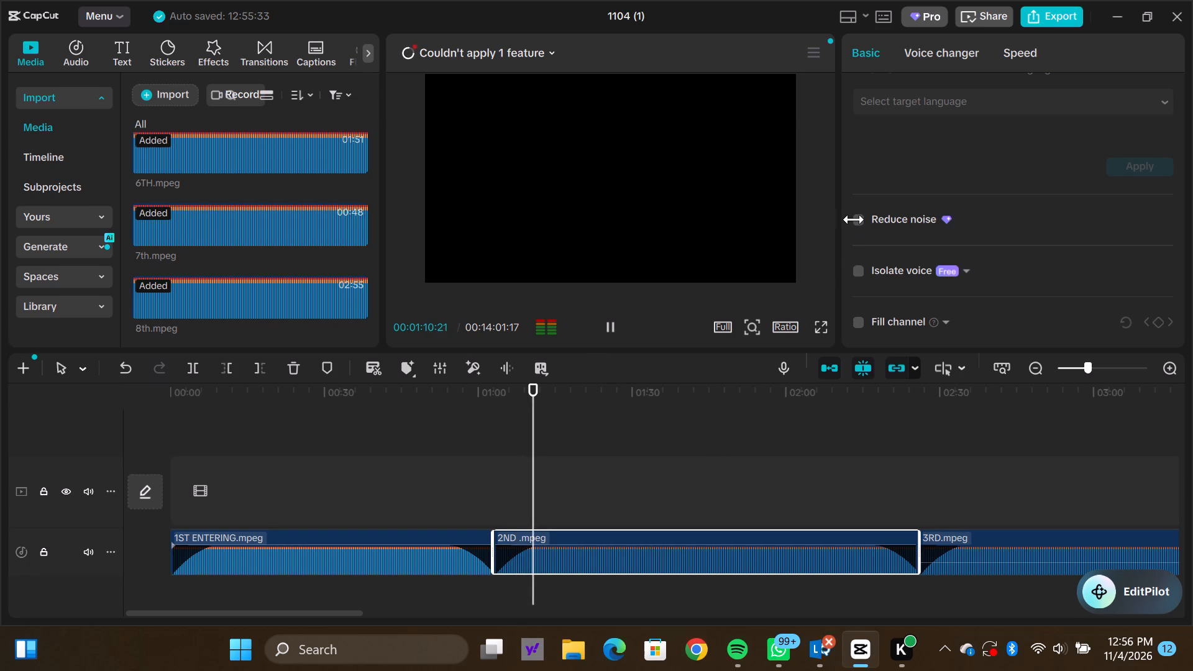
left_click(613, 332)
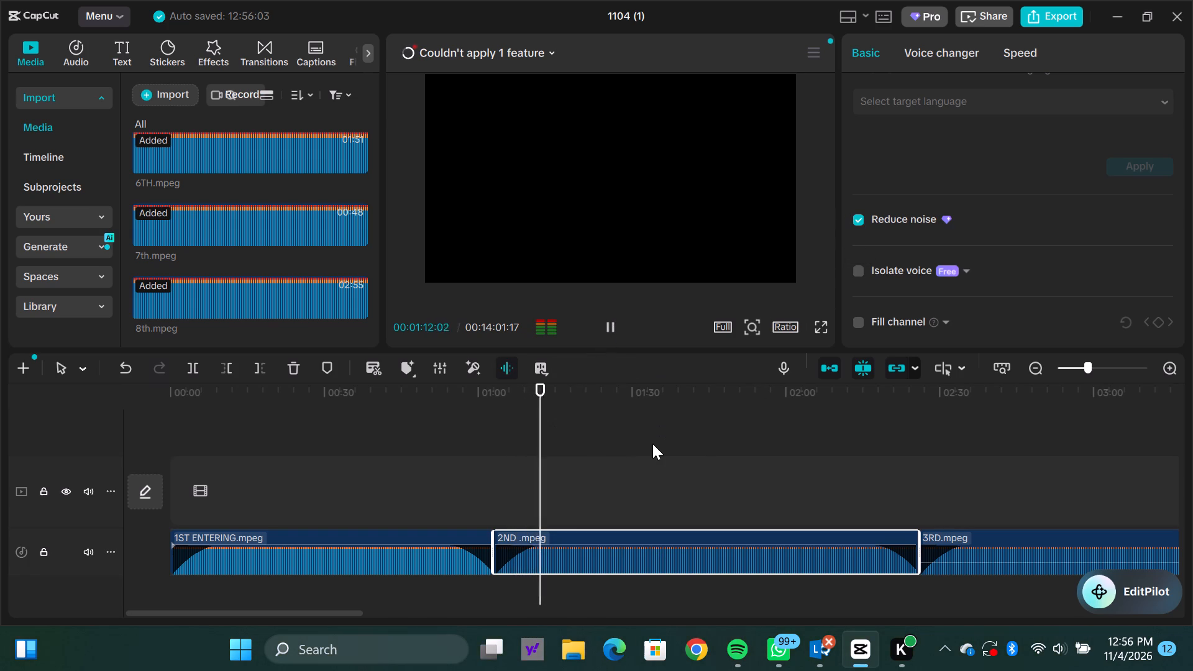
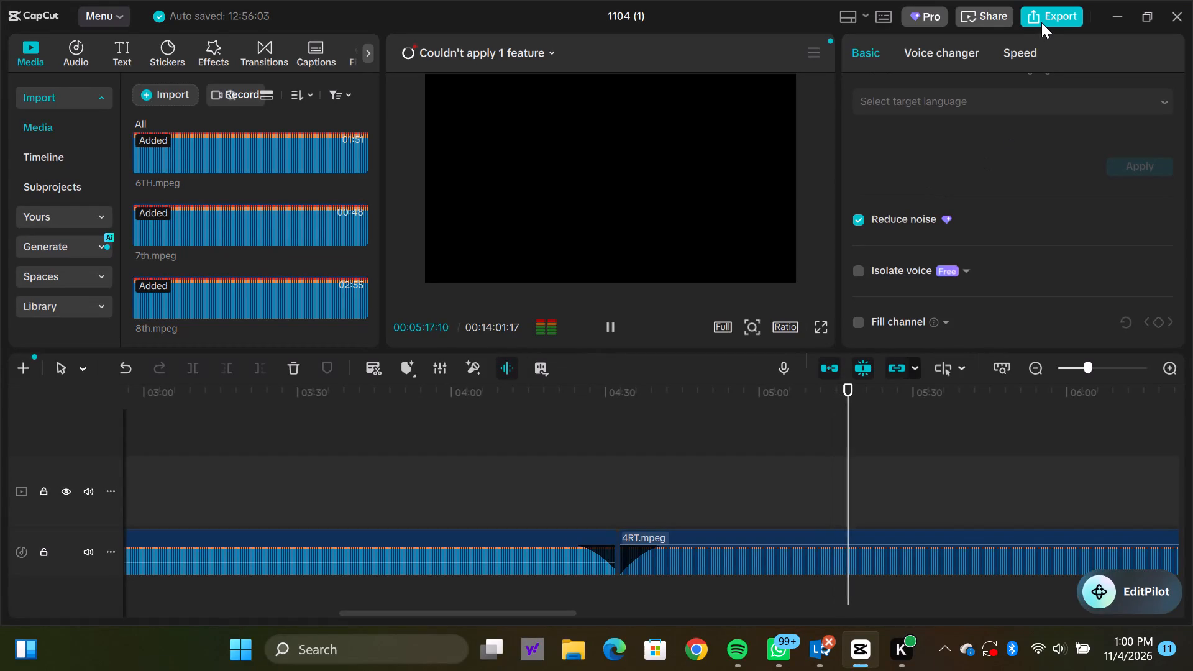
Start exporting the project to review which Pro features it uses, and return to editing.
left_click(1041, 22)
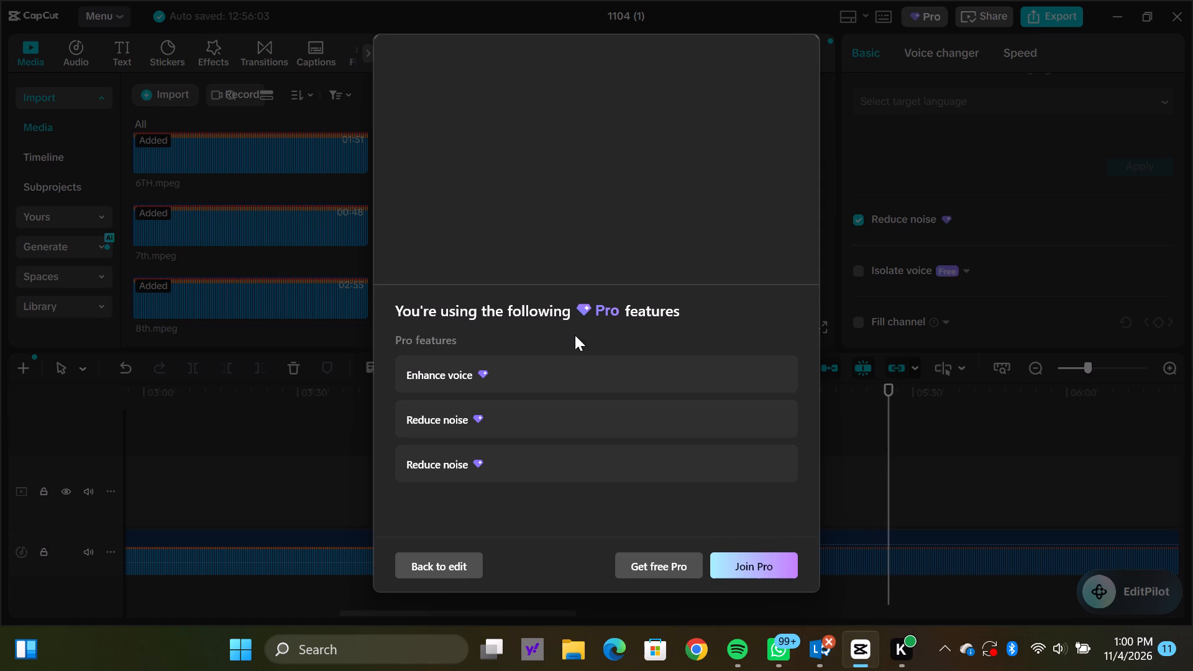
left_click(277, 446)
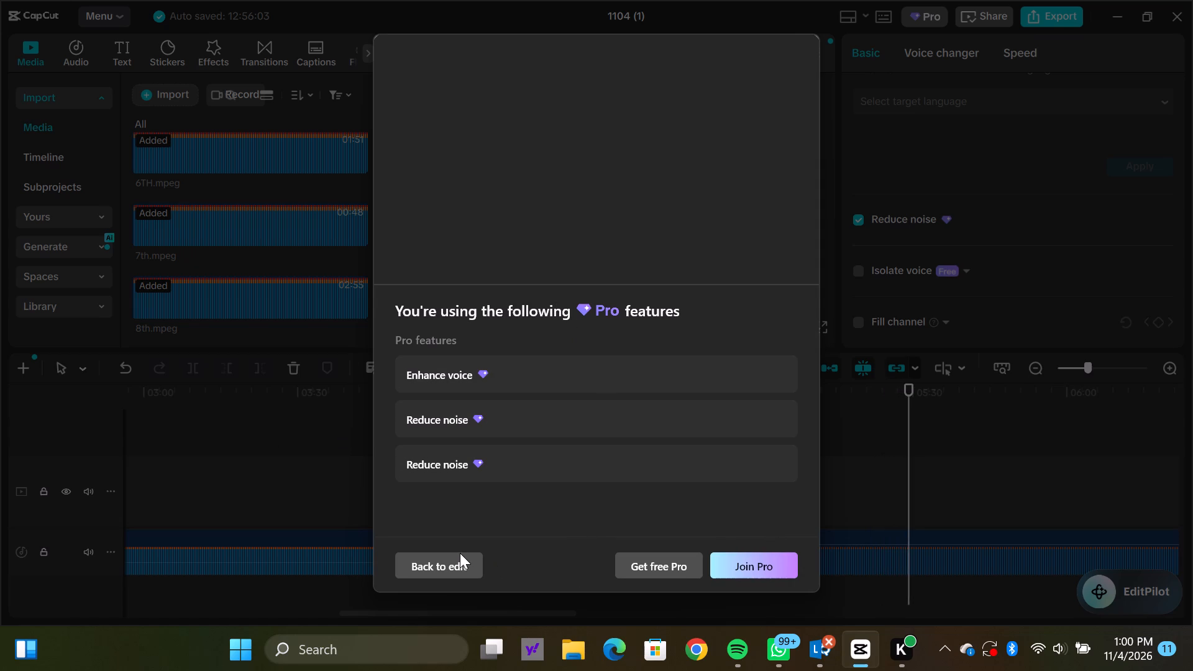
left_click(454, 566)
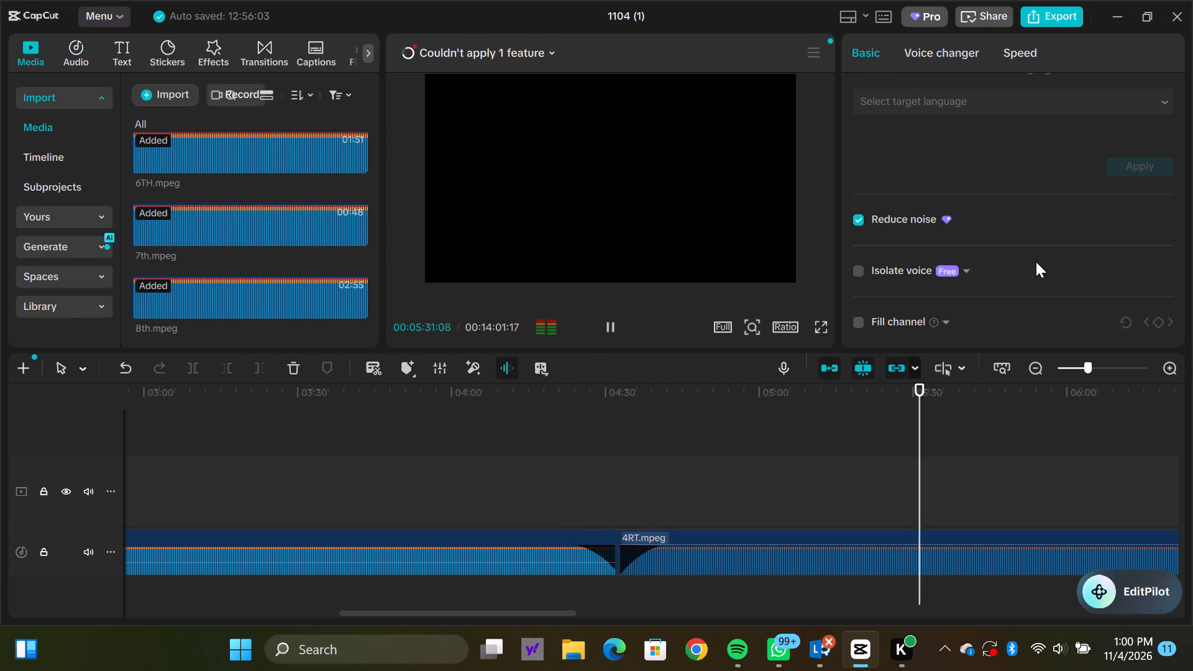
Turn off Reduce noise for the 2ND clip and the 1ST ENTERING clip.
left_click(859, 221)
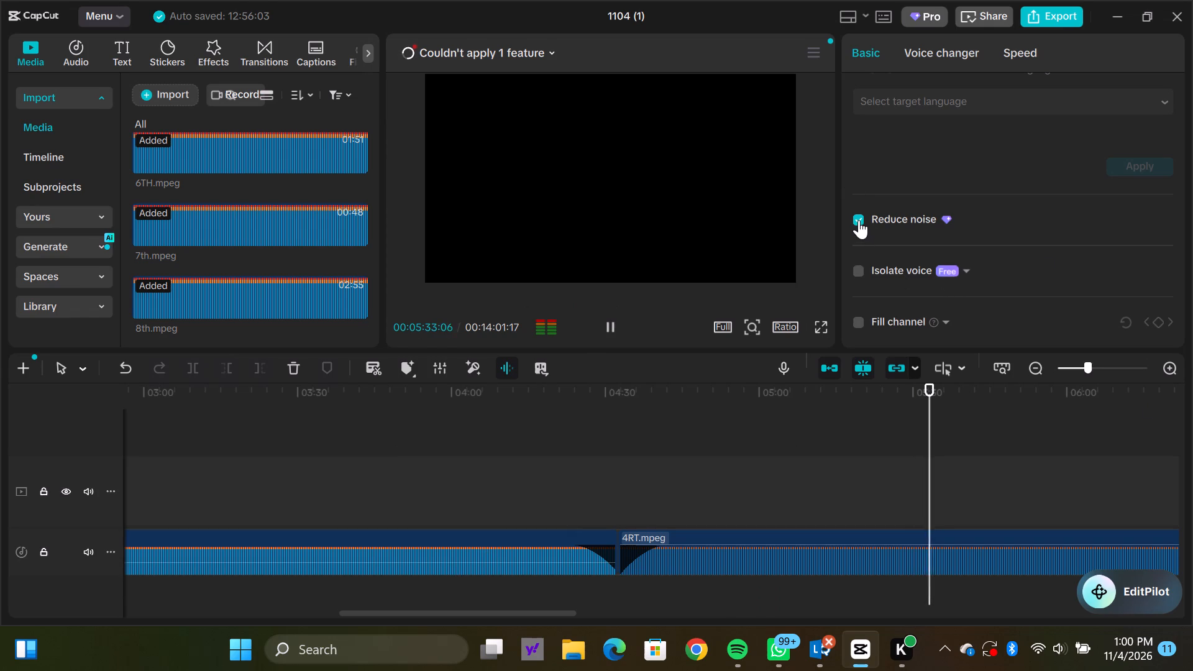
key("Up")
key("Up")
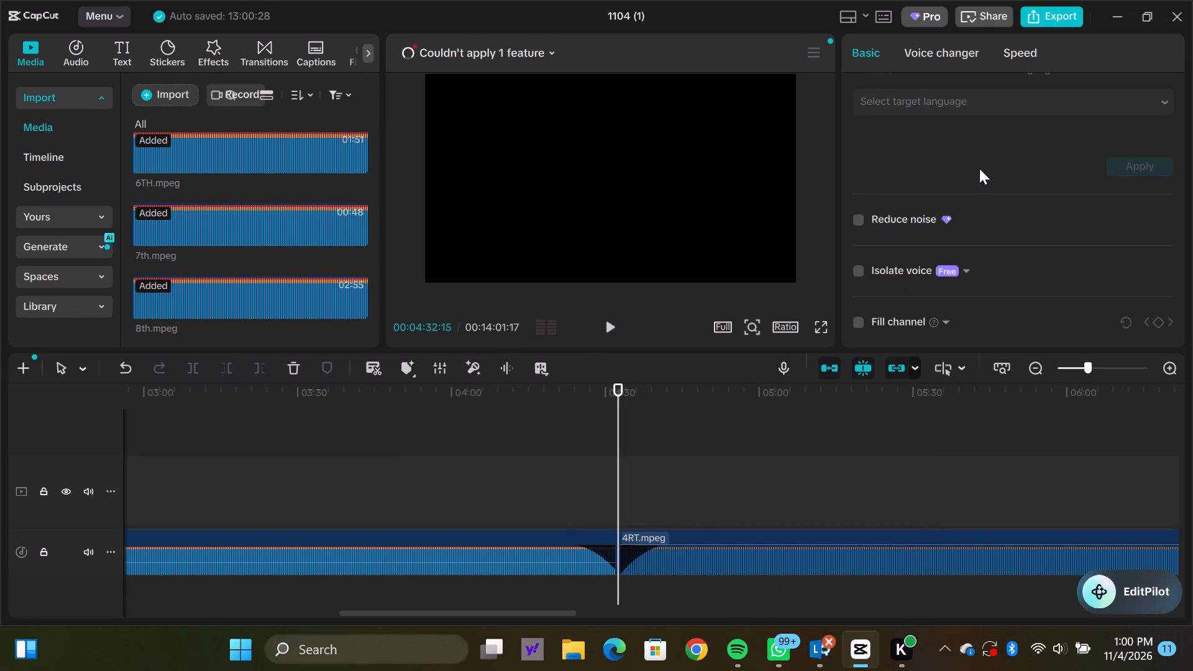
key("Up")
key("Up")
key("Up")
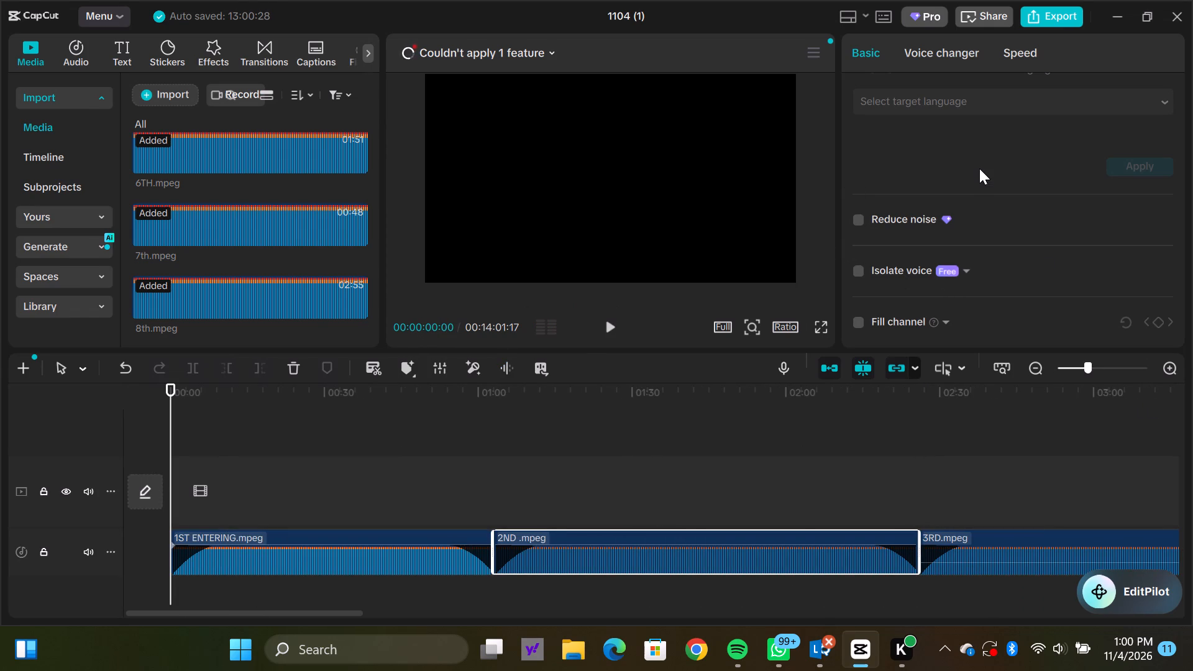
left_click(979, 168)
key("Down")
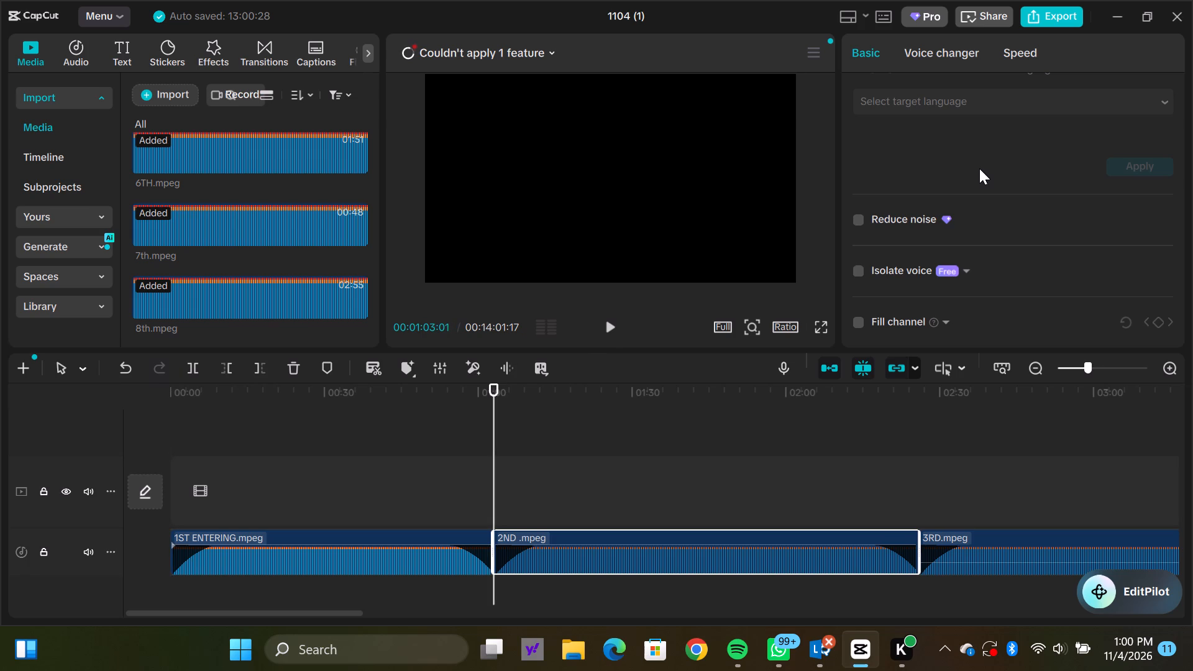
left_click(255, 544)
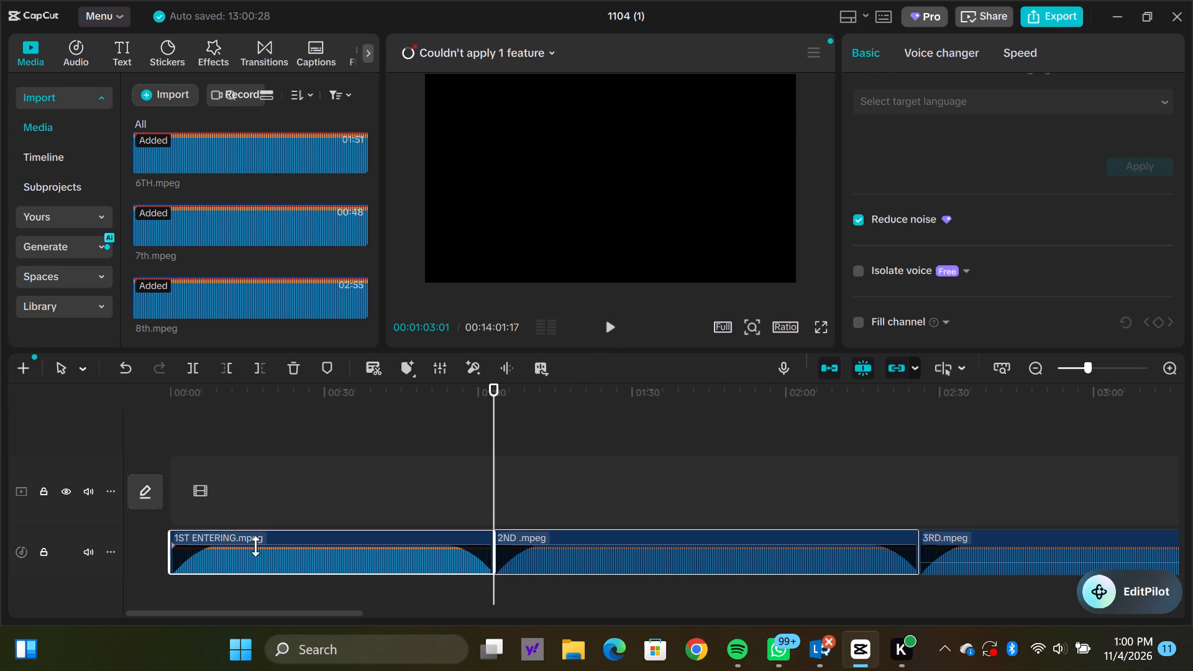
left_click(861, 221)
Examine the audio settings of the 2ND, 3RD and 4RT clips for enabled Pro features.
left_click(741, 552)
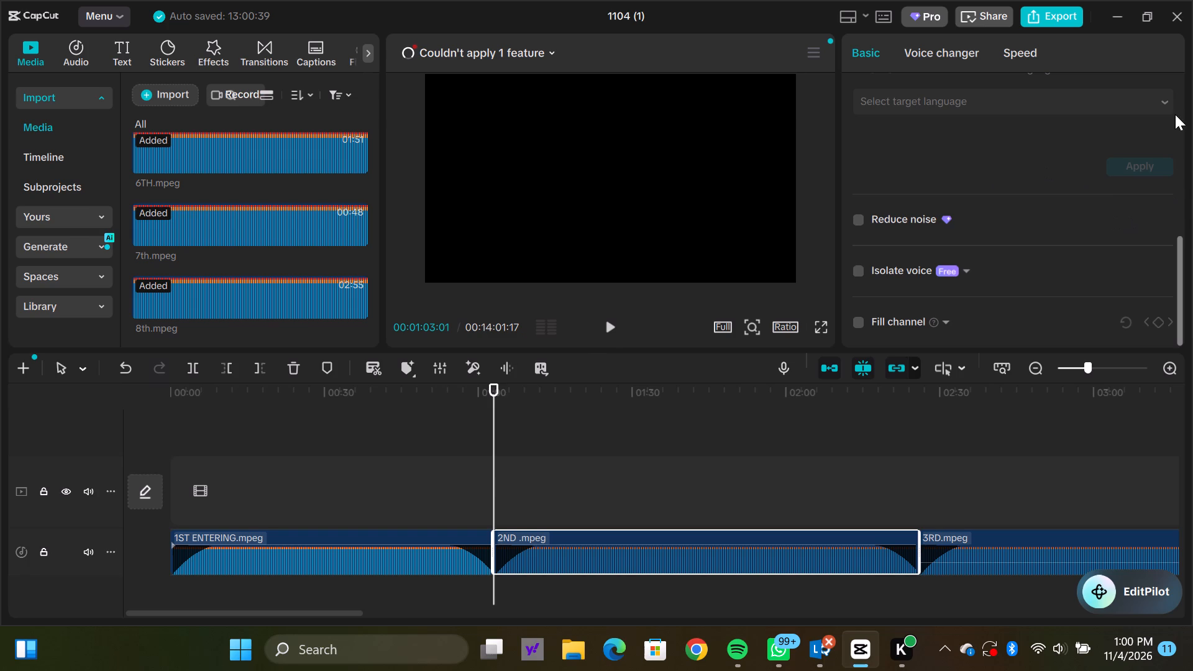
left_click_drag(1180, 253, 1160, 185)
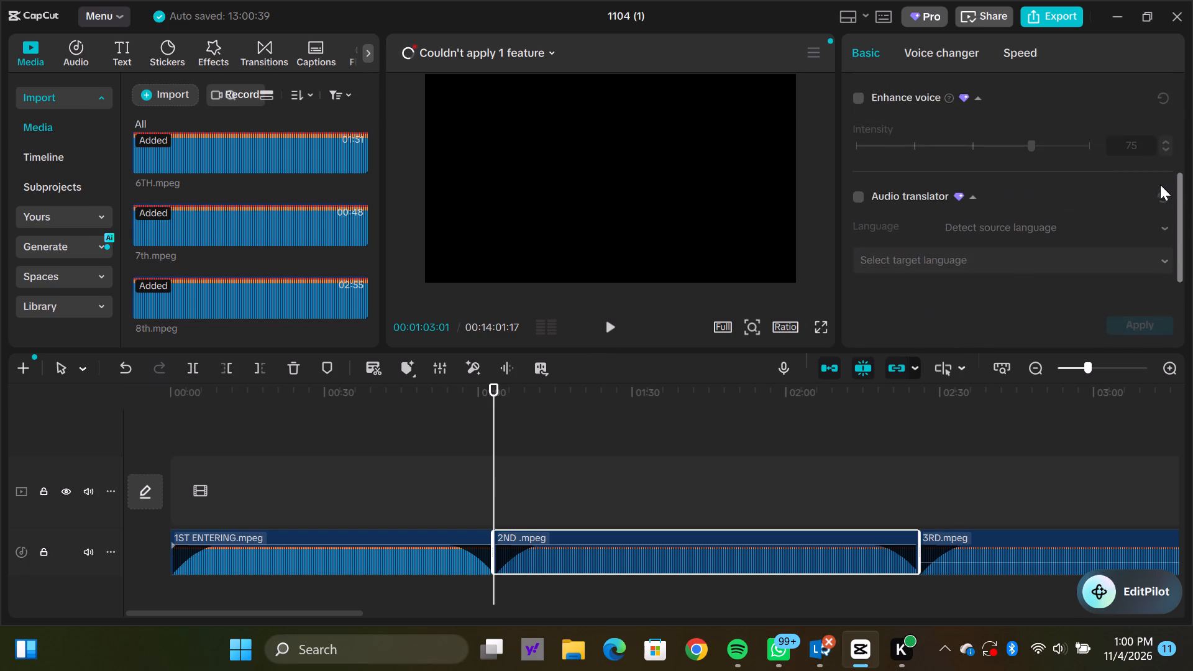
left_click_drag(1160, 185, 1150, 114)
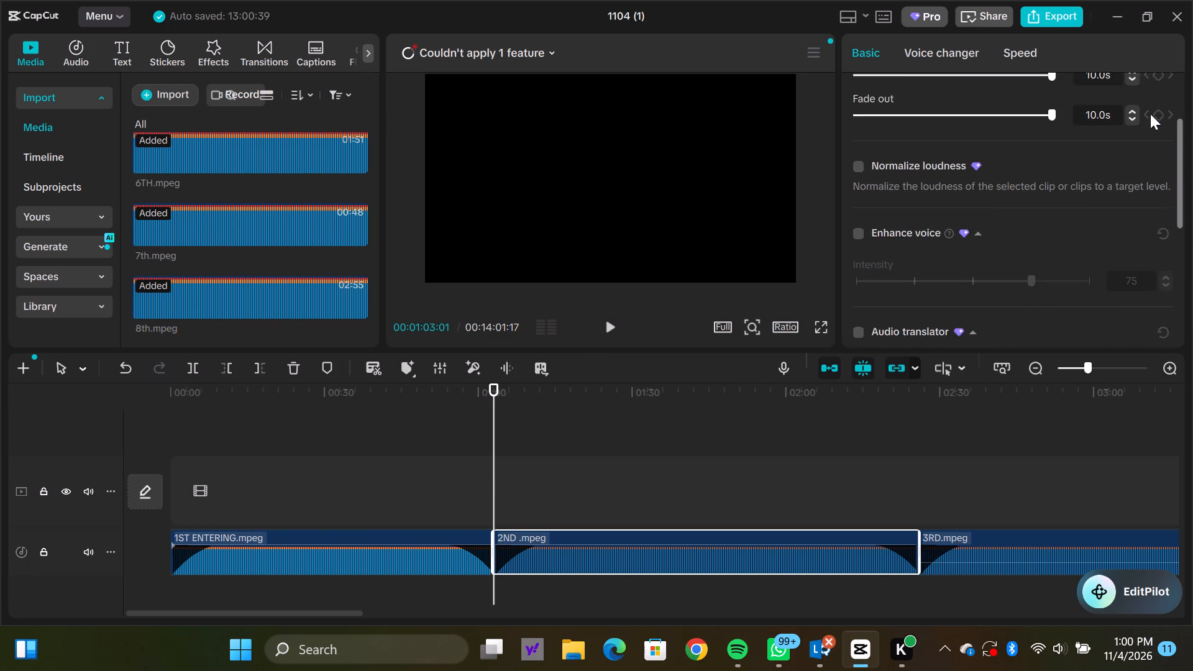
left_click_drag(1150, 114, 1156, 187)
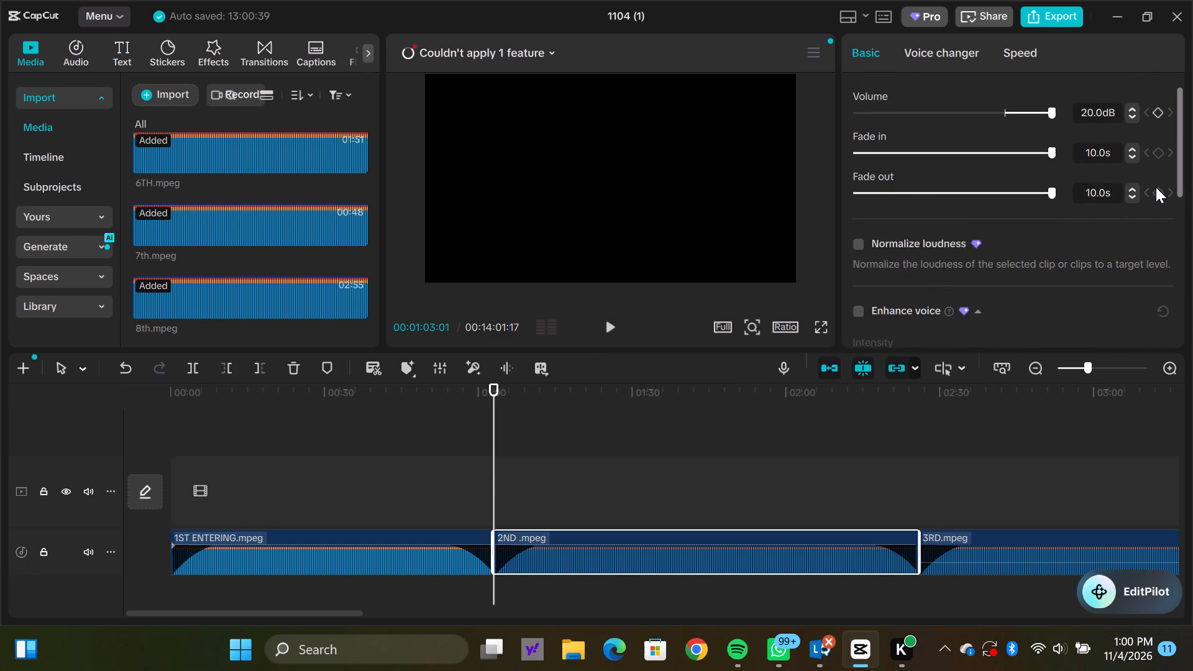
left_click_drag(1156, 187, 1157, 236)
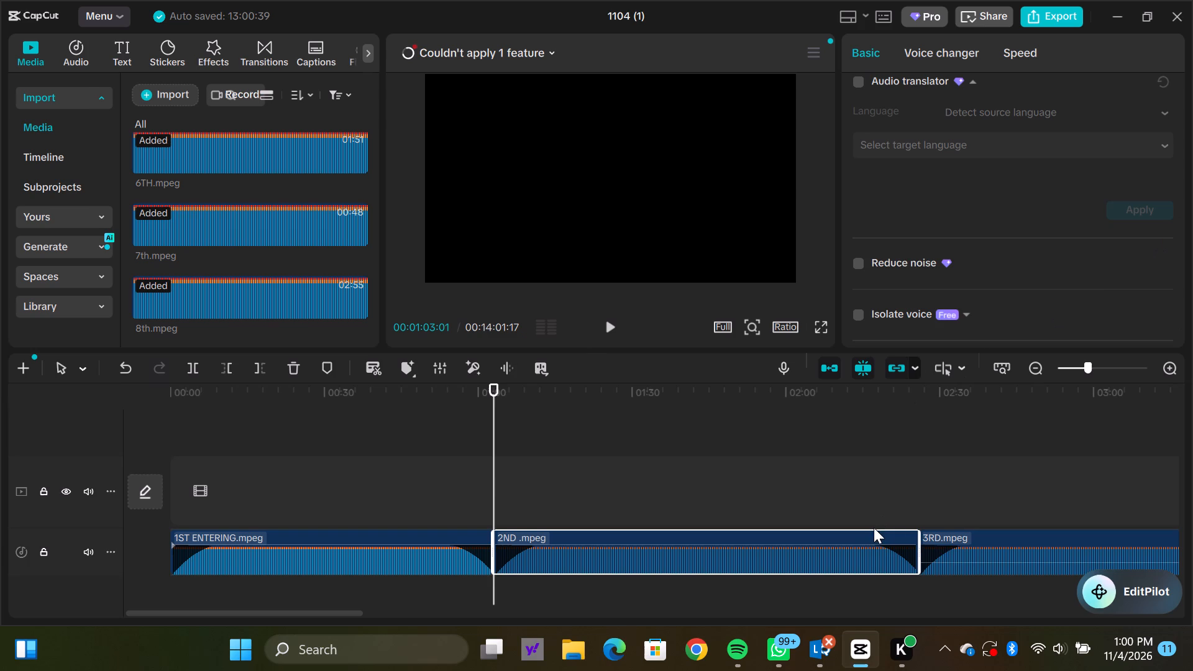
left_click(978, 554)
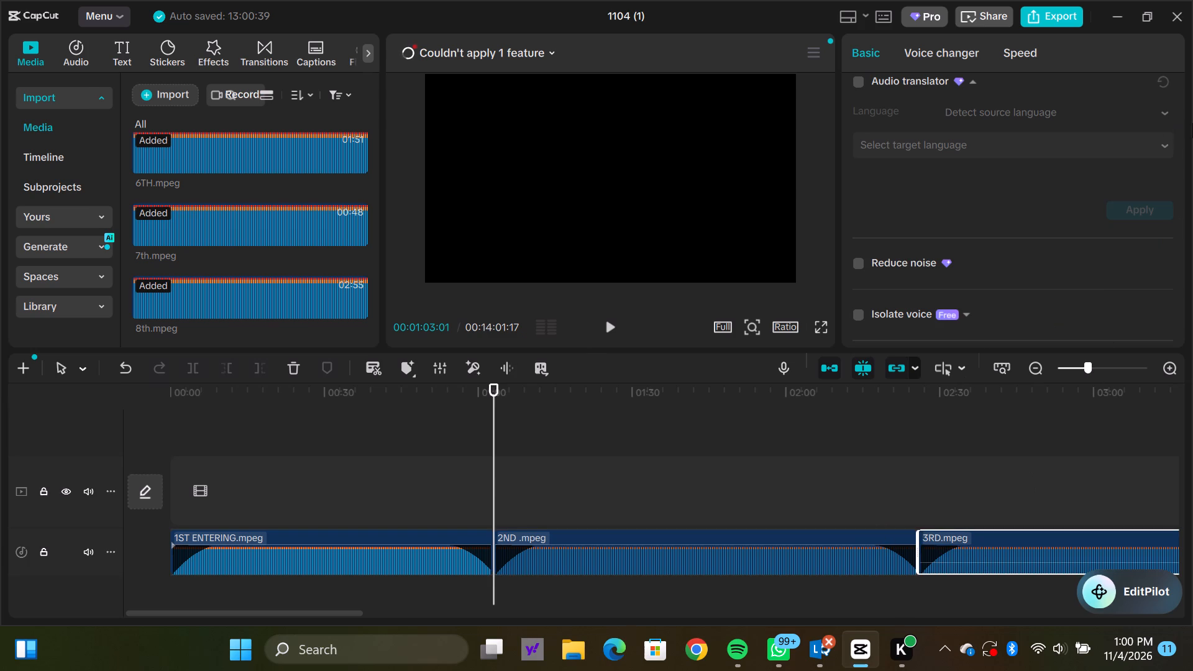
left_click_drag(1179, 235, 1167, 126)
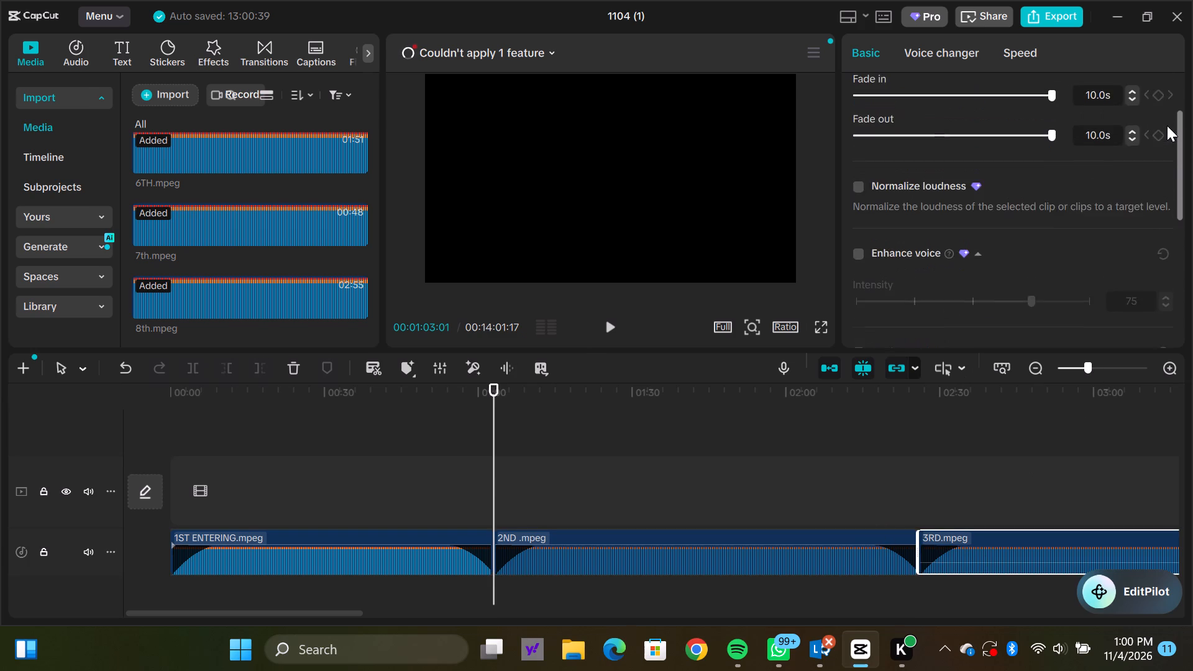
left_click_drag(1167, 126, 1192, 280)
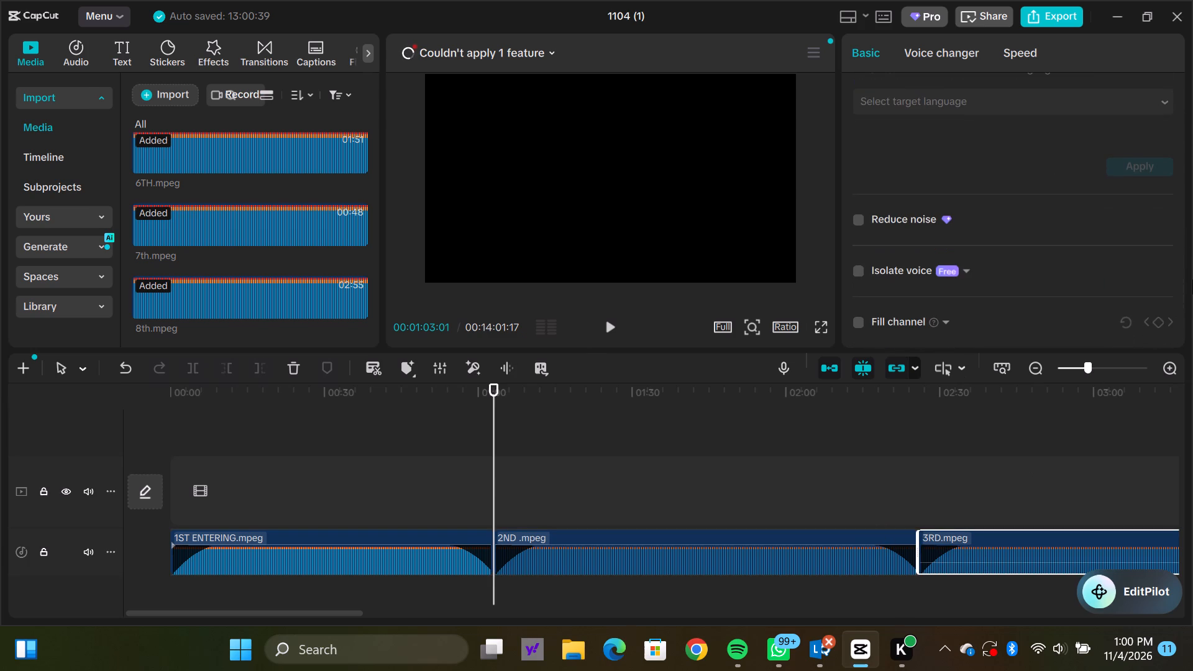
left_click_drag(1192, 280, 1188, 300)
key("Down")
key("Down")
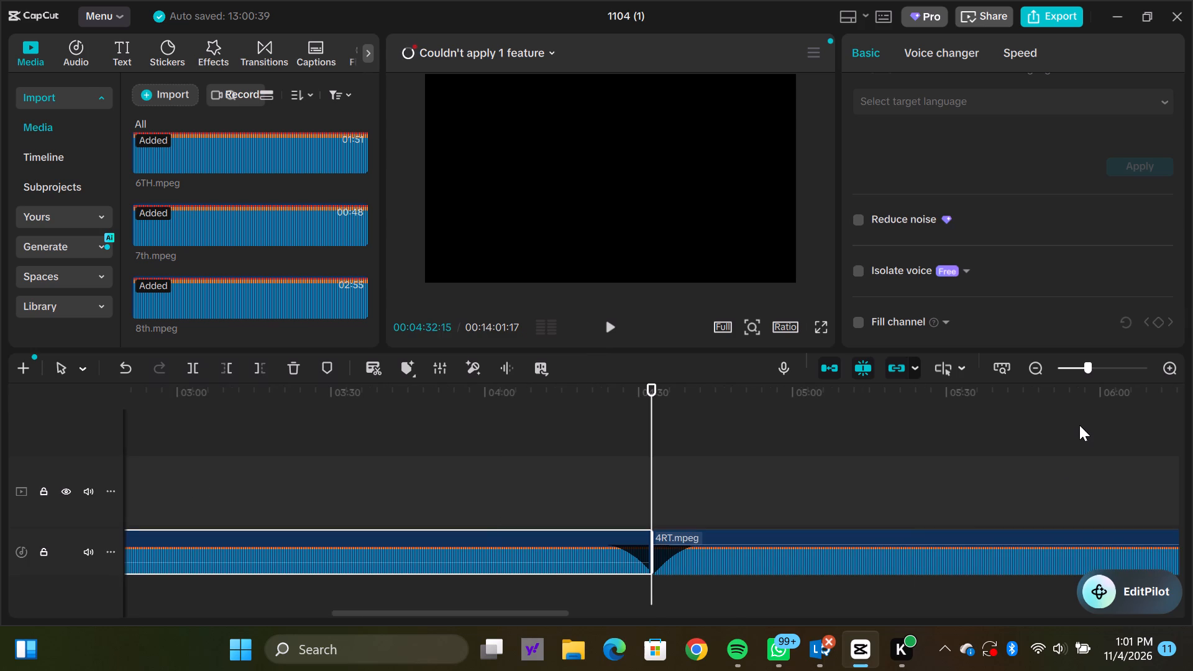
left_click(795, 549)
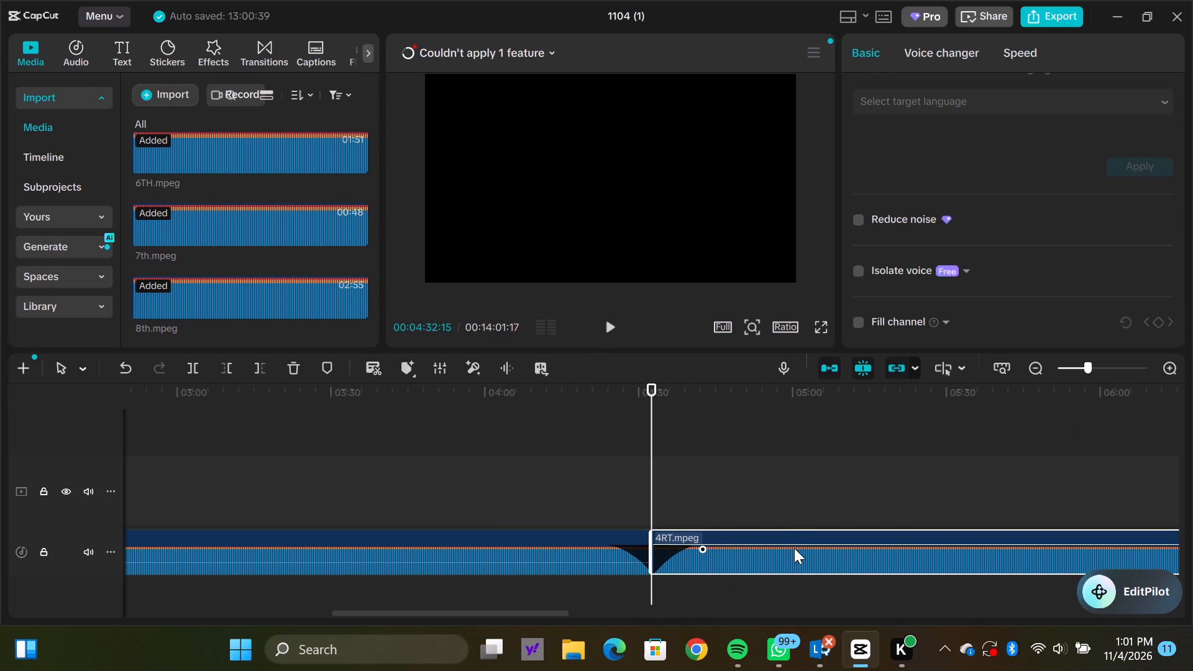
key("Down")
Start the export again to check which Pro features are still in use, and return to editing.
left_click(1053, 21)
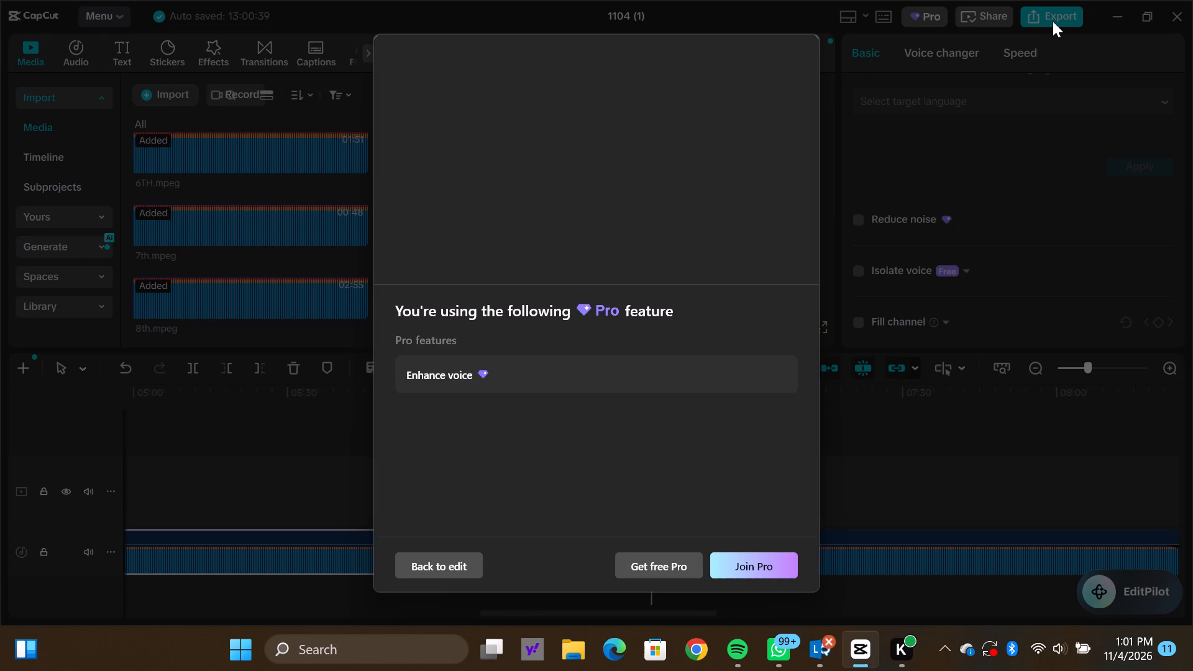
left_click(440, 554)
Examine the audio settings of the 4RT and 3RD clips for an enabled Enhance voice option.
left_click(499, 549)
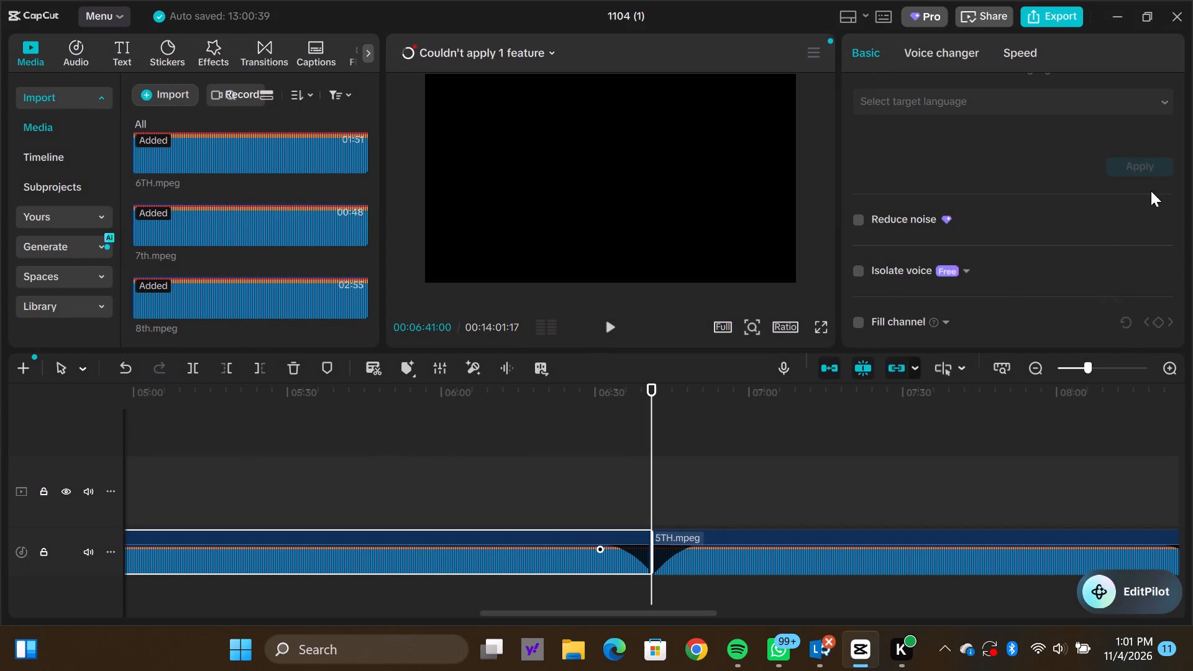
left_click_drag(1179, 293, 1168, 226)
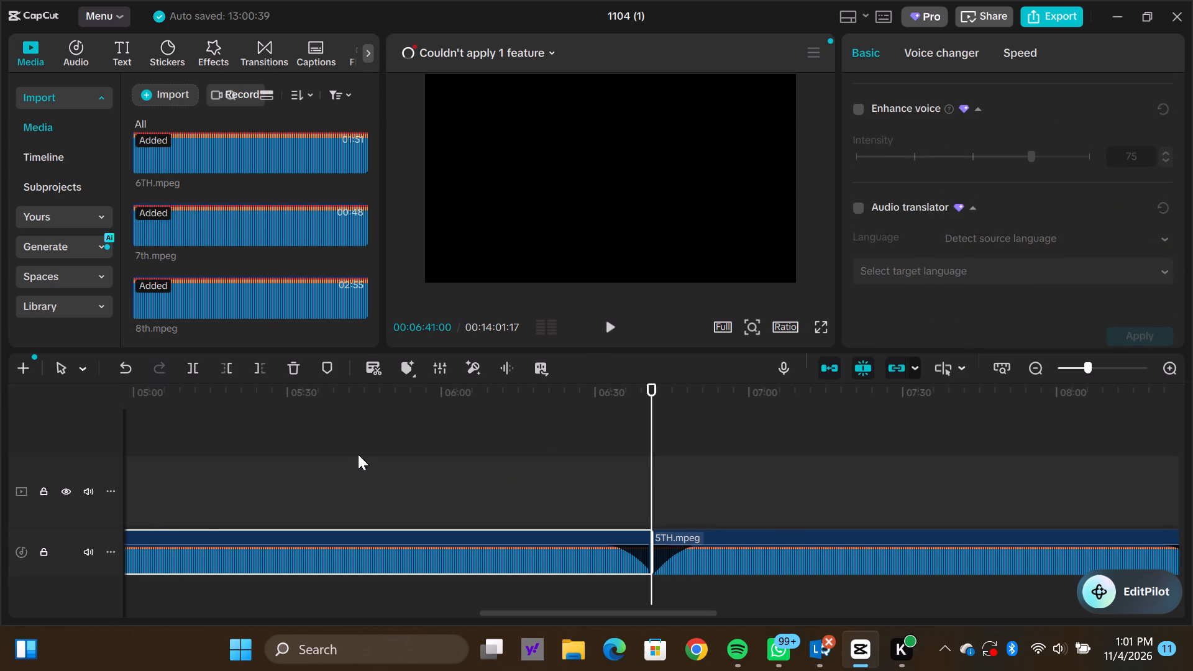
key("Up")
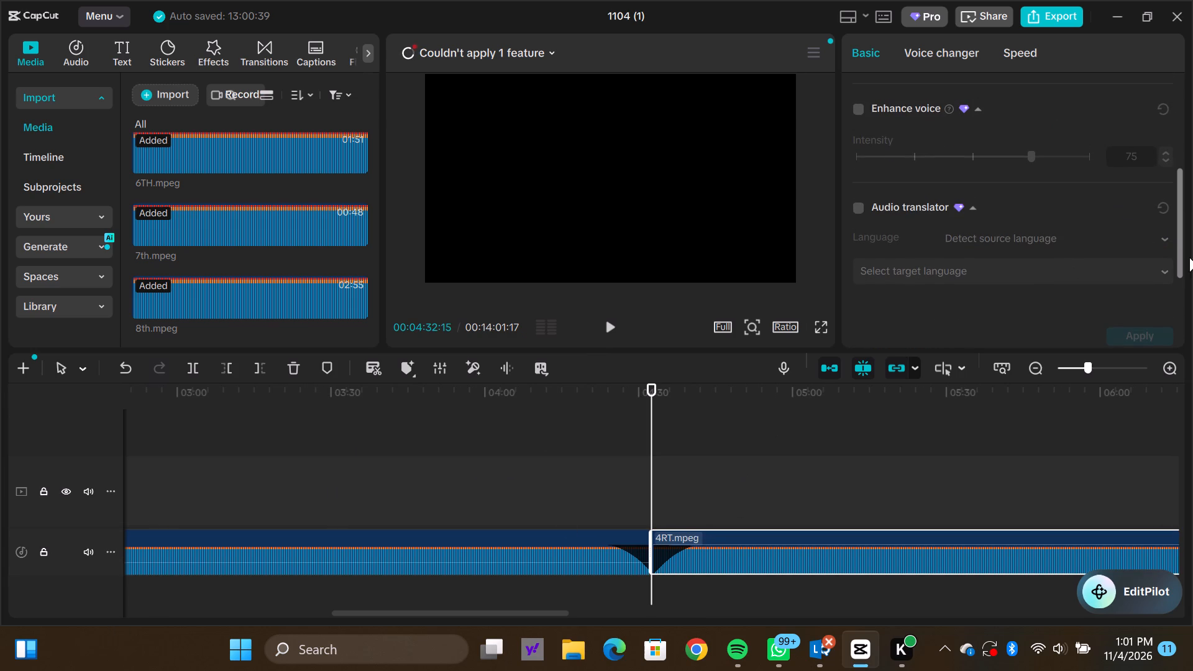
left_click_drag(1179, 240, 1181, 302)
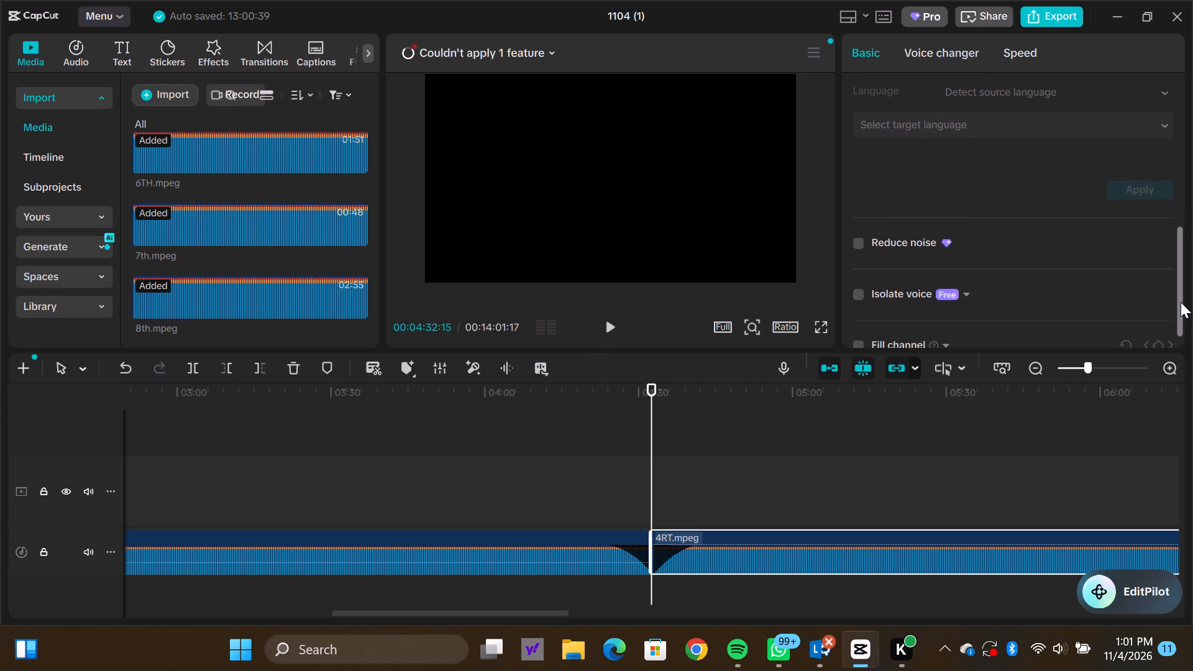
left_click_drag(1181, 302, 1162, 144)
left_click(224, 565)
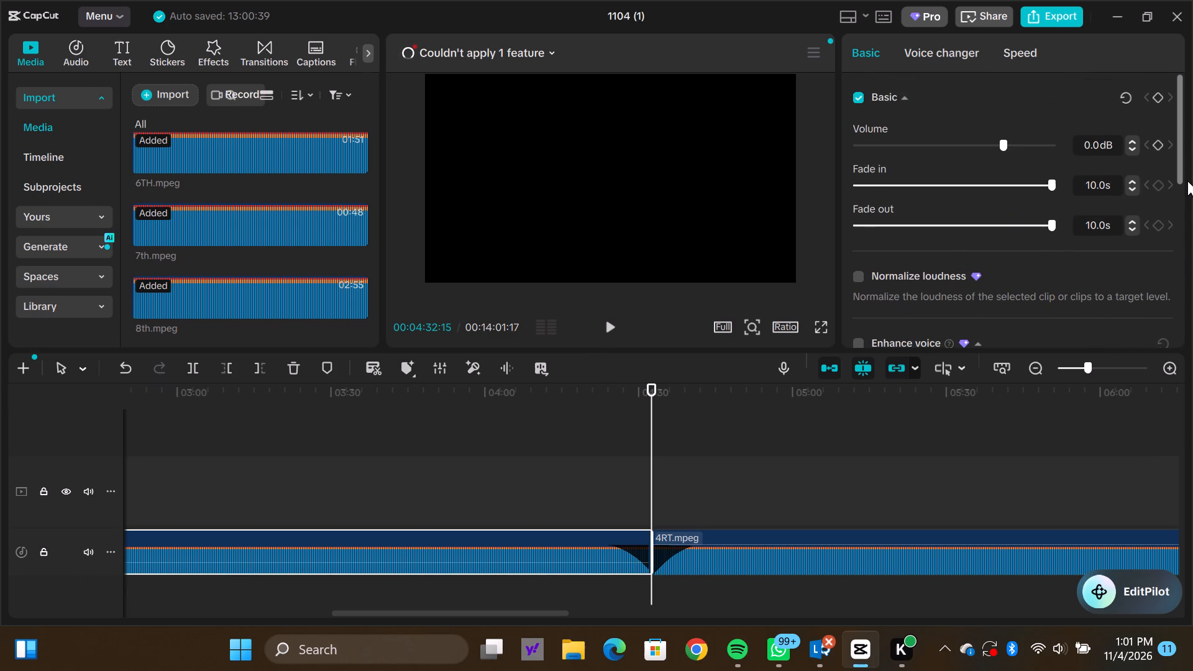
left_click_drag(1181, 167, 1189, 262)
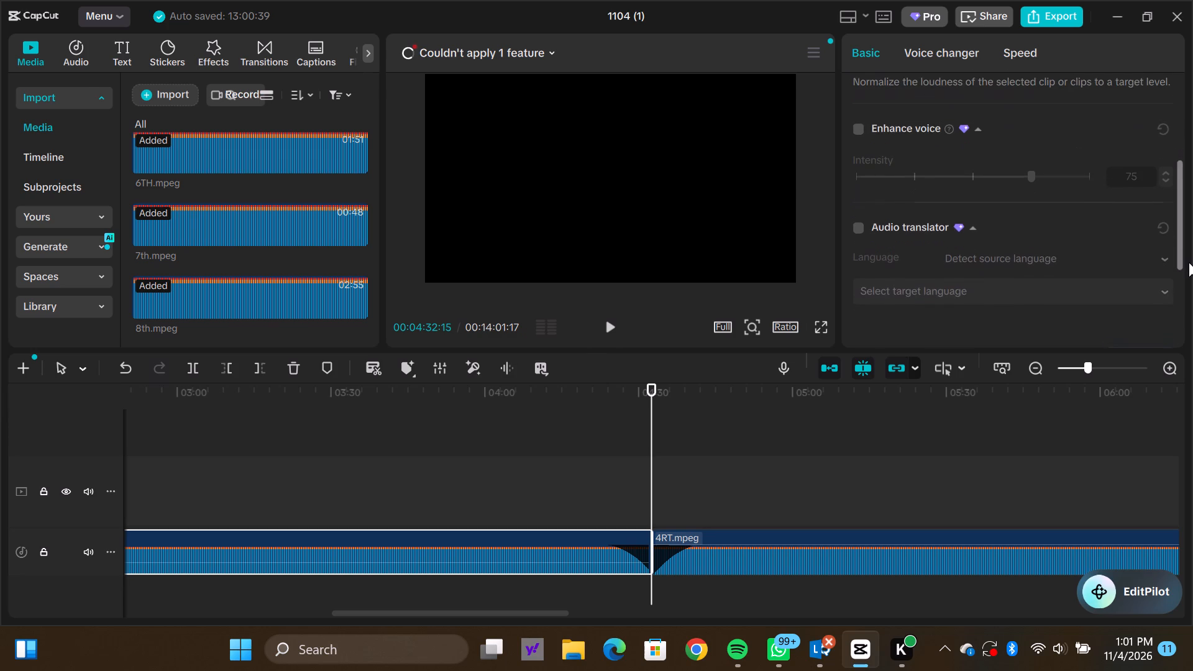
left_click_drag(1189, 262, 1171, 211)
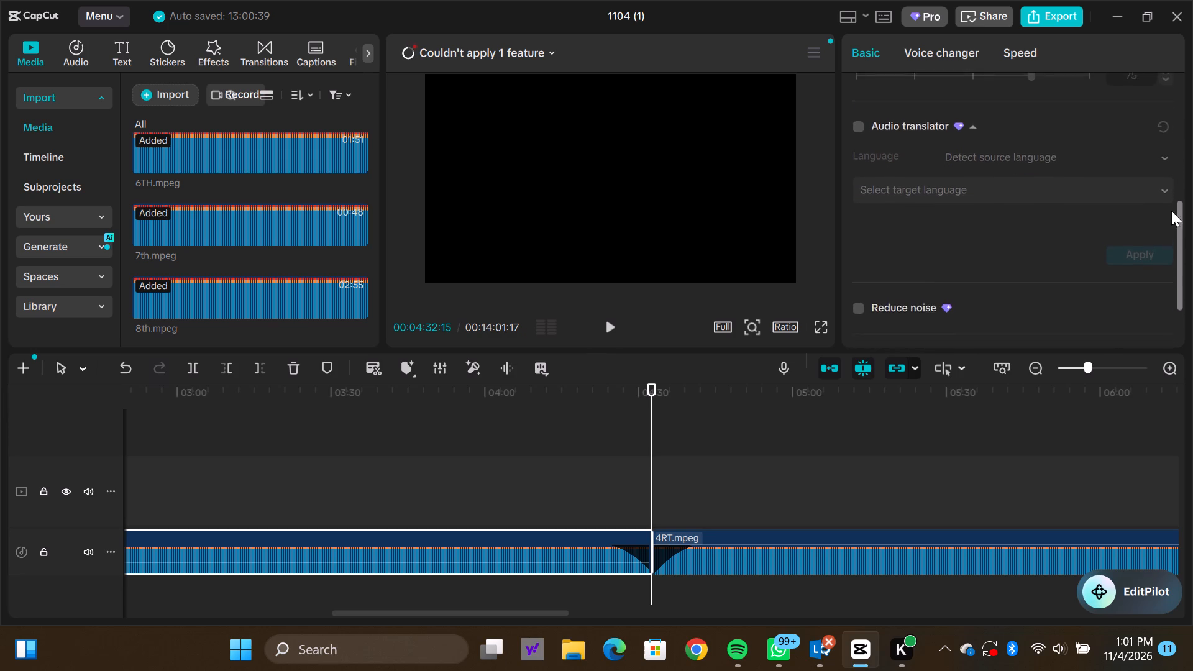
left_click_drag(1171, 211, 1179, 293)
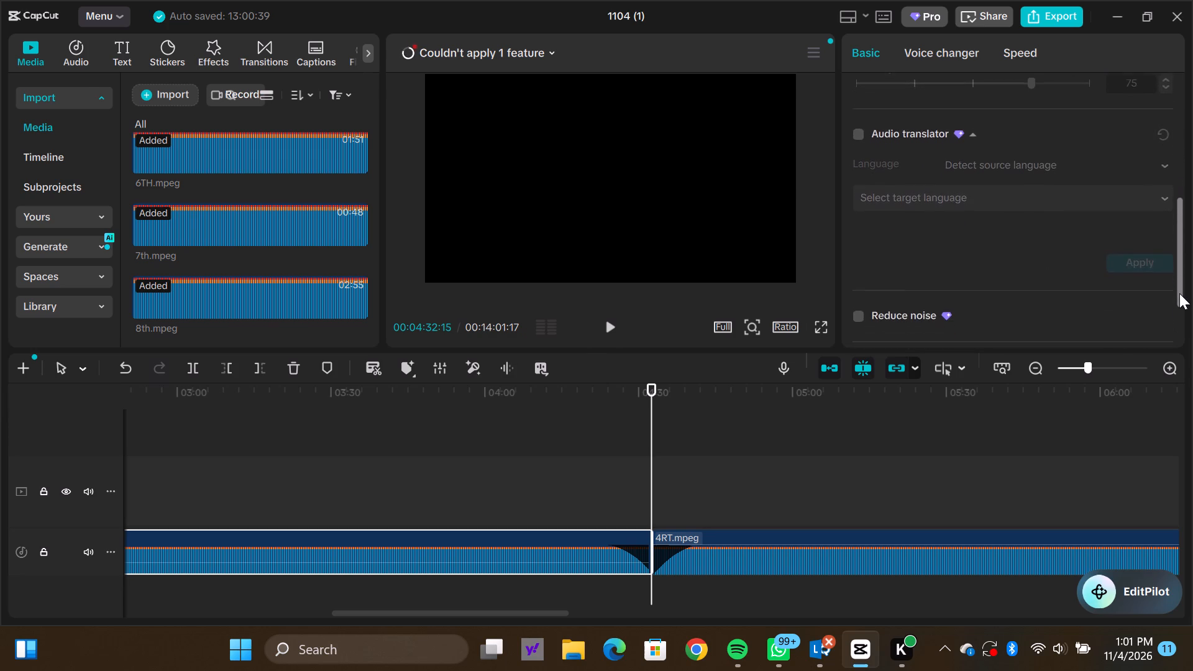
left_click_drag(1179, 293, 1154, 116)
left_click(264, 514)
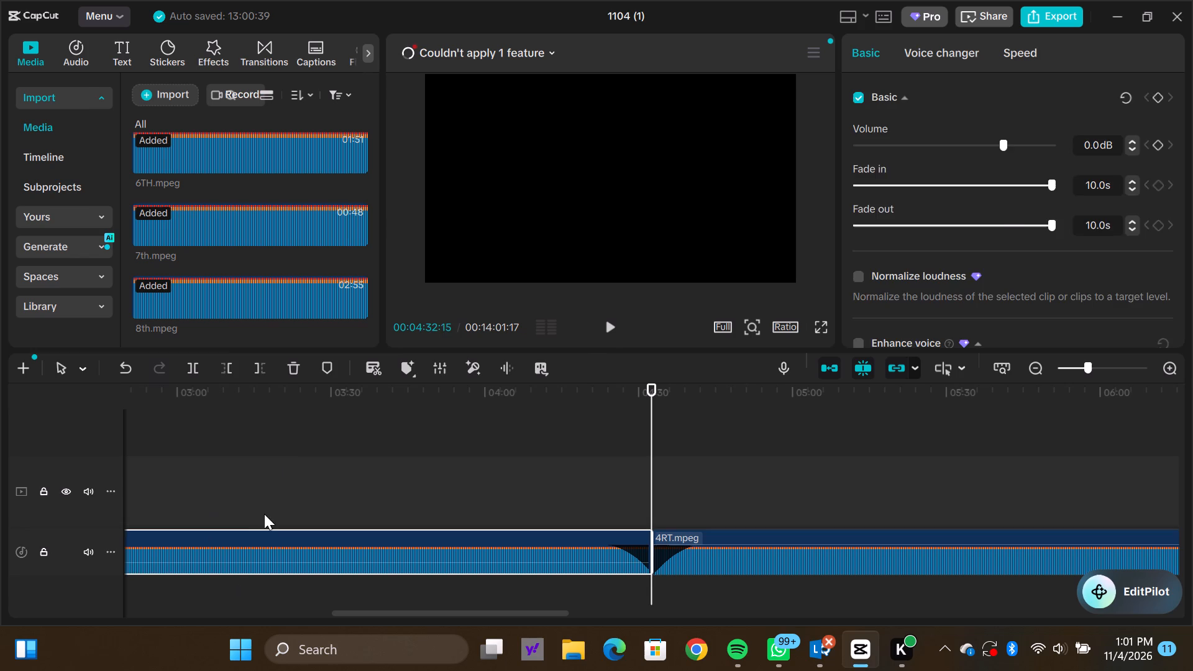
Step through the remaining clips to the end of the sequence and back to its start.
key("Down")
key("Down")
key("Down")
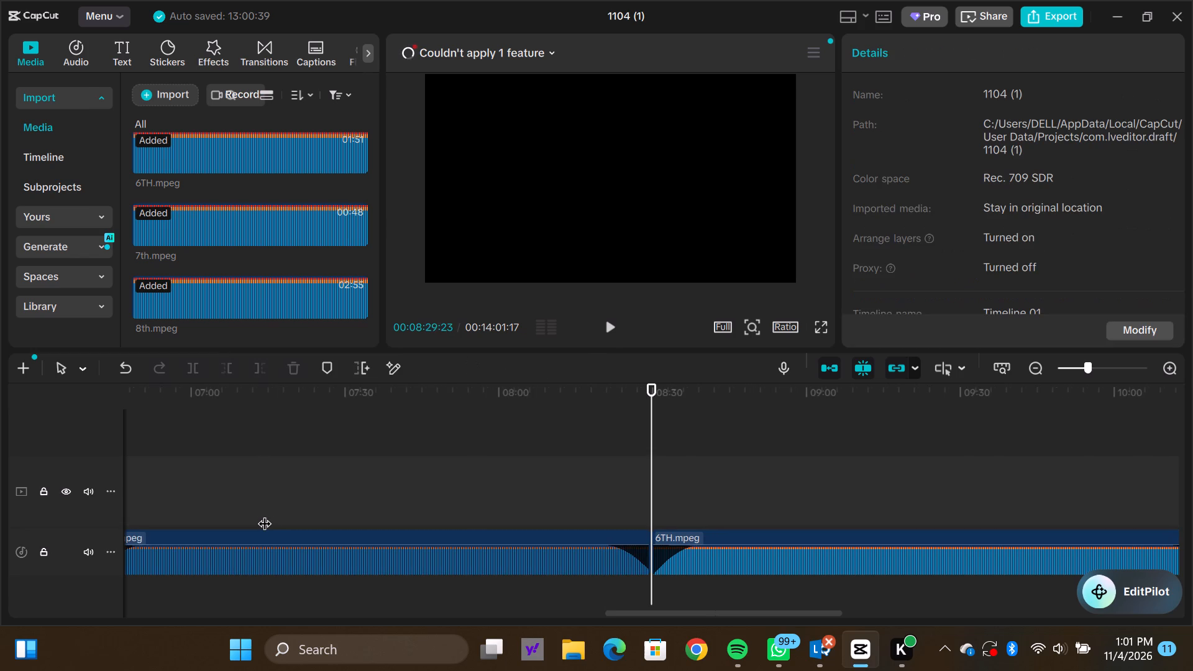
key("Down")
key("Down")
key("Down")
key("Down")
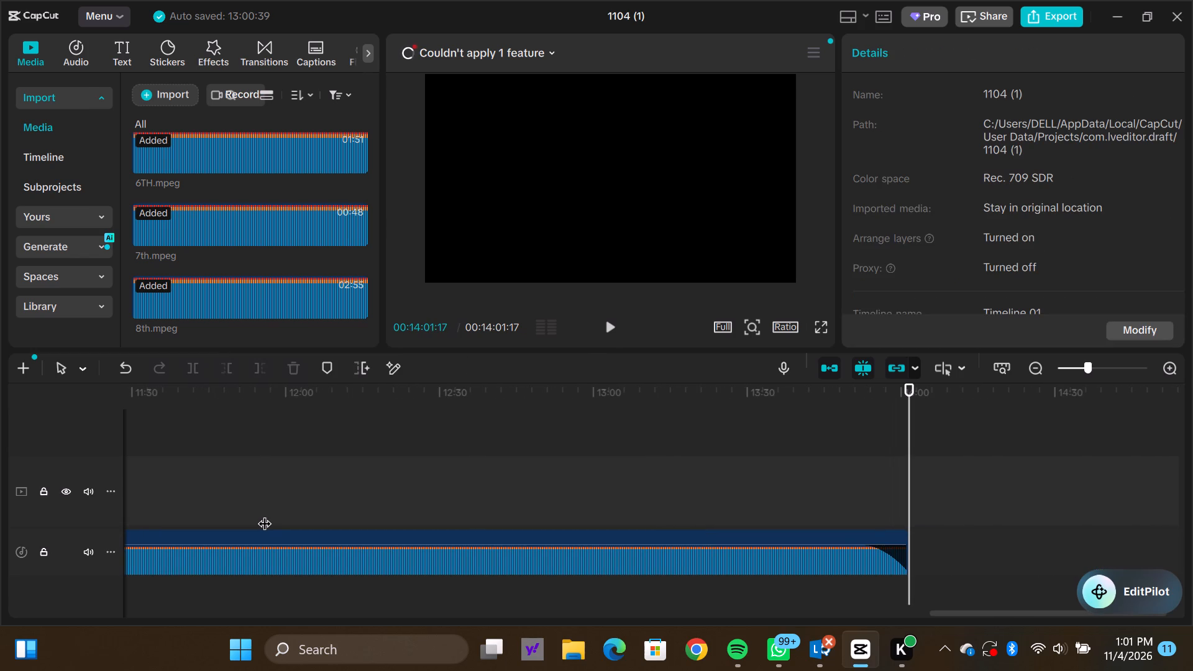
key("Up")
key("Up")
key("Up")
key("Up")
key("Up")
key("Up")
key("Up")
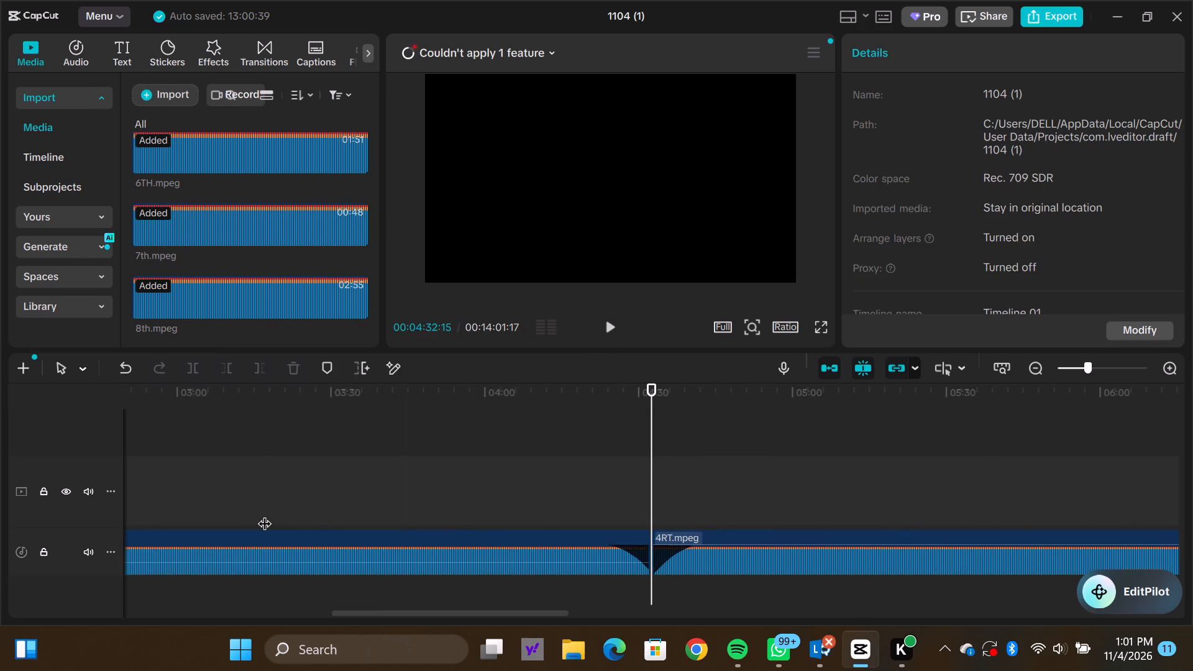
key("Up")
key("Up")
key("Up")
key("Up")
key("Up")
Turn off the Enhance voice Pro feature on the 1ST ENTERING clip at the start of the timeline.
left_click(290, 518)
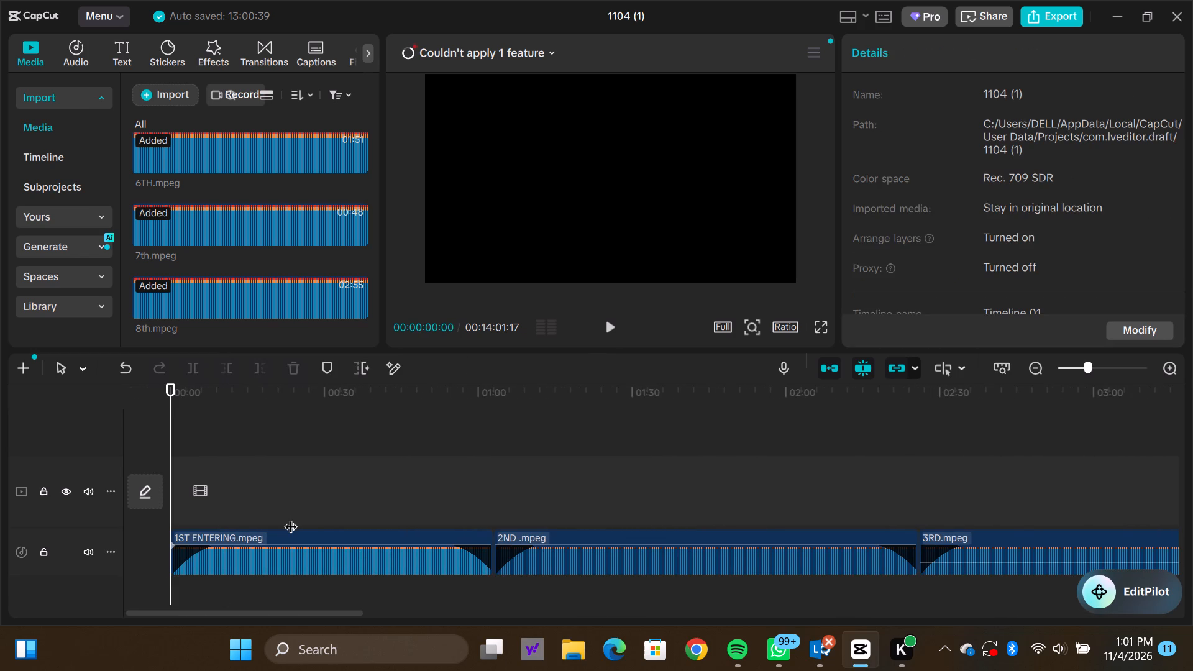
left_click(300, 552)
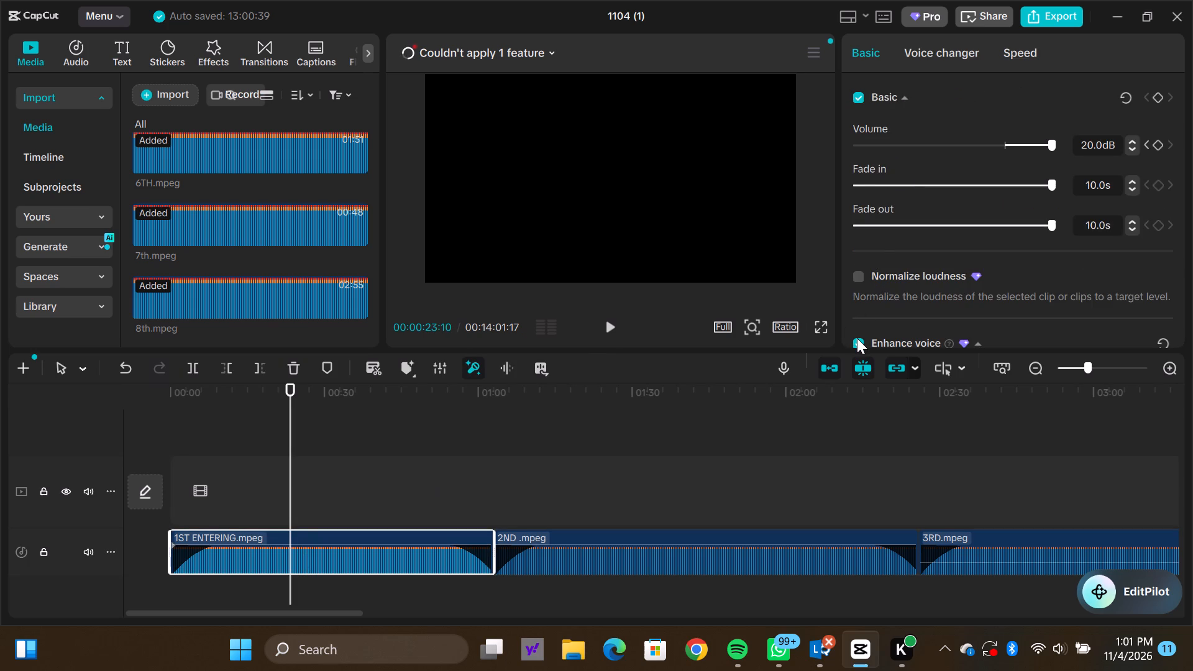
left_click(857, 338)
left_click_drag(1180, 137, 1186, 217)
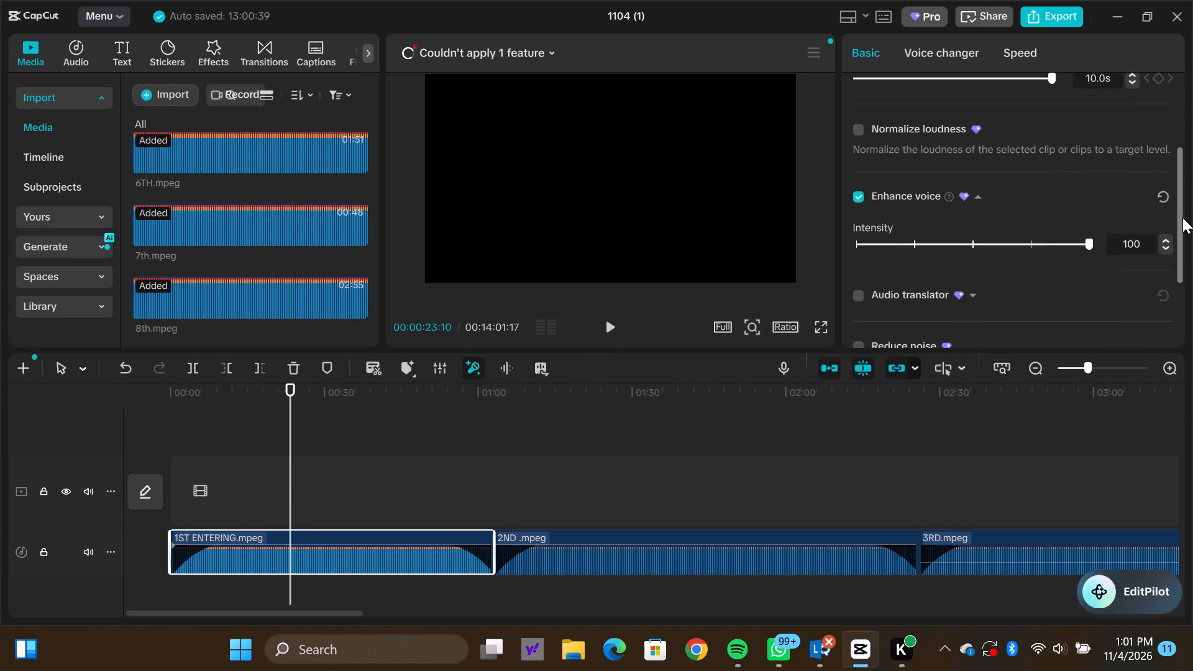
left_click(858, 181)
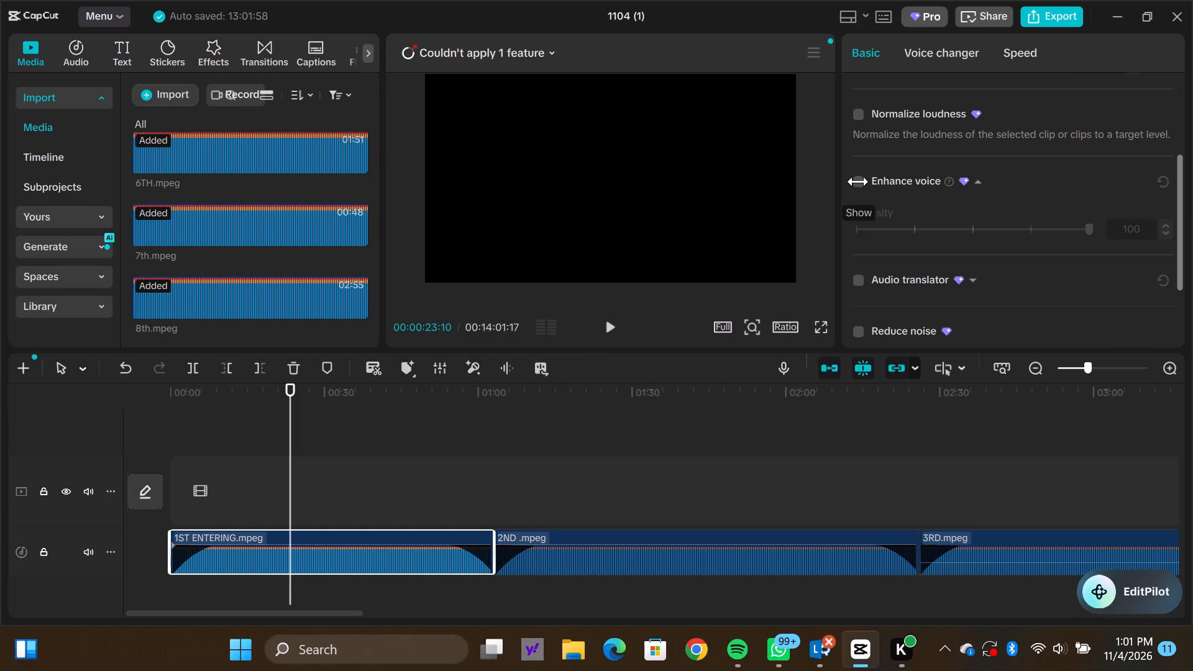
left_click(653, 503)
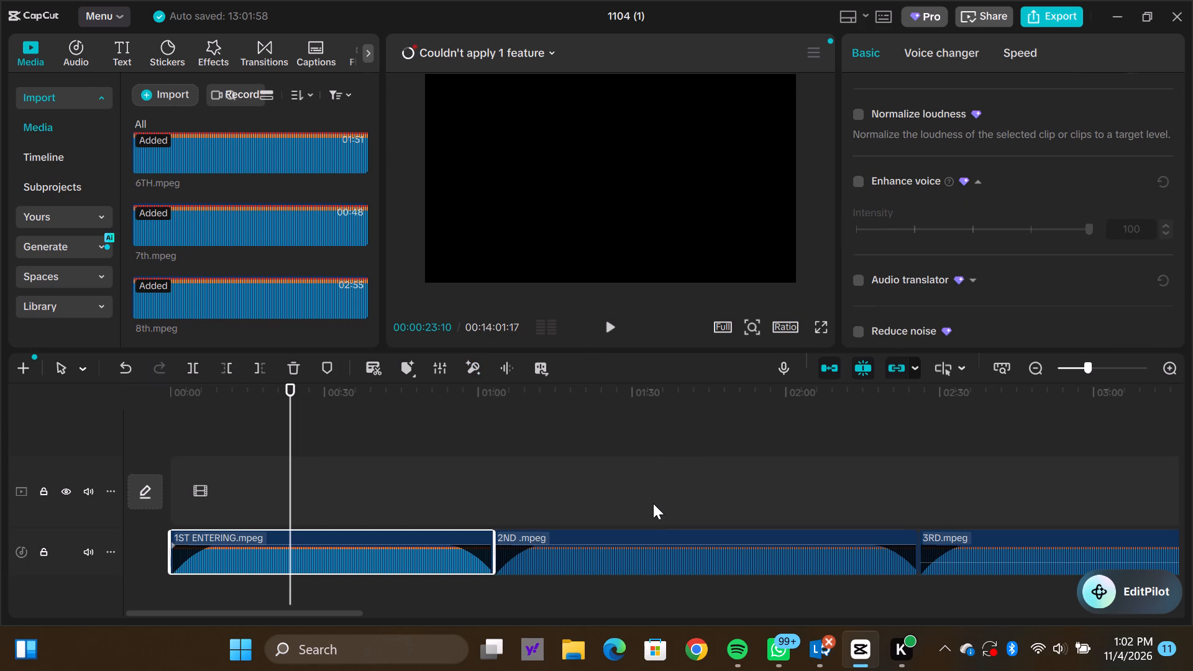
Open the export settings and name the exported file "prayers Day mix".
left_click(1049, 11)
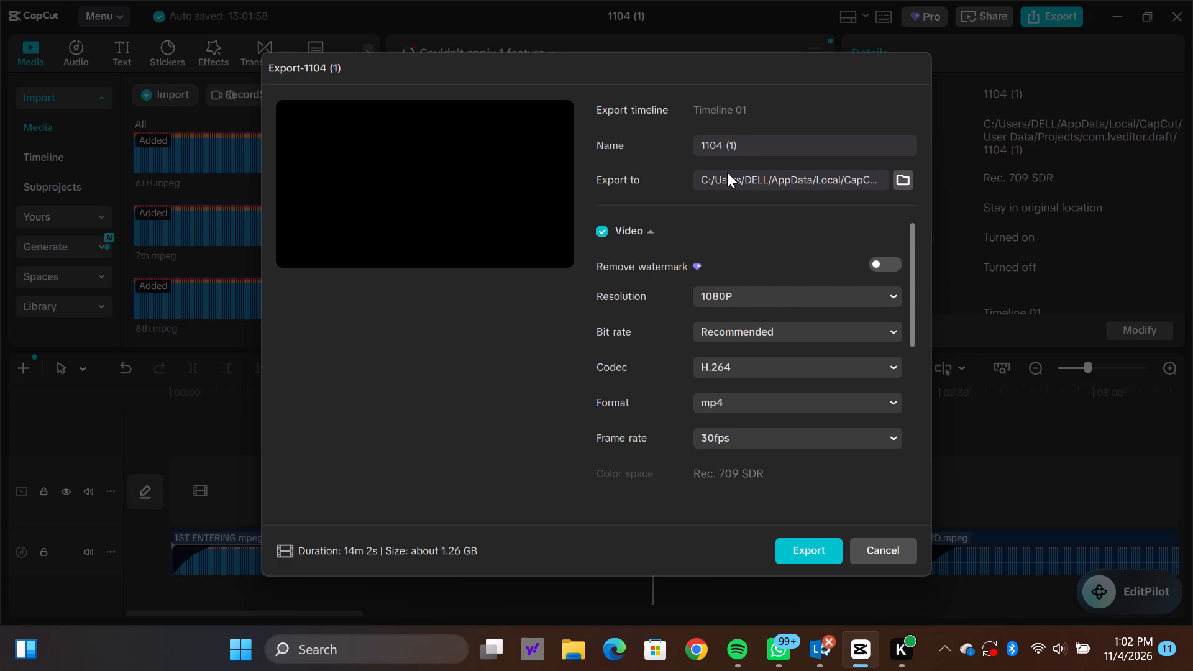
left_click(746, 147)
left_click(746, 147)
key("BackSpace")
key("BackSpace")
key("BackSpace")
key("BackSpace")
key("BackSpace")
key("BackSpace")
key("BackSpace")
key("BackSpace")
key("BackSpace")
key("BackSpace")
key("BackSpace")
key("p")
type("rayr")
key("BackSpace")
type("er")
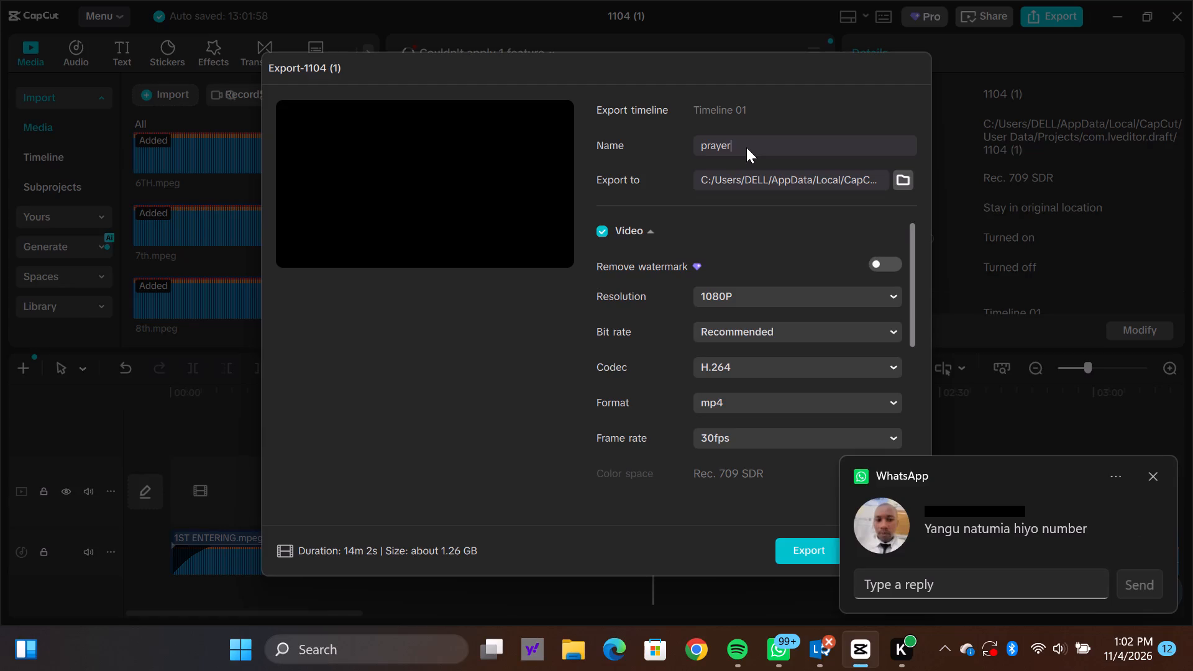
type("s")
key("space")
key("d")
type("ay")
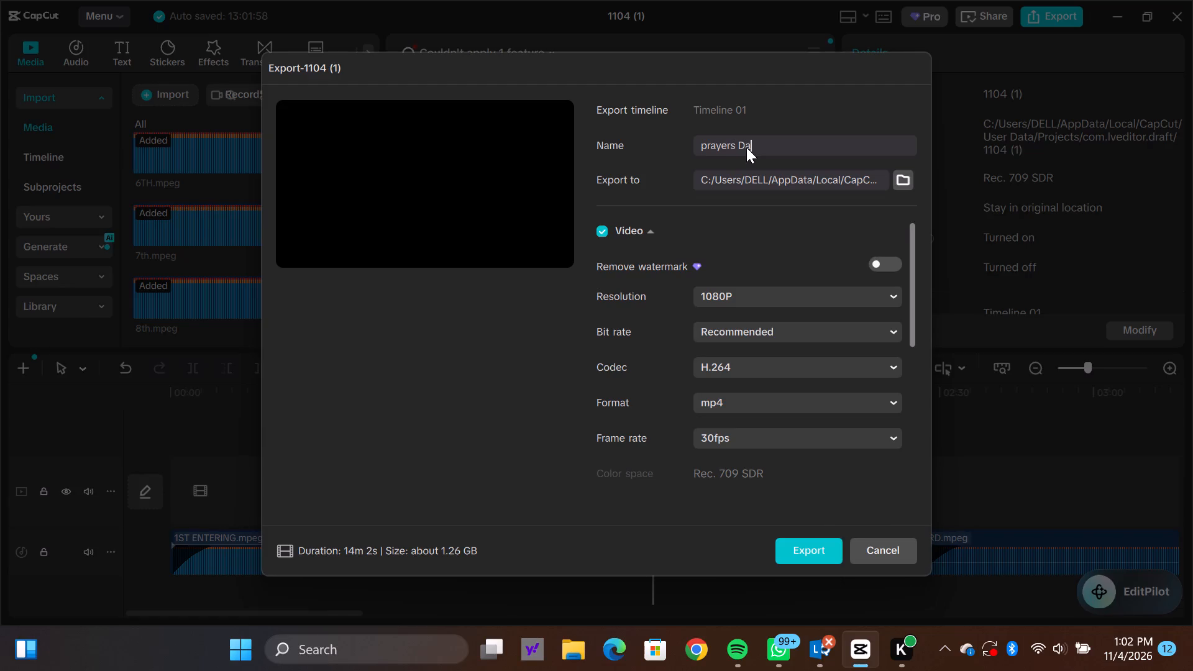
key("space")
type("mix")
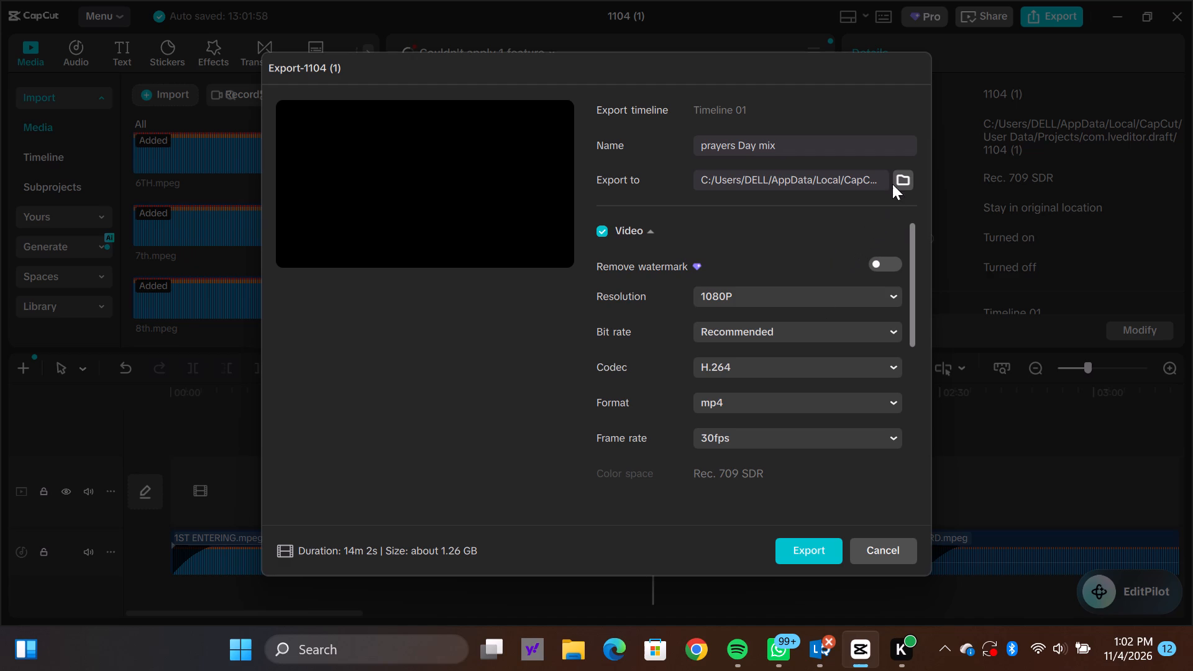
Set the export destination to the PRAYERS folder inside MUSICS.
left_click(900, 177)
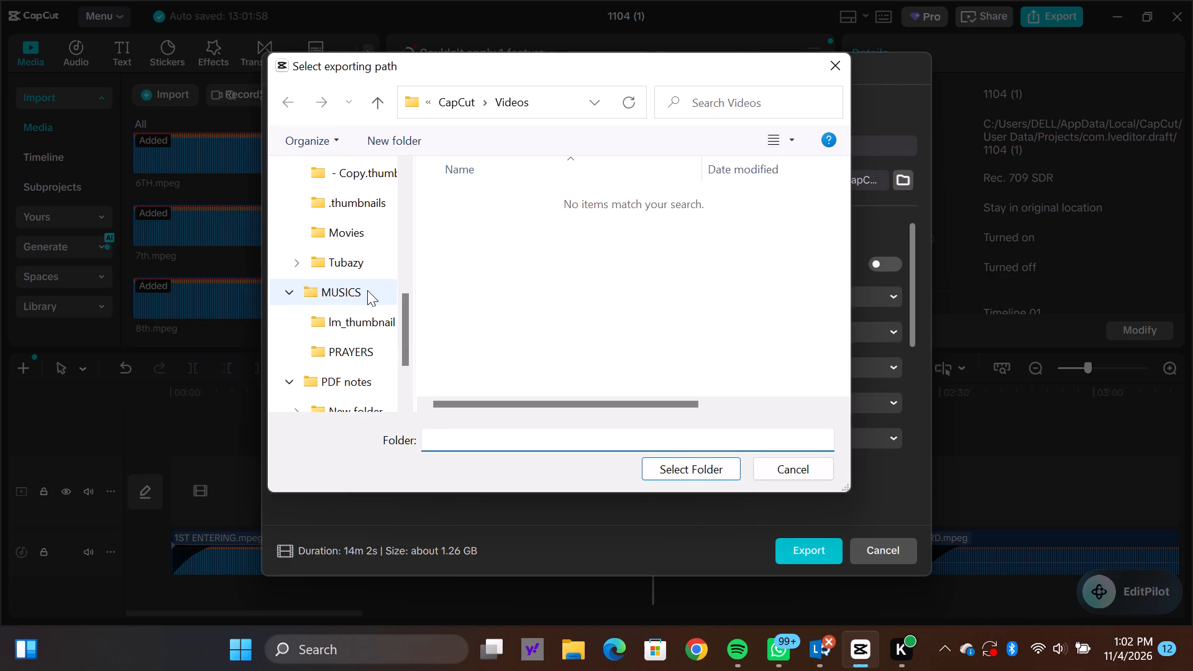
left_click(361, 357)
left_click(679, 468)
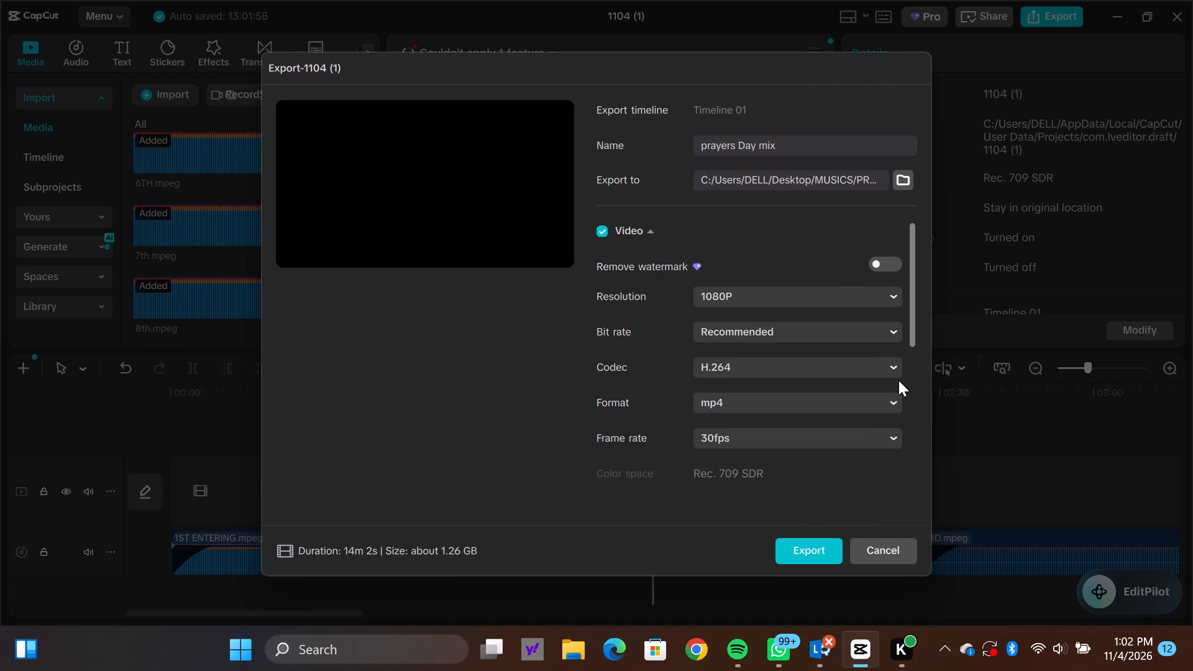
Set the export resolution to 4K and start the export.
left_click(894, 331)
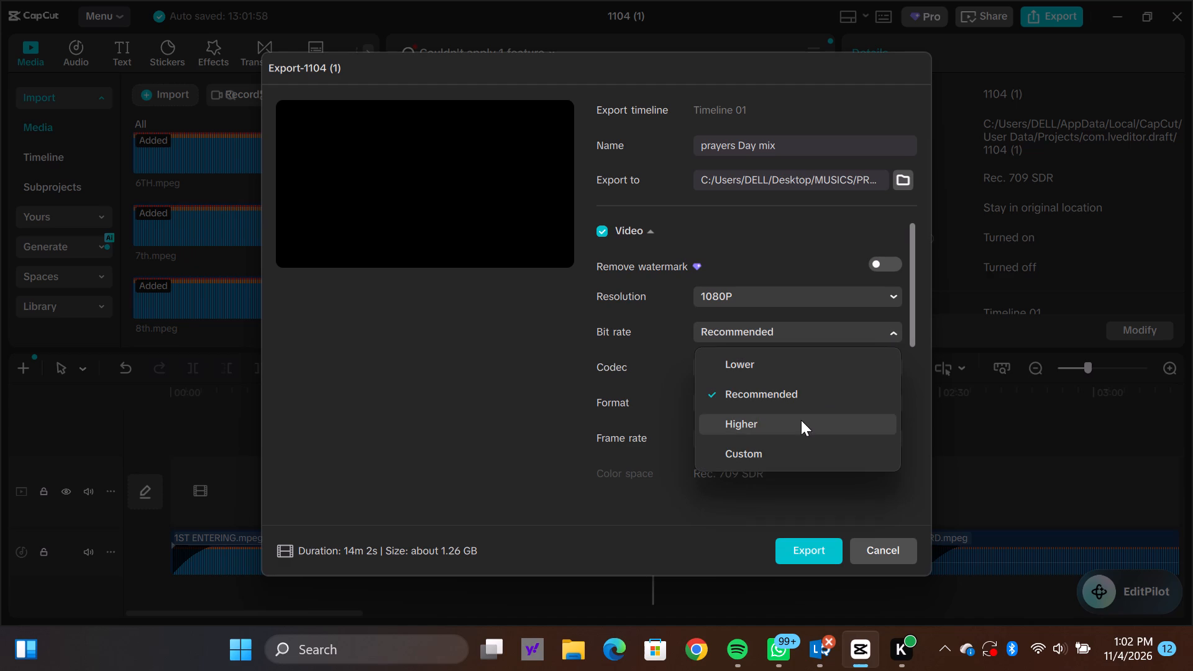
left_click(892, 297)
left_click(892, 297)
left_click(892, 297)
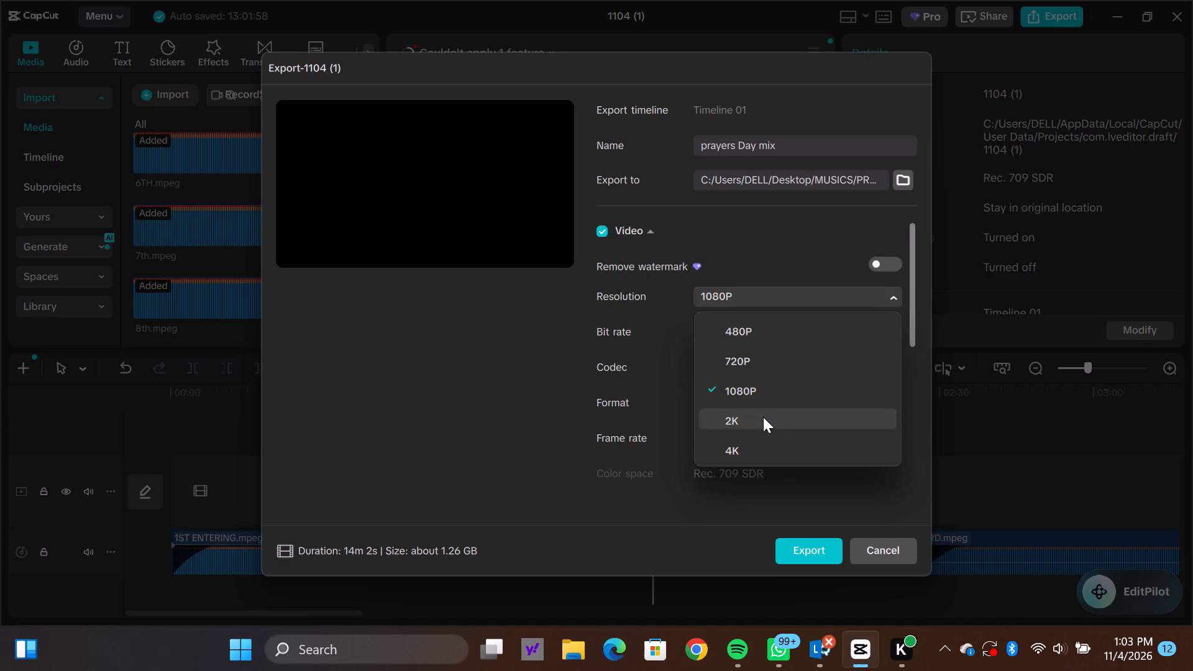
left_click(754, 449)
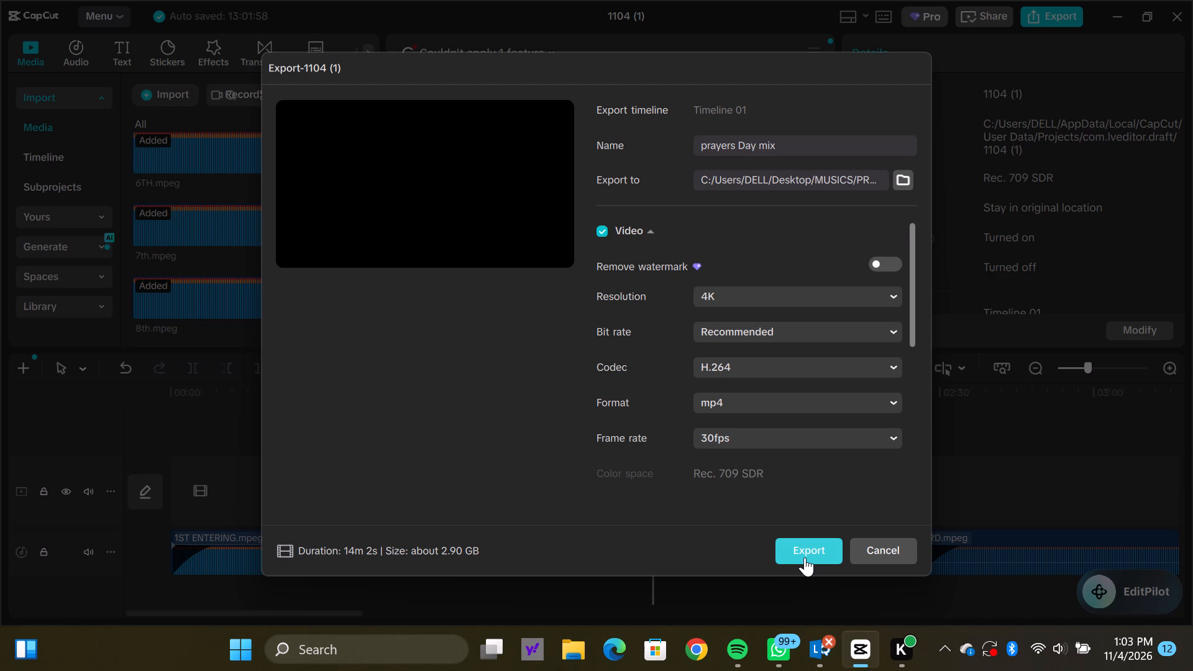
left_click(805, 557)
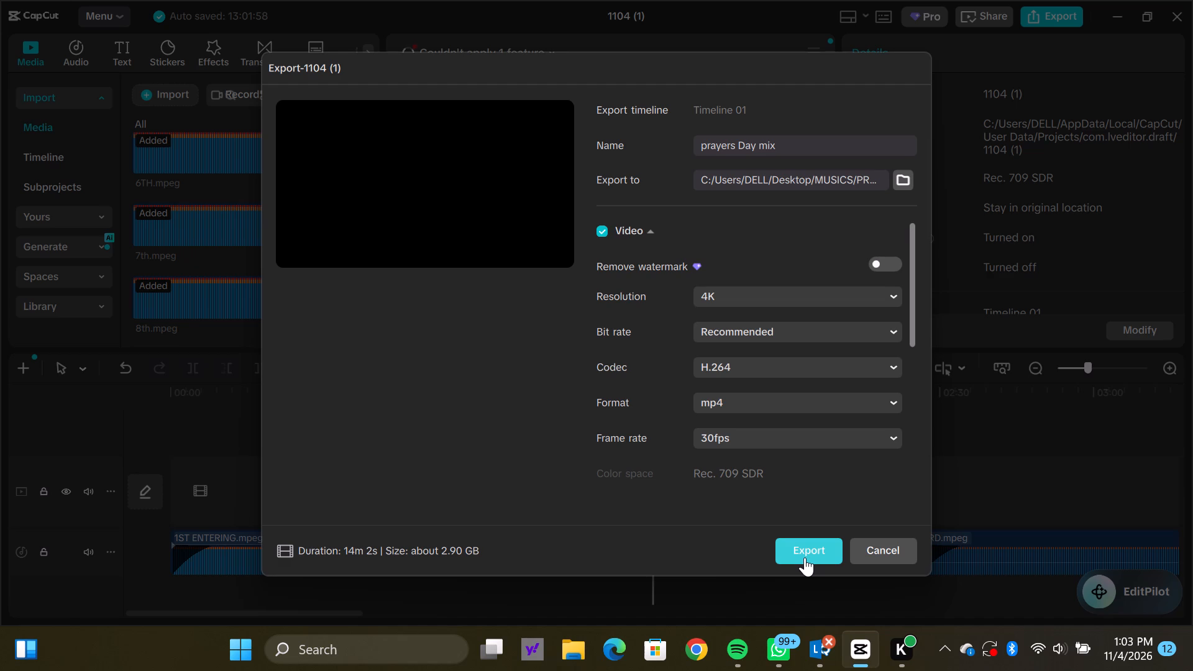
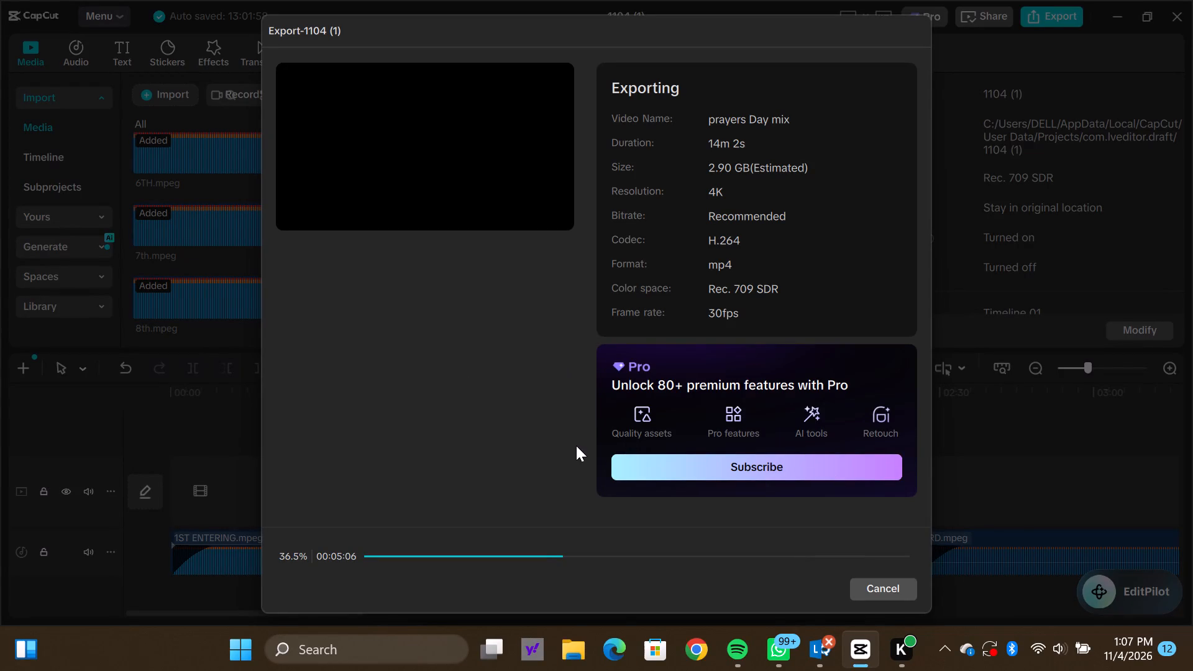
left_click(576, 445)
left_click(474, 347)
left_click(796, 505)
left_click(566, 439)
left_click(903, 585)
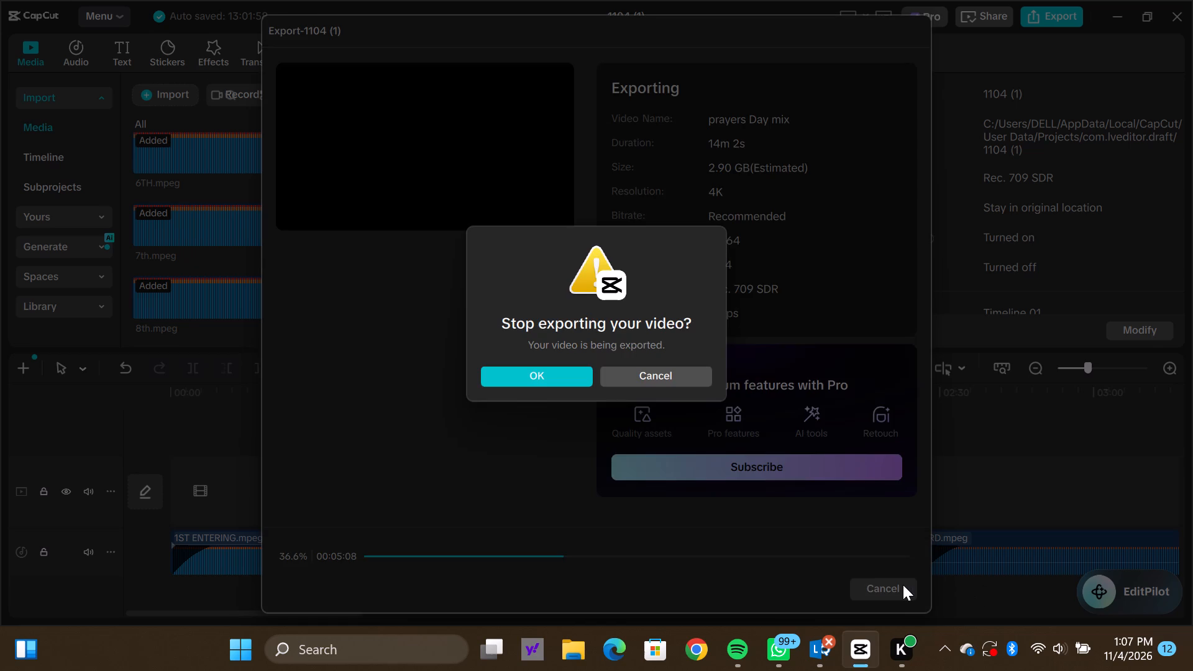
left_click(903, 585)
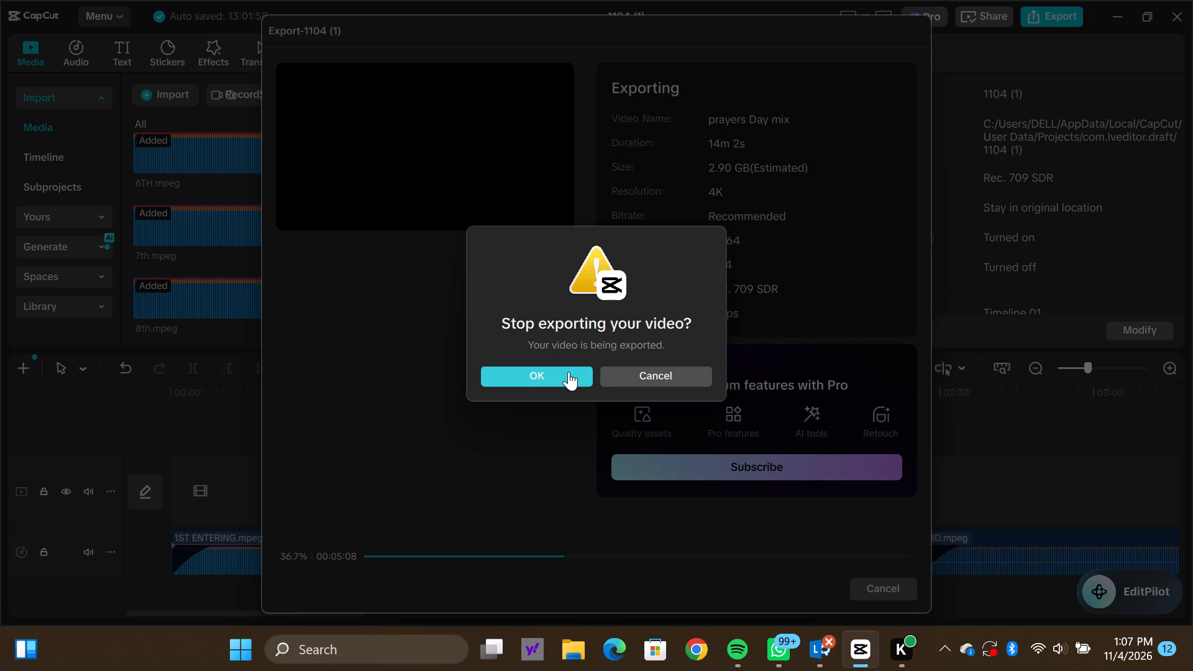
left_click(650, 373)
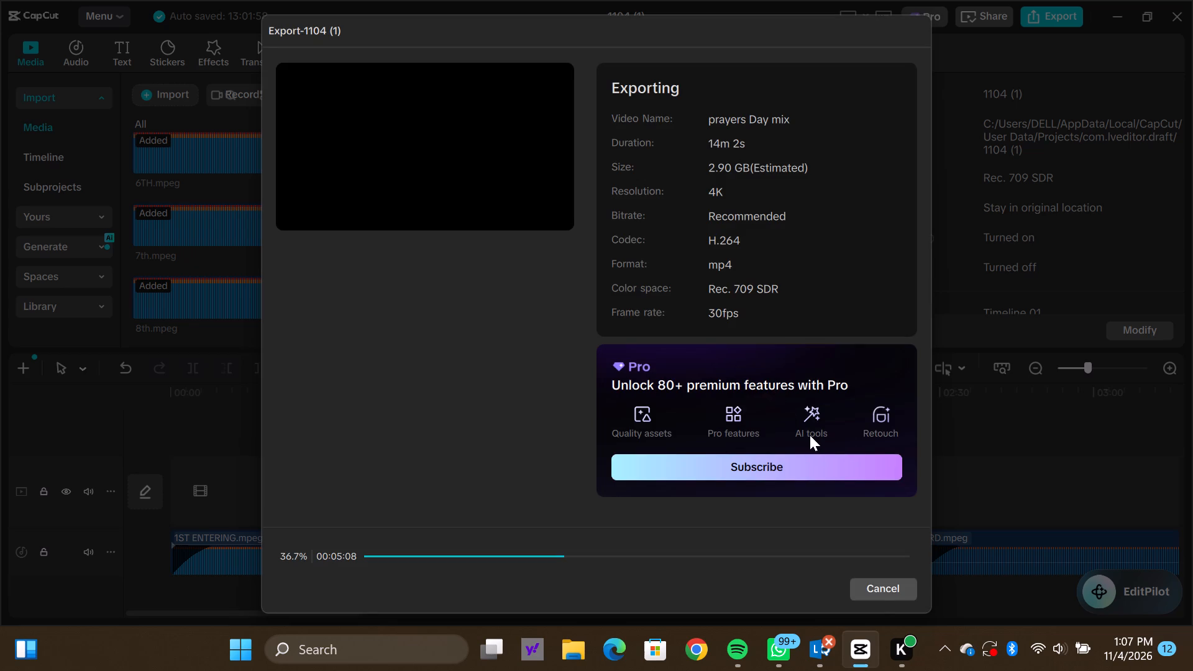
Stop the running 4K video export and return to the export settings.
left_click(877, 590)
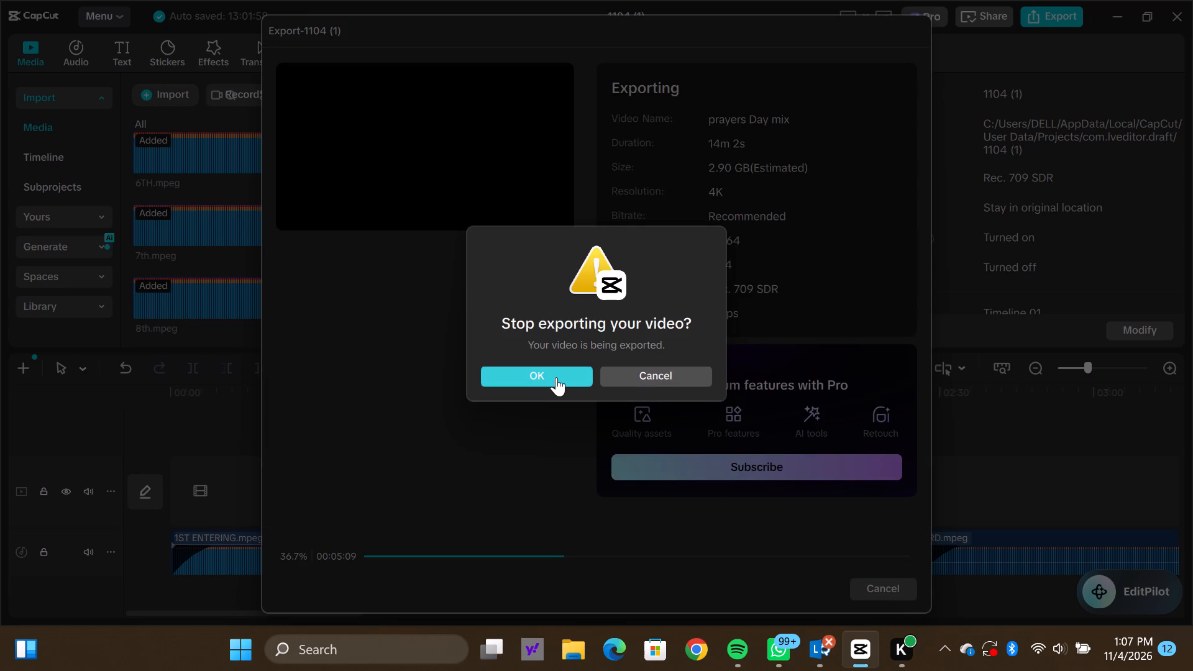
left_click(556, 377)
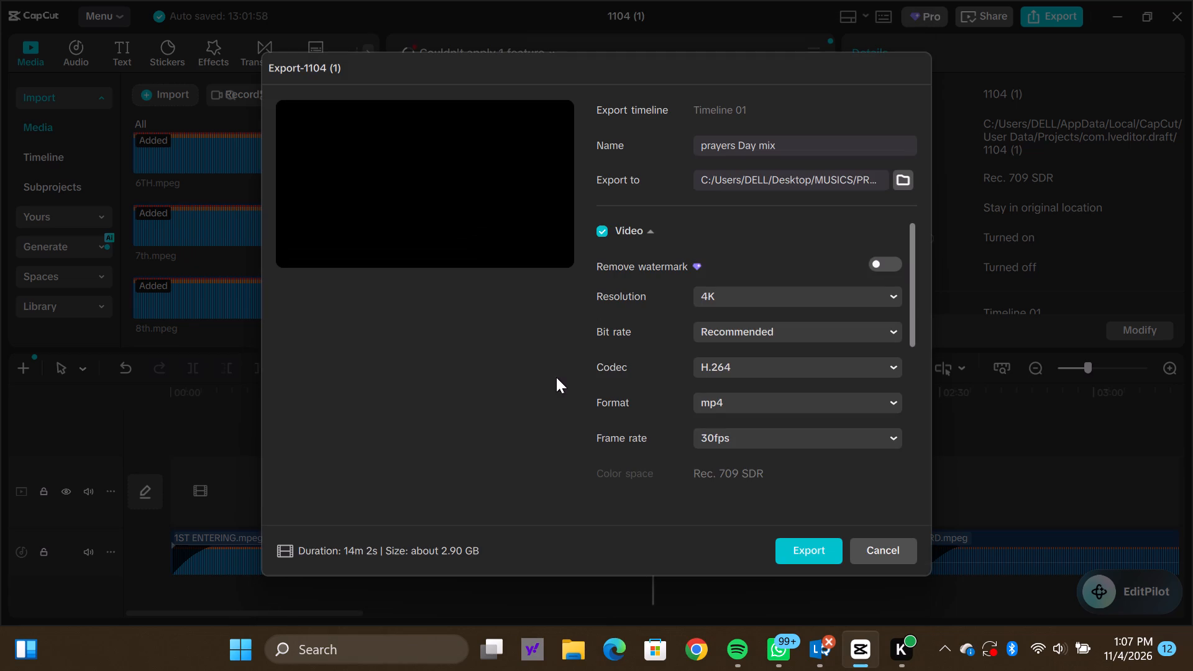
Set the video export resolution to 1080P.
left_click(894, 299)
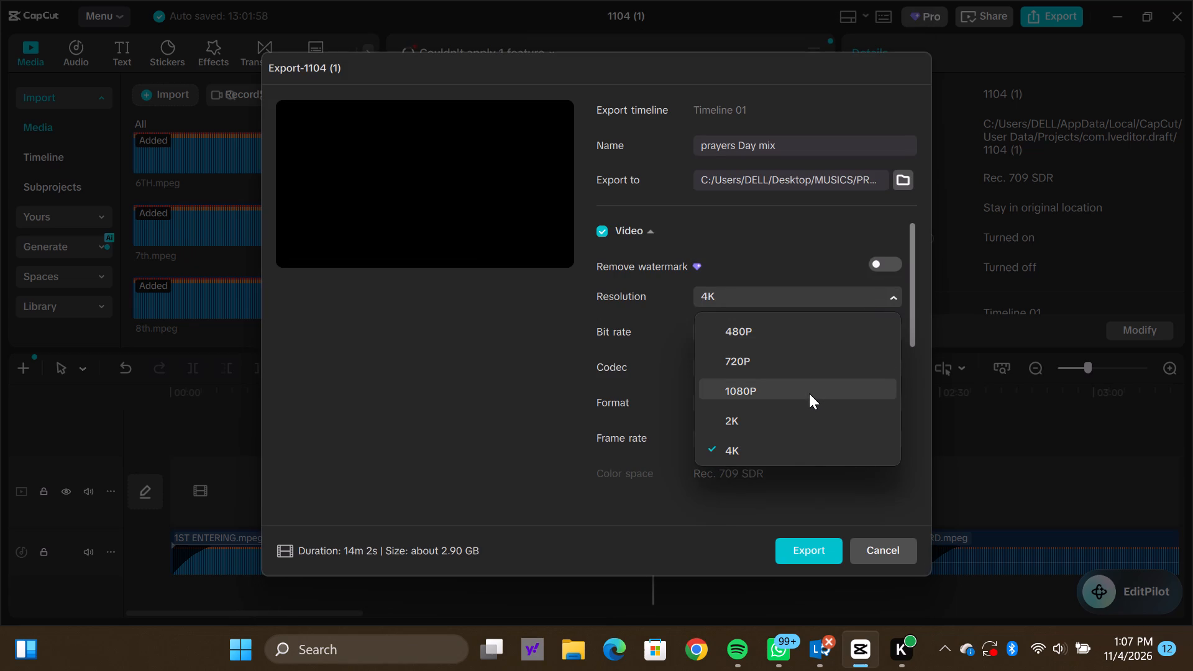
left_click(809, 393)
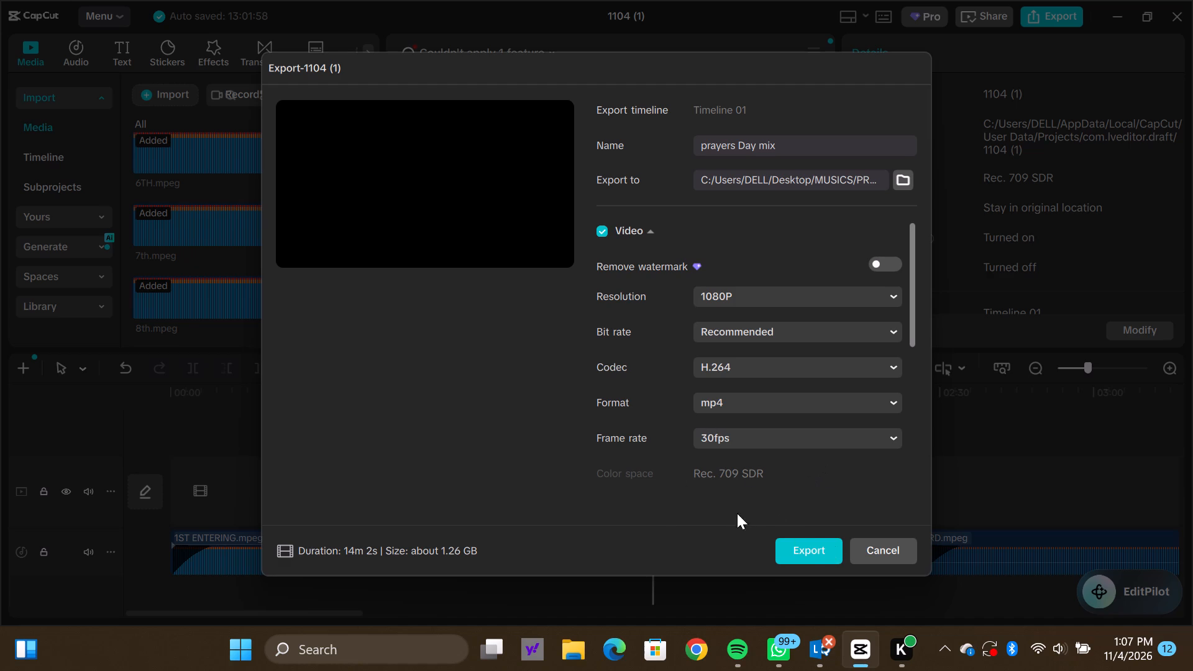
Enable audio export in MP3 format and collapse the Video and Audio settings.
left_click(649, 231)
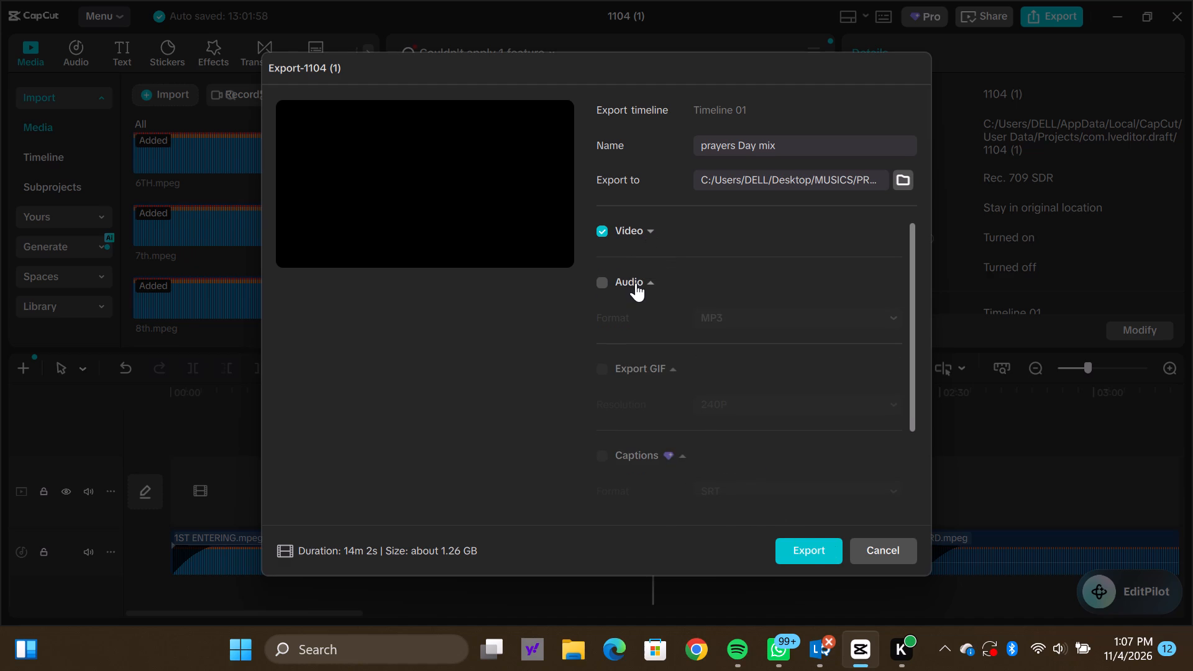
left_click(636, 286)
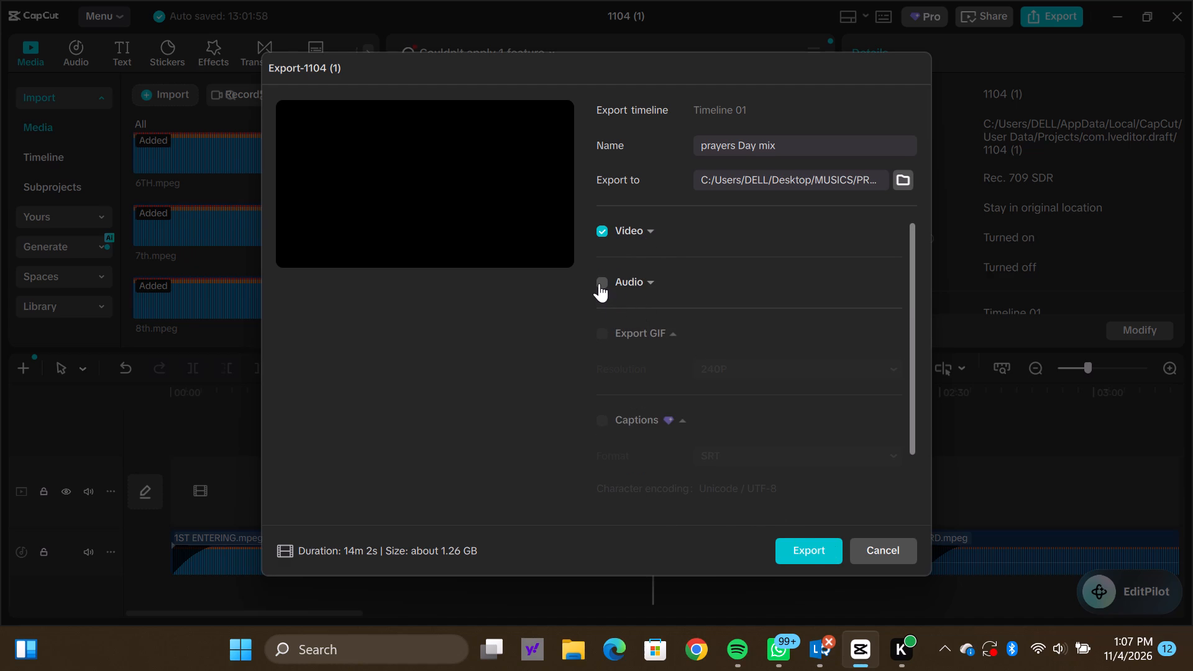
left_click(600, 280)
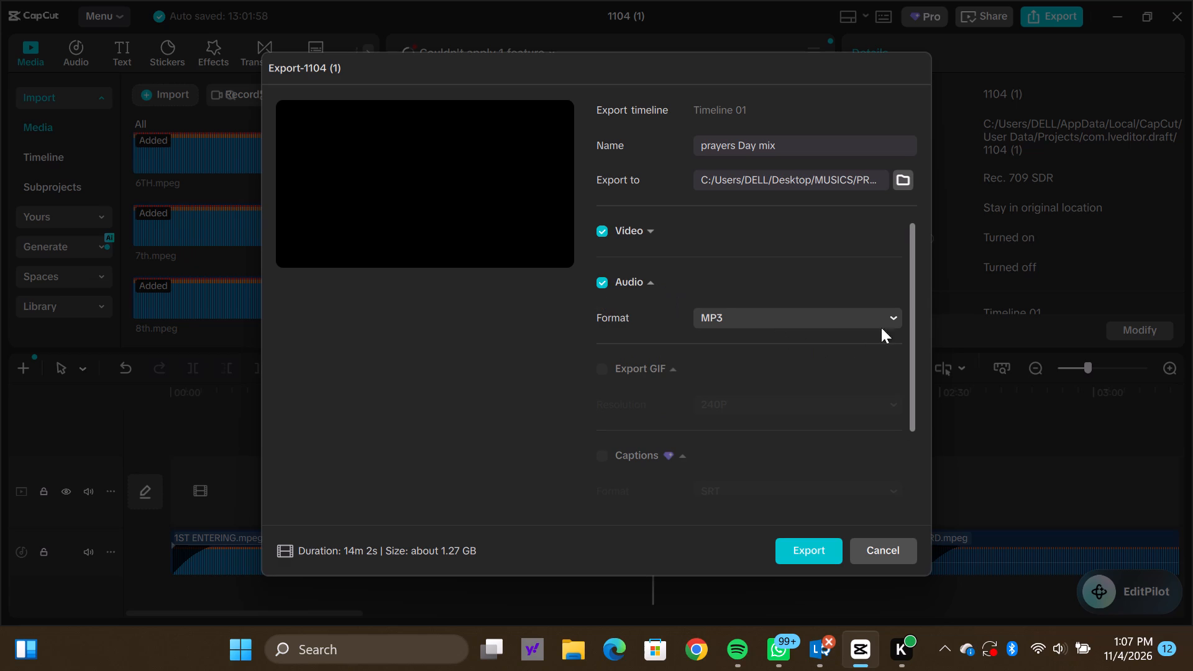
left_click(893, 316)
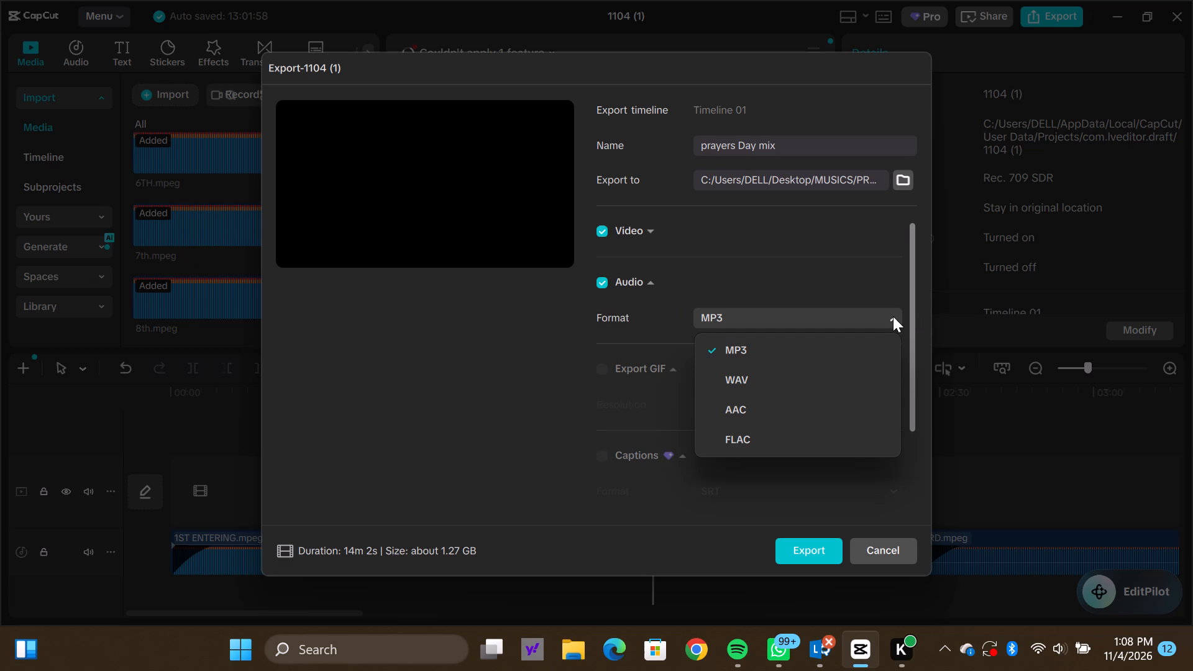
left_click(893, 316)
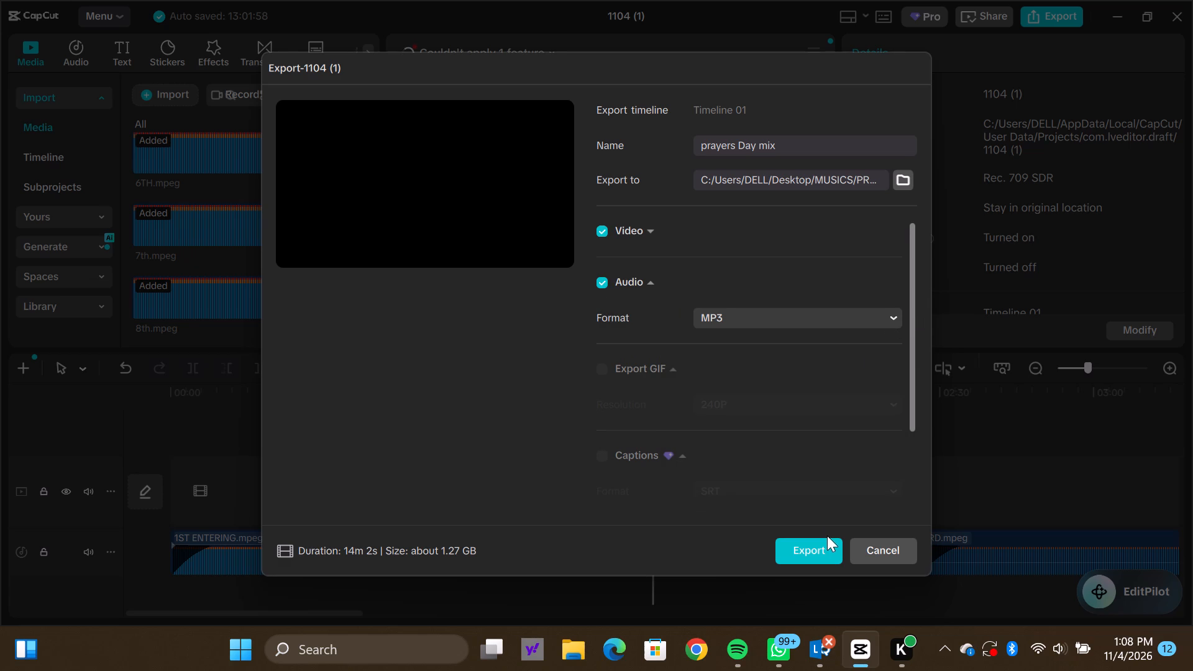
left_click(723, 509)
left_click(803, 325)
left_click(849, 482)
left_click(641, 281)
left_click(641, 281)
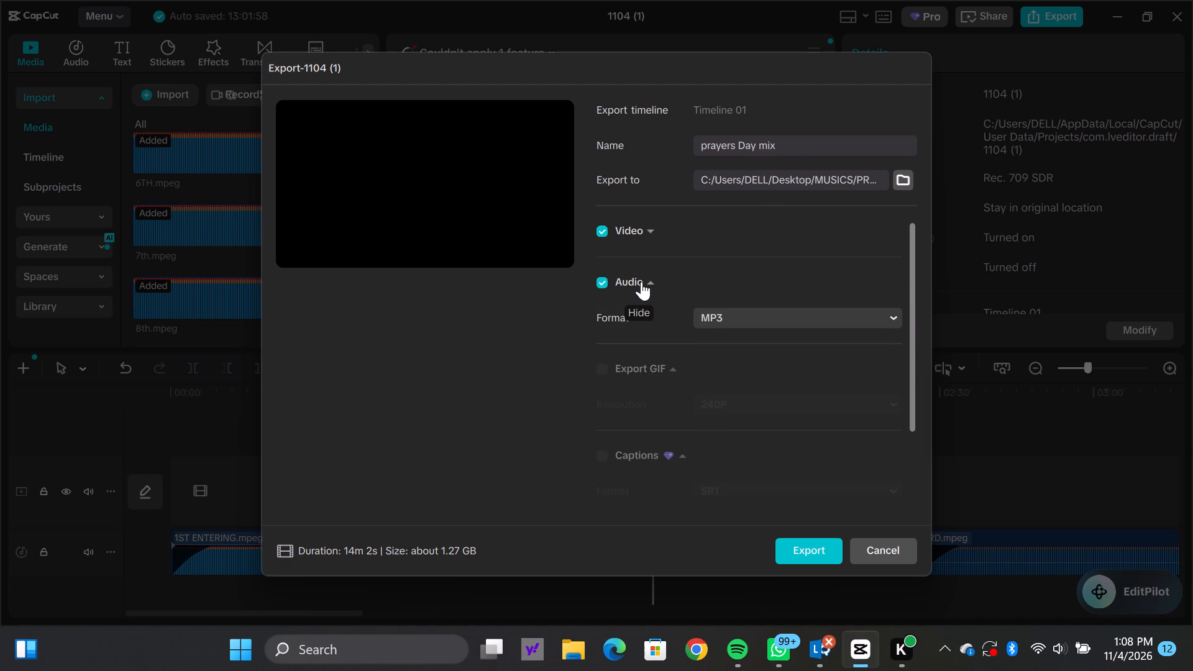
left_click(641, 281)
left_click(511, 380)
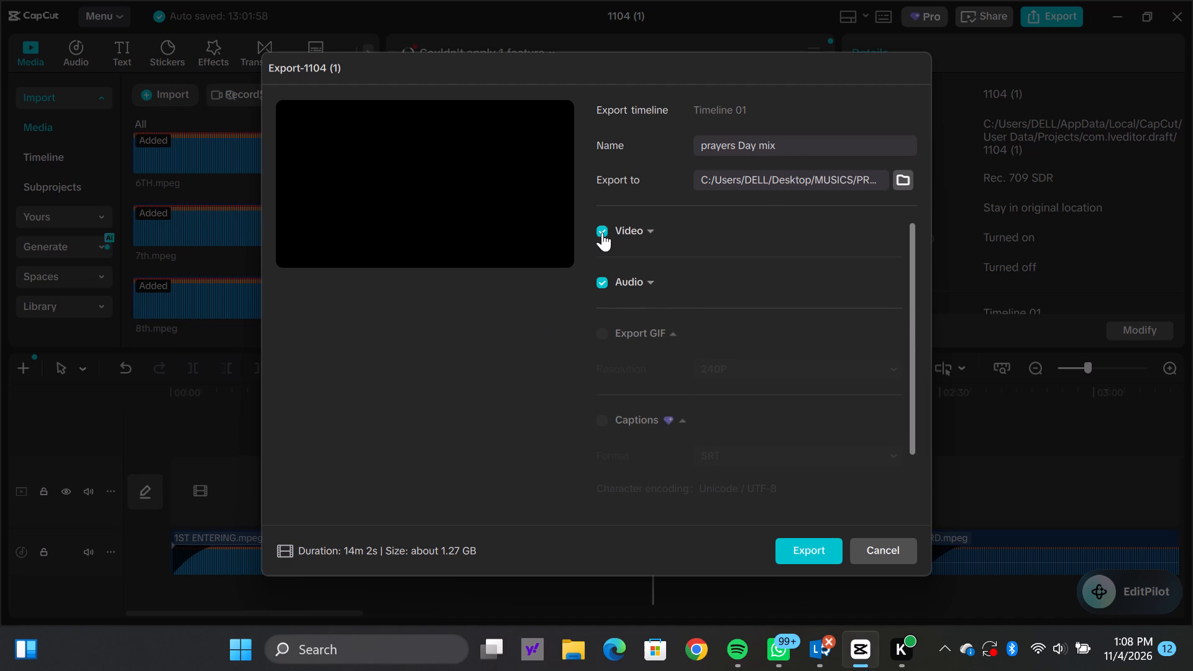
Exclude video from the export and start exporting prayers Day mix as audio only.
left_click(602, 231)
left_click(447, 444)
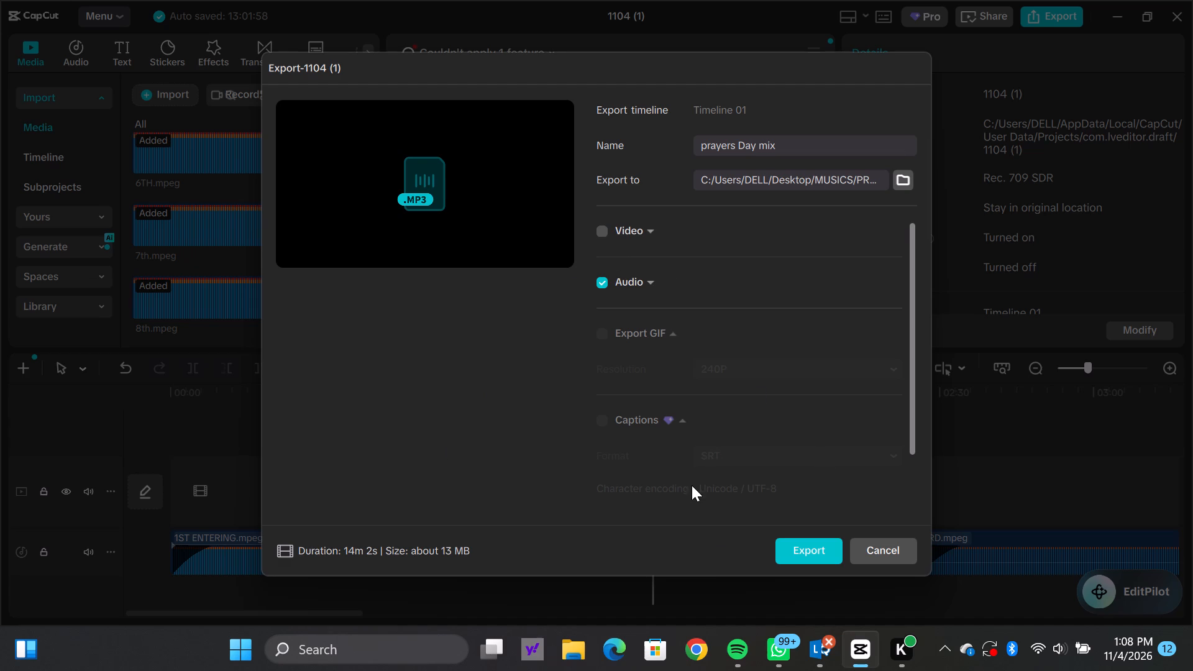
left_click(793, 552)
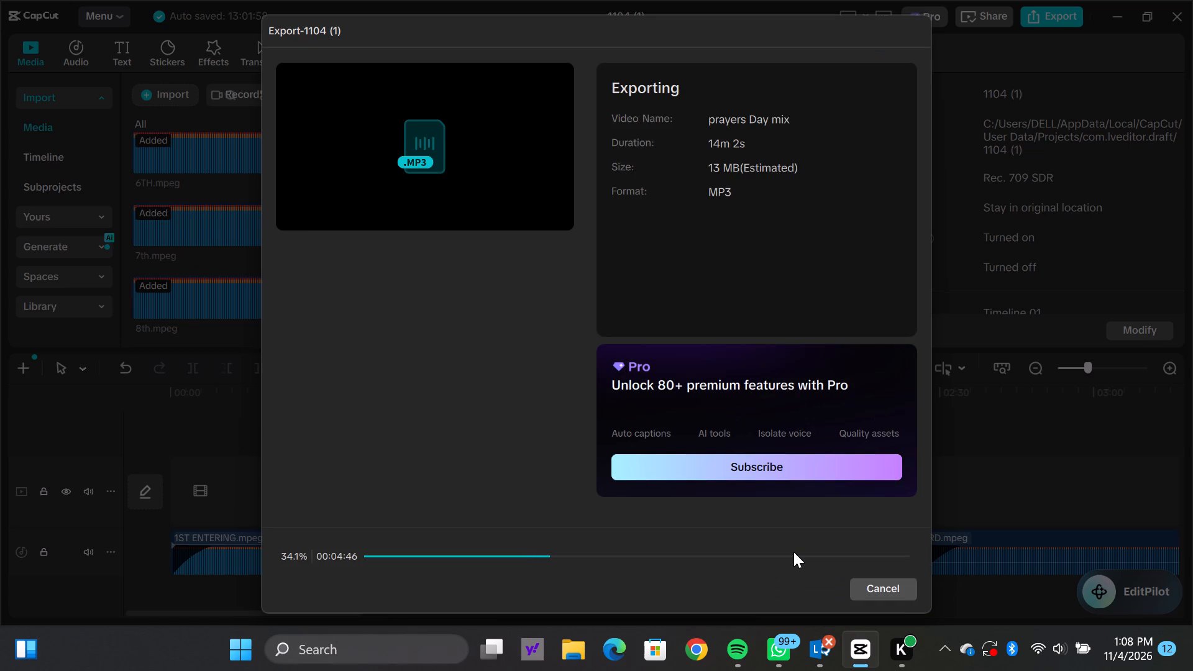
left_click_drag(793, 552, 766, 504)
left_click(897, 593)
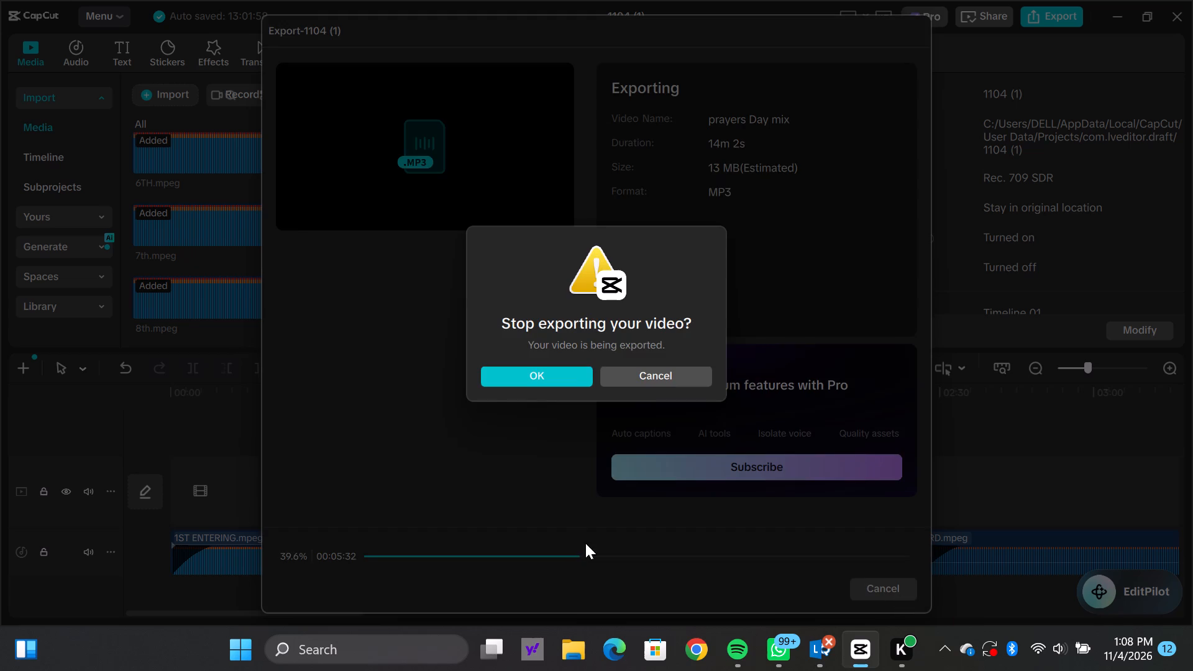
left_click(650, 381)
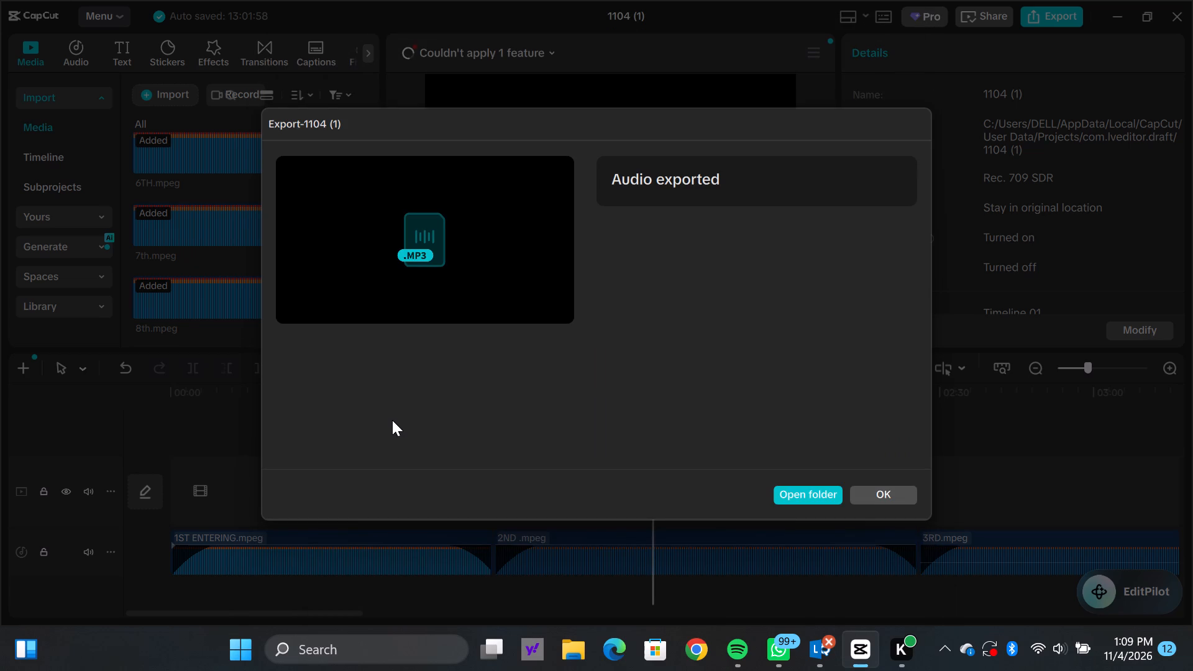
Open the PRAYERS export folder and play the exported prayers Day mix file in Media Player.
left_click(801, 491)
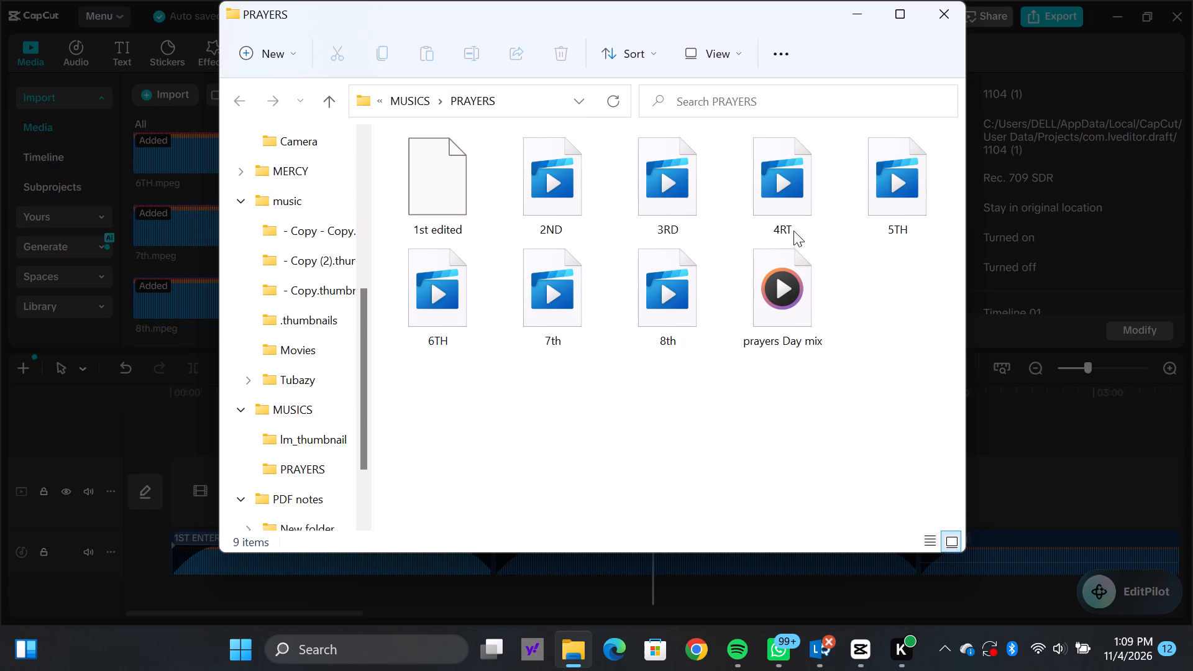
double_click(782, 282)
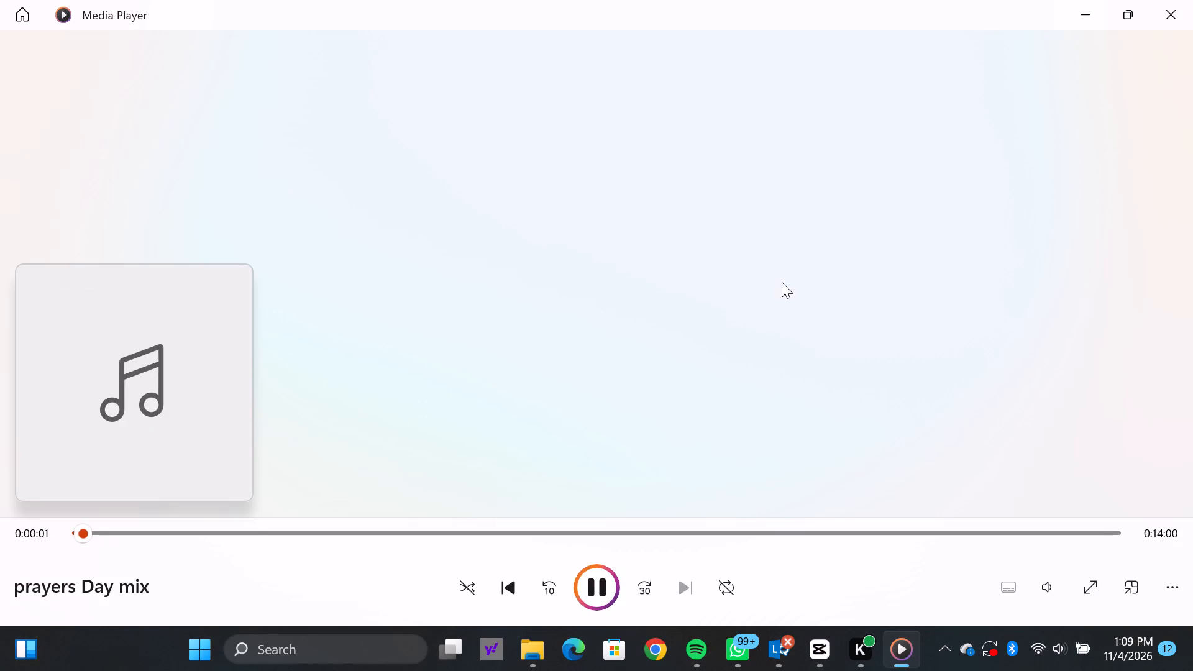
Raise the Media Player volume to 100.
left_click(1044, 590)
left_click(1030, 536)
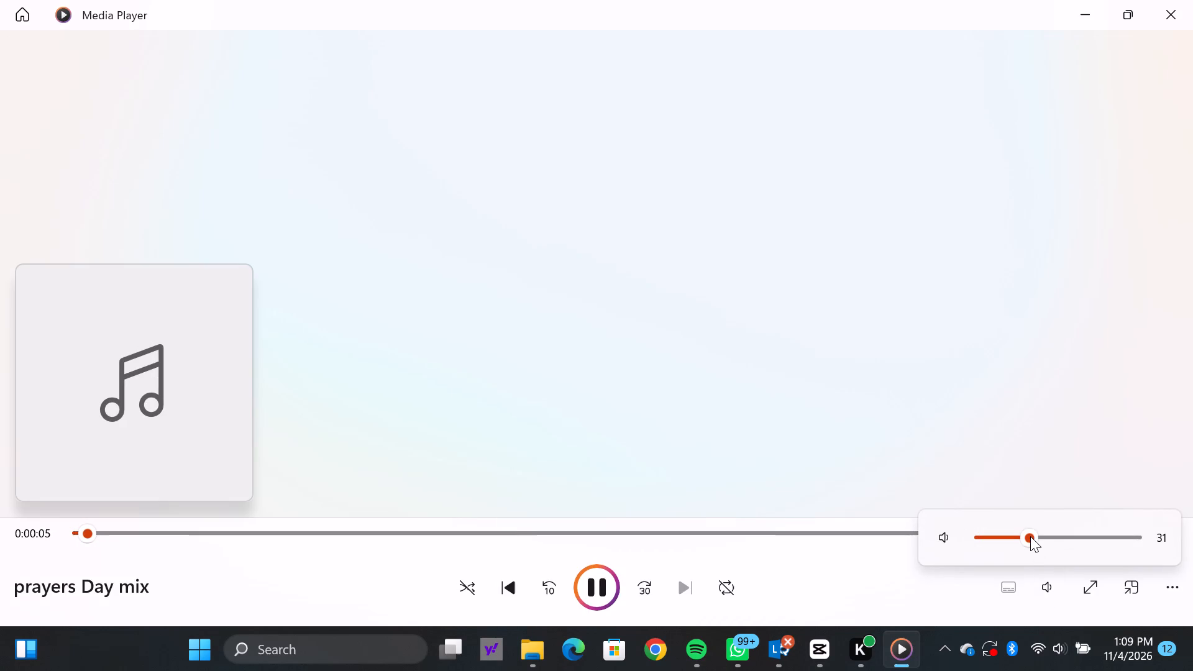
left_click_drag(1079, 535, 1122, 560)
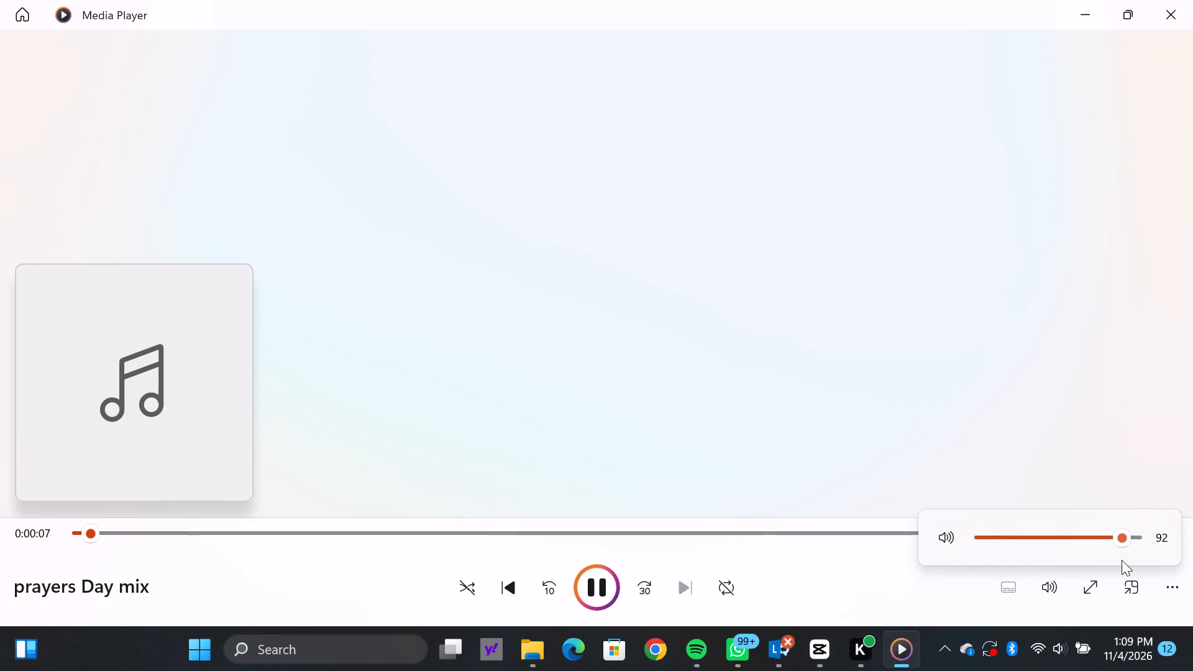
left_click_drag(1122, 560, 1135, 583)
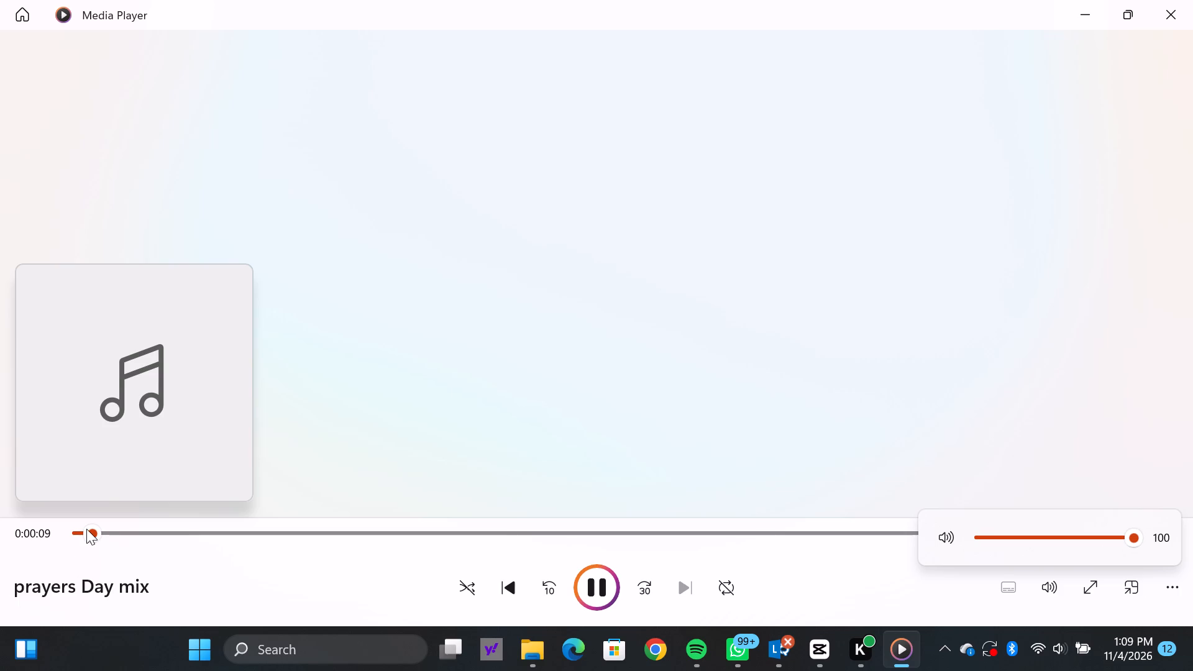
Rewind prayers Day mix to the beginning to listen from the start.
left_click(86, 529)
left_click_drag(86, 529, 39, 526)
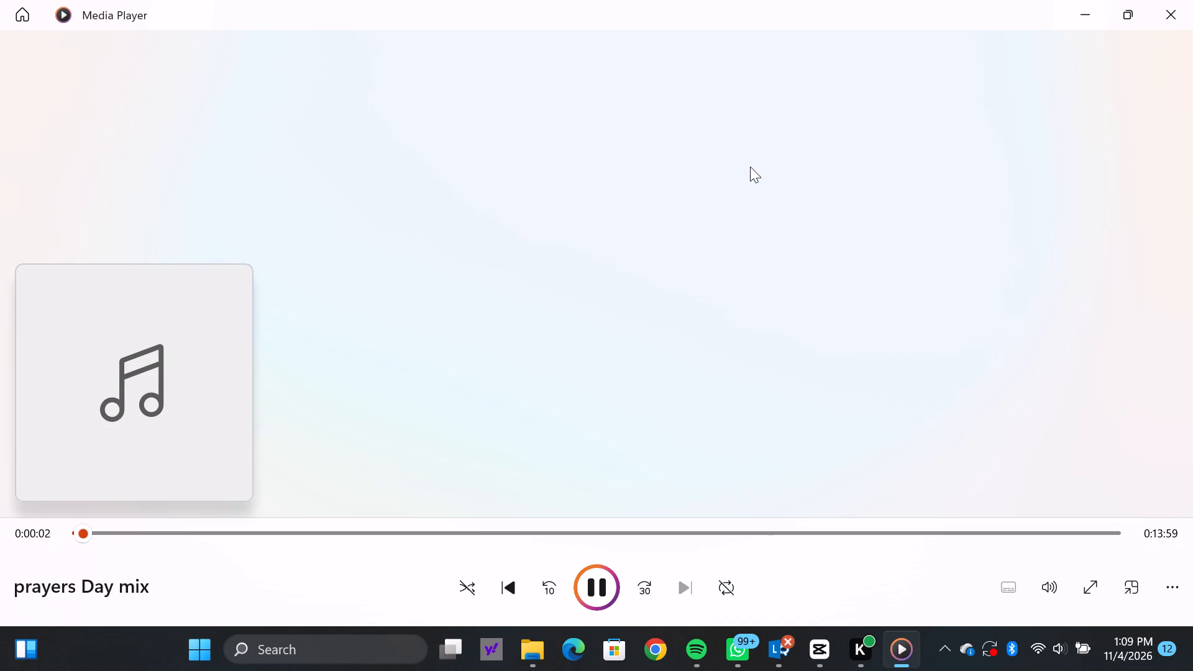
Recheck the player volume and adjust the Windows system volume to roughly a third.
left_click_drag(1058, 593, 1083, 589)
left_click(1054, 590)
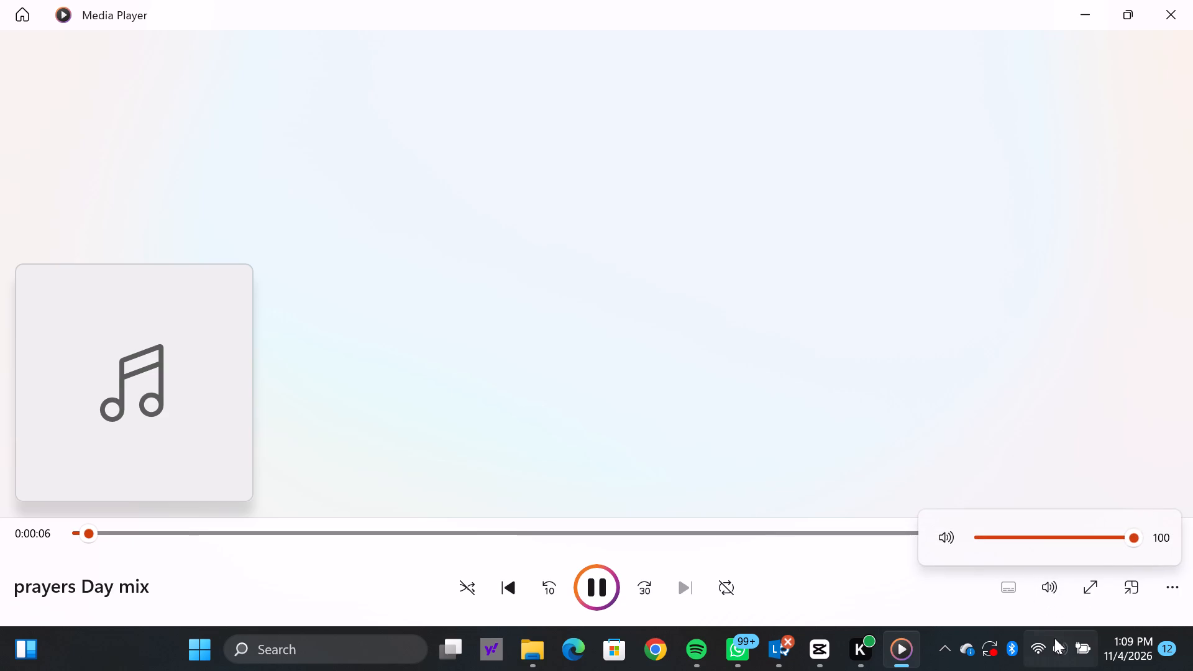
left_click(1052, 645)
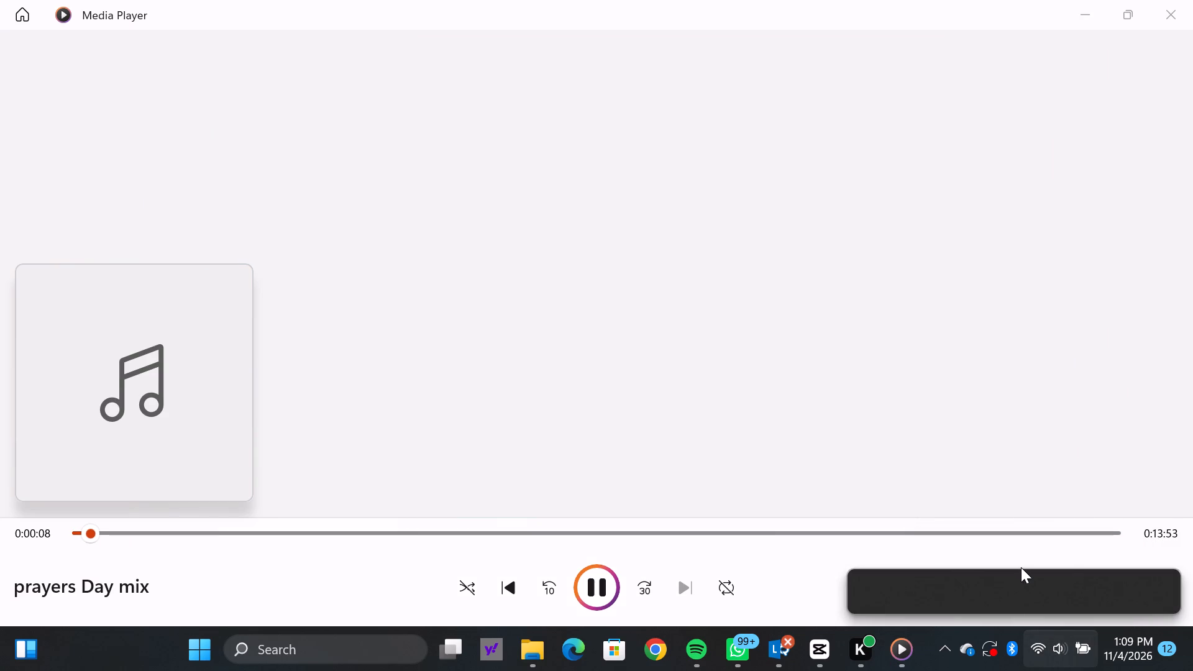
left_click_drag(980, 530, 994, 530)
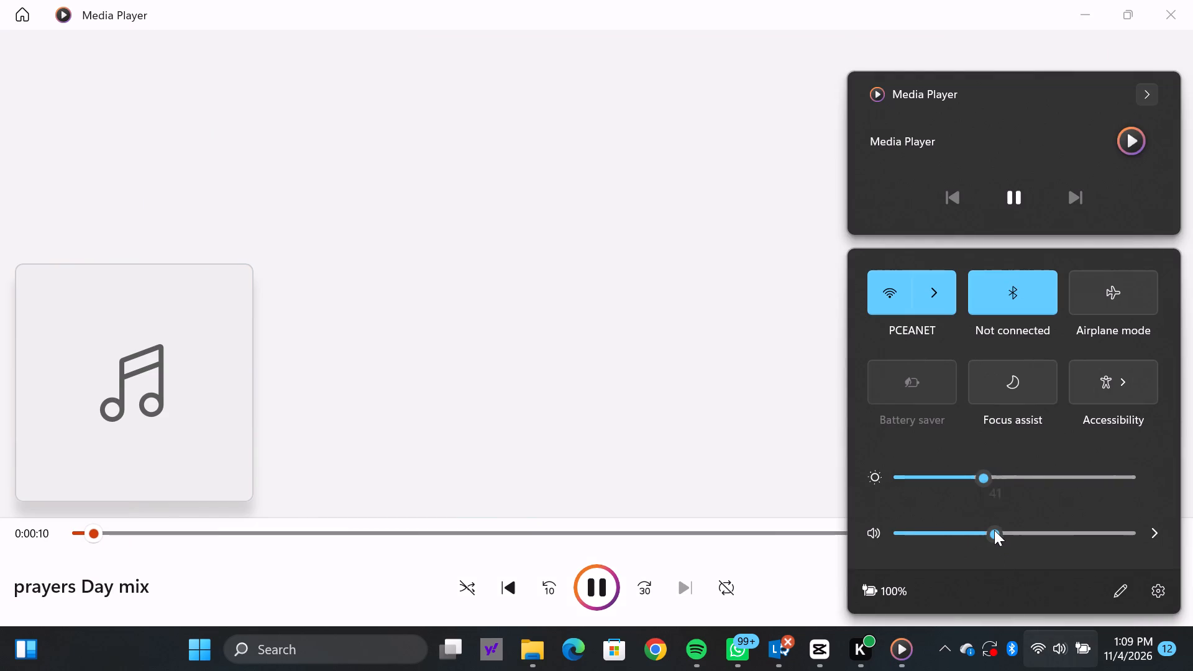
left_click(978, 532)
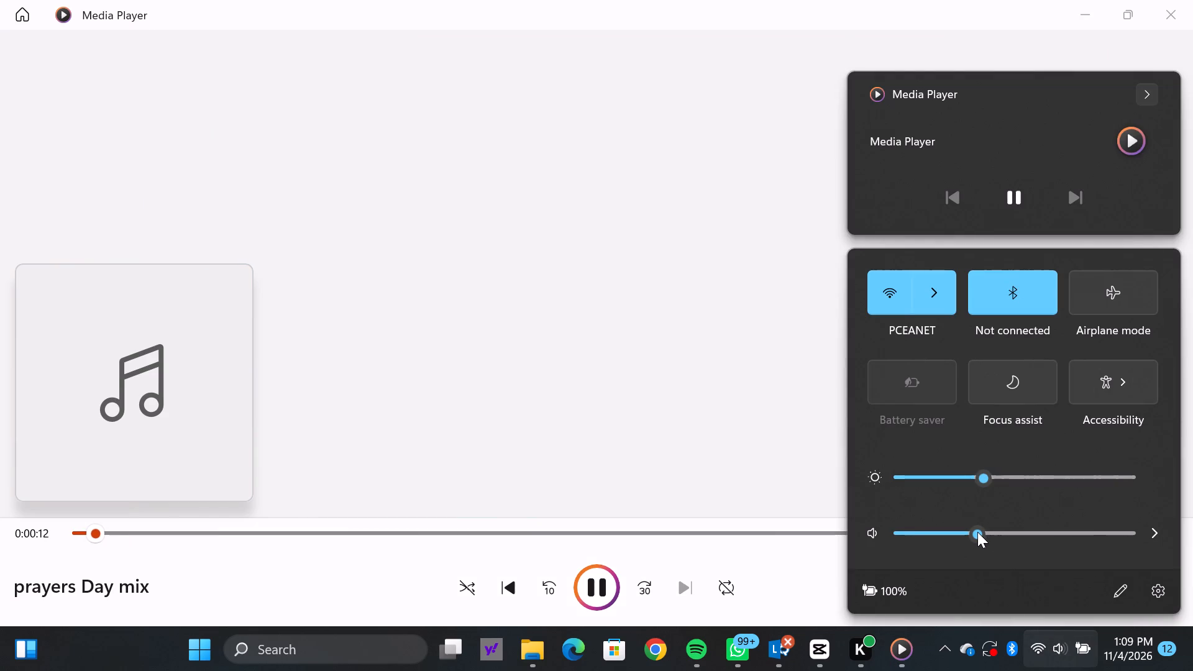
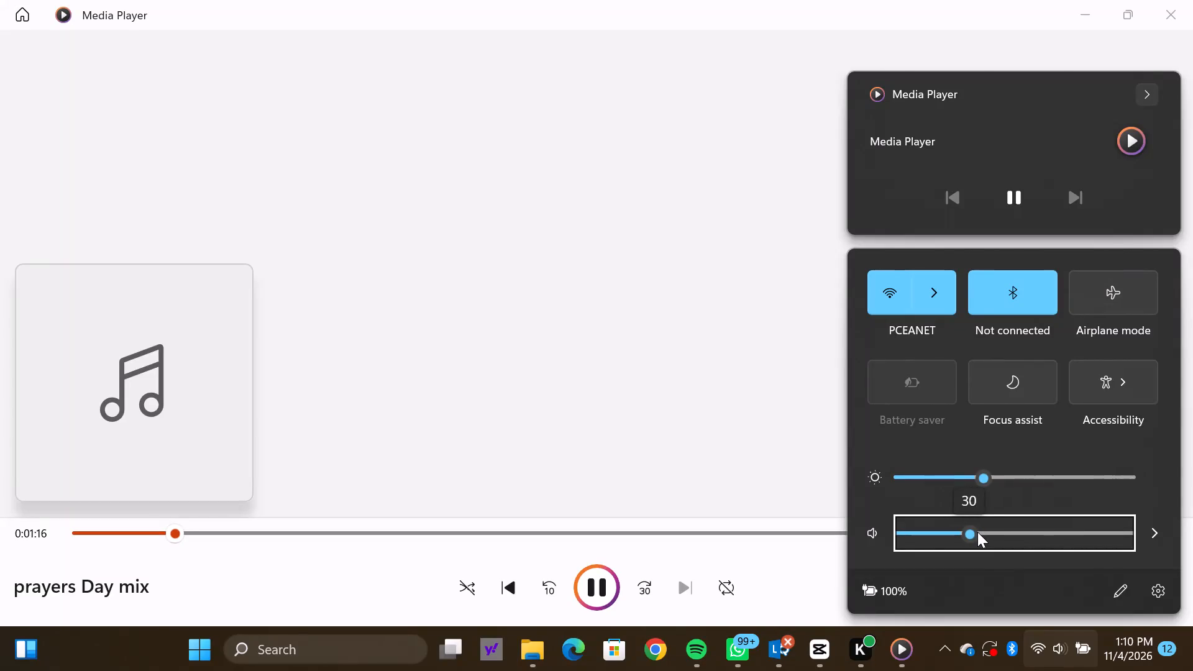
Lower the Windows system volume to 19 while prayers Day mix keeps playing.
key("Left")
key("Left")
key("Left")
key("Left")
key("Left")
key("Left")
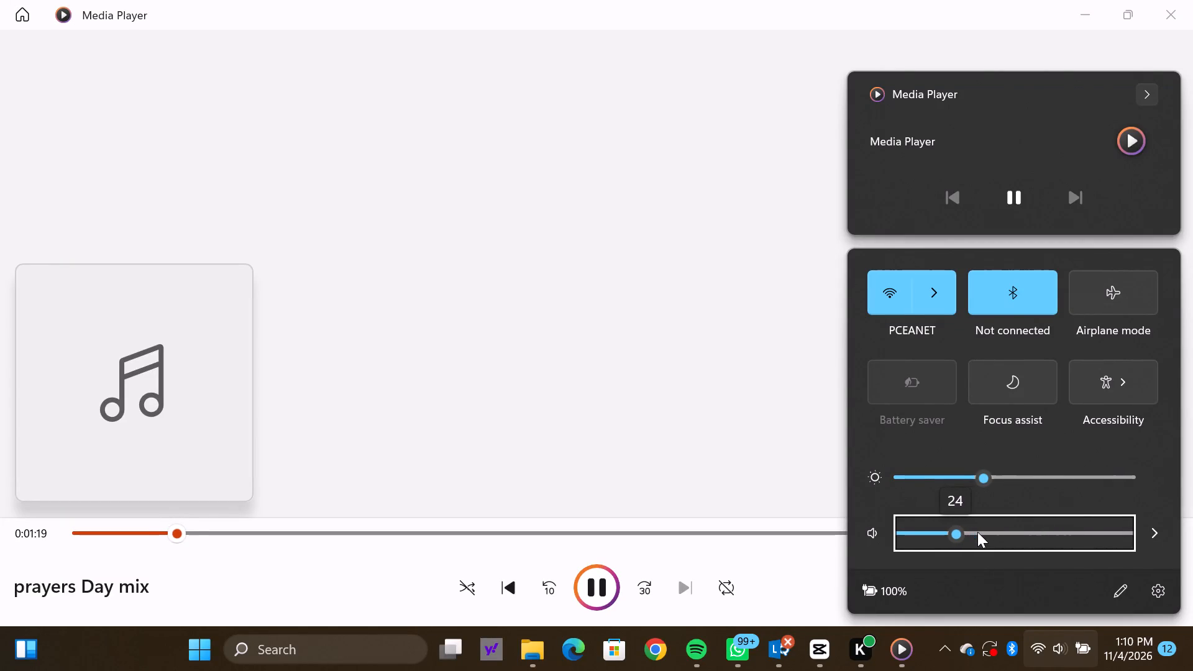
key("Left")
key("Left")
key("Left")
key("Left")
key("Left")
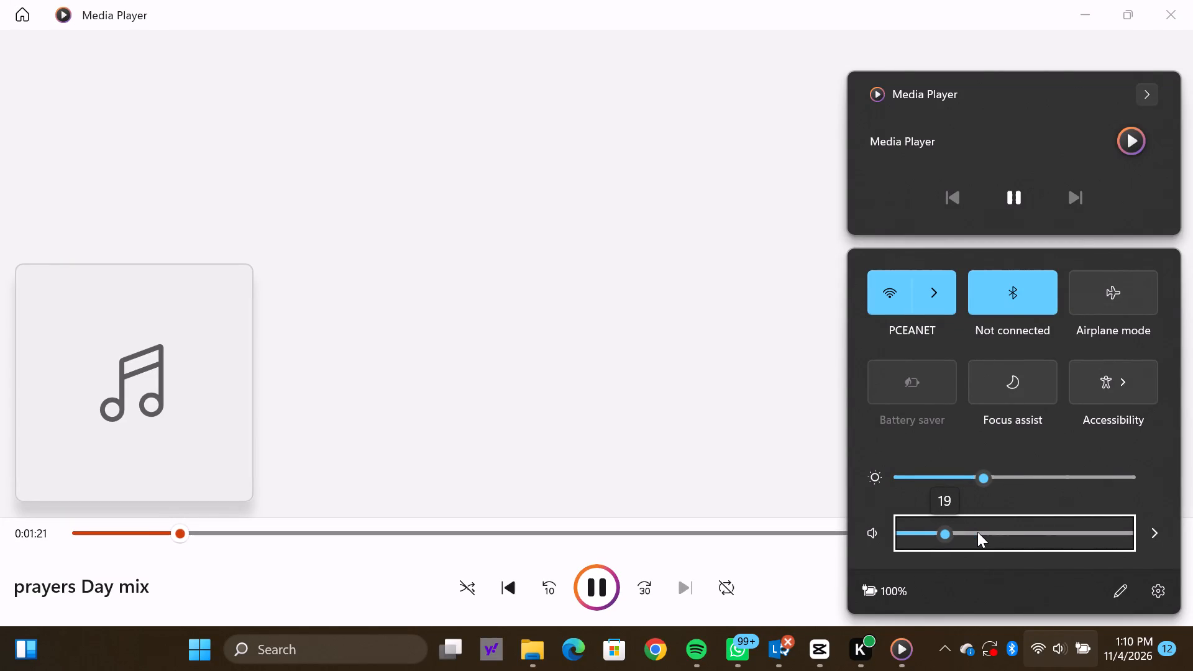
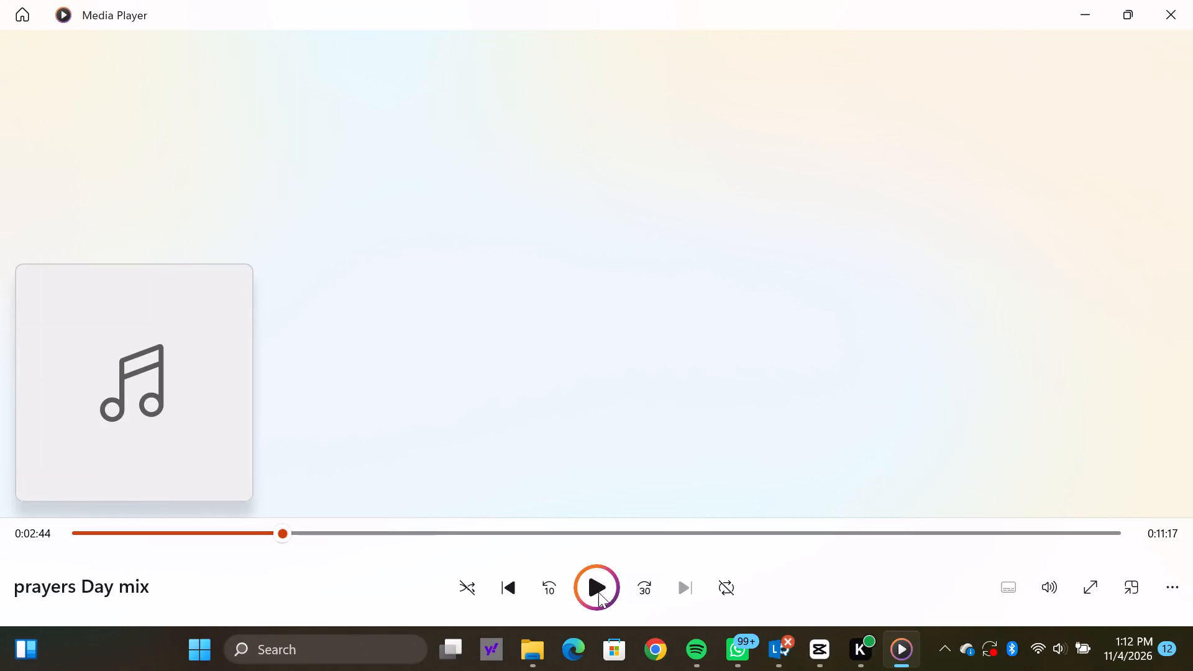
Skip back in prayers Day mix to about 2:18 to listen to that passage again.
left_click(256, 530)
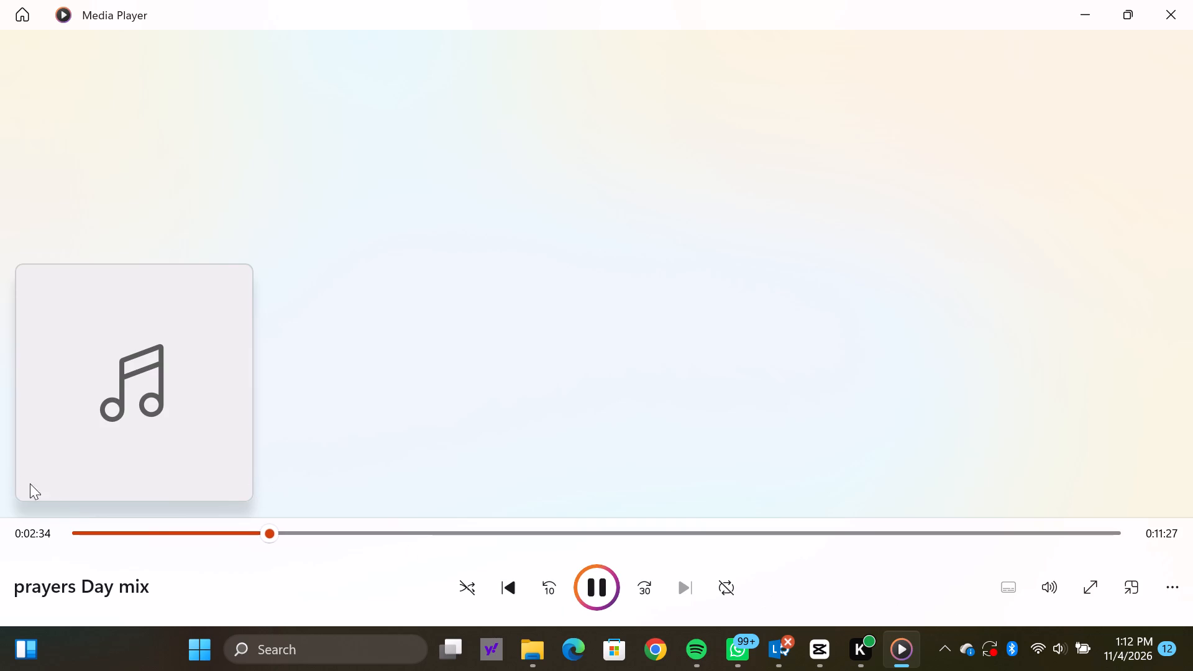
left_click(249, 531)
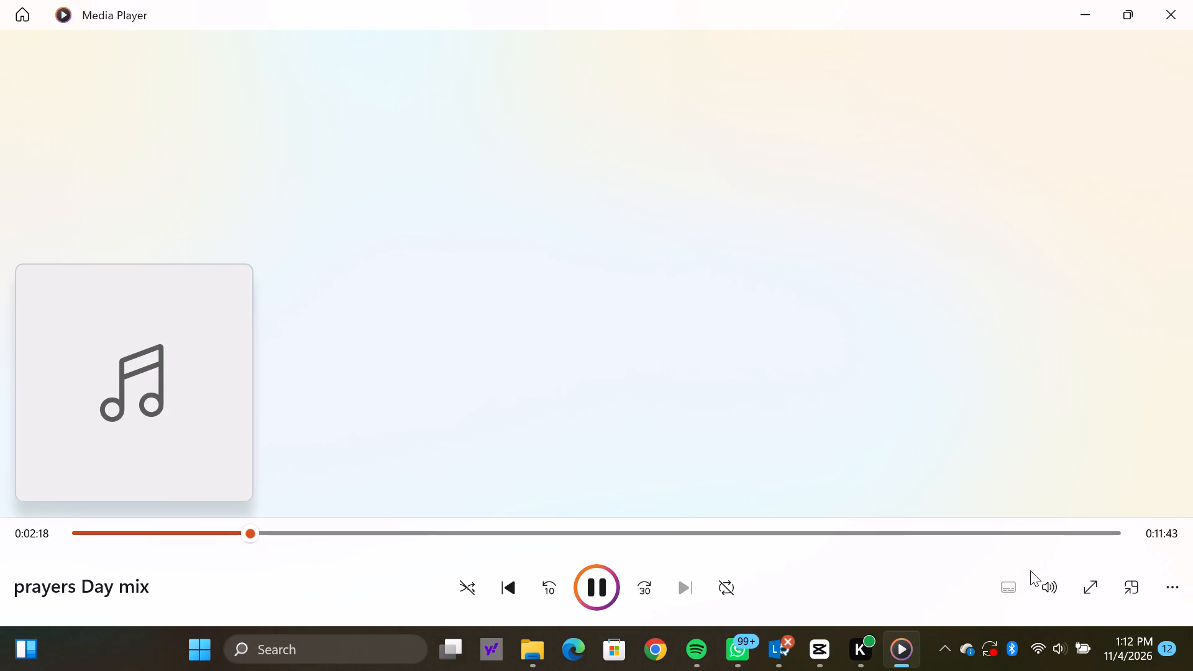
Open the player's own volume control to check its level during playback.
left_click(1067, 584)
left_click(1058, 588)
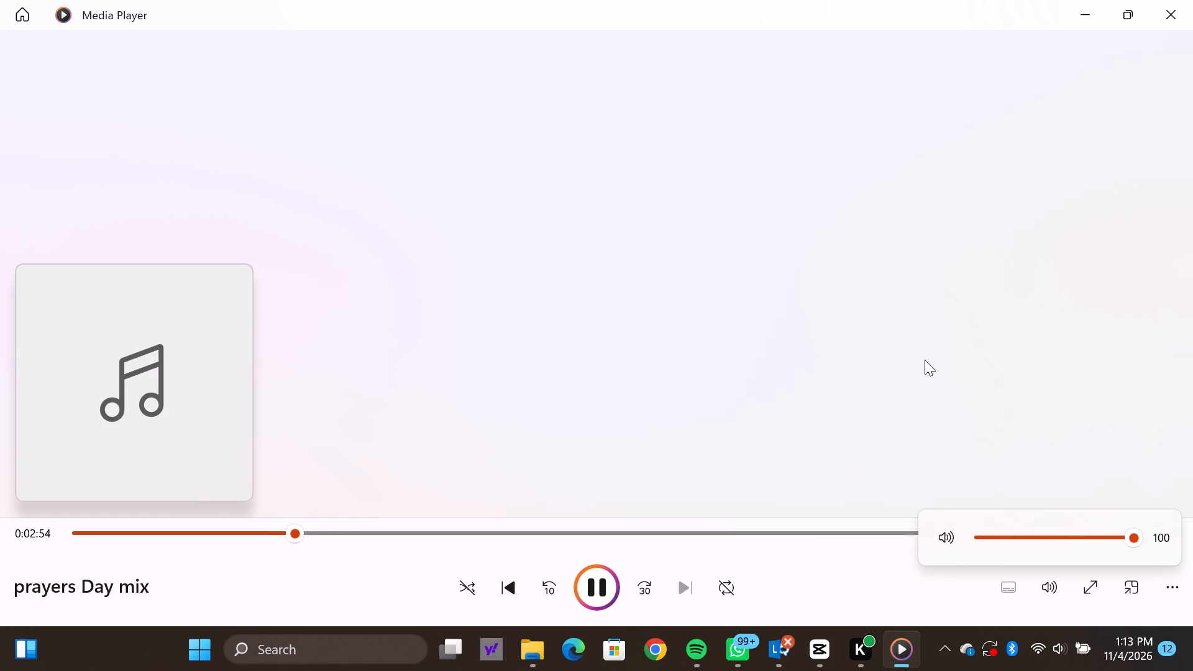
Close the volume control and pause prayers Day mix.
left_click(608, 583)
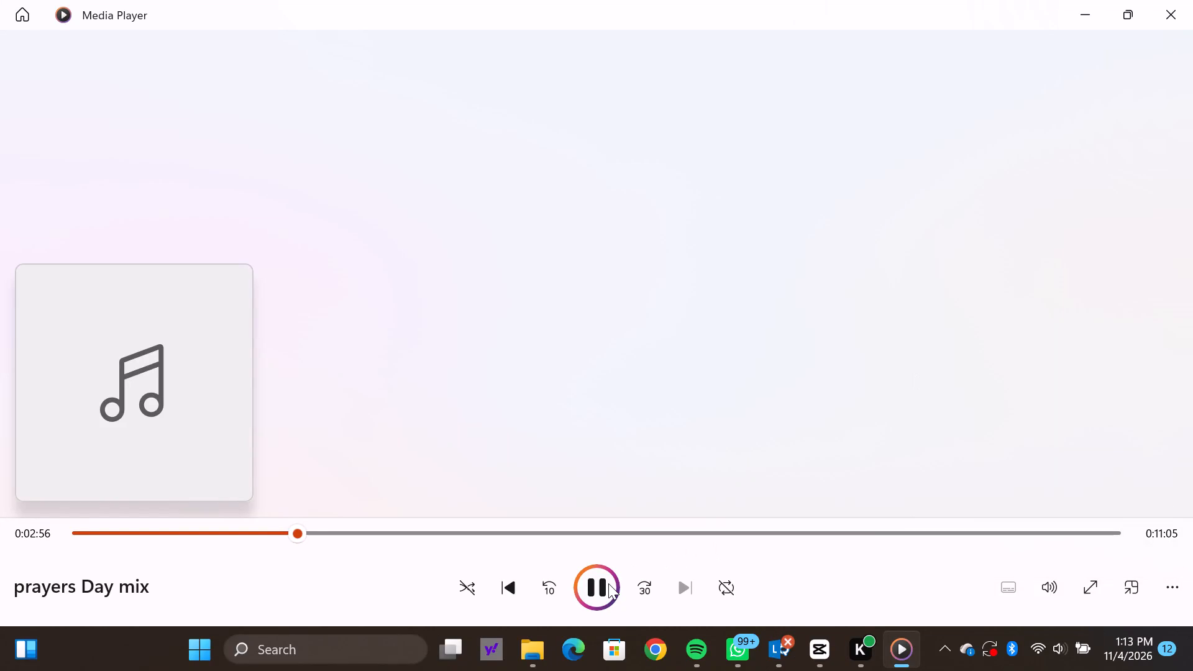
left_click(595, 586)
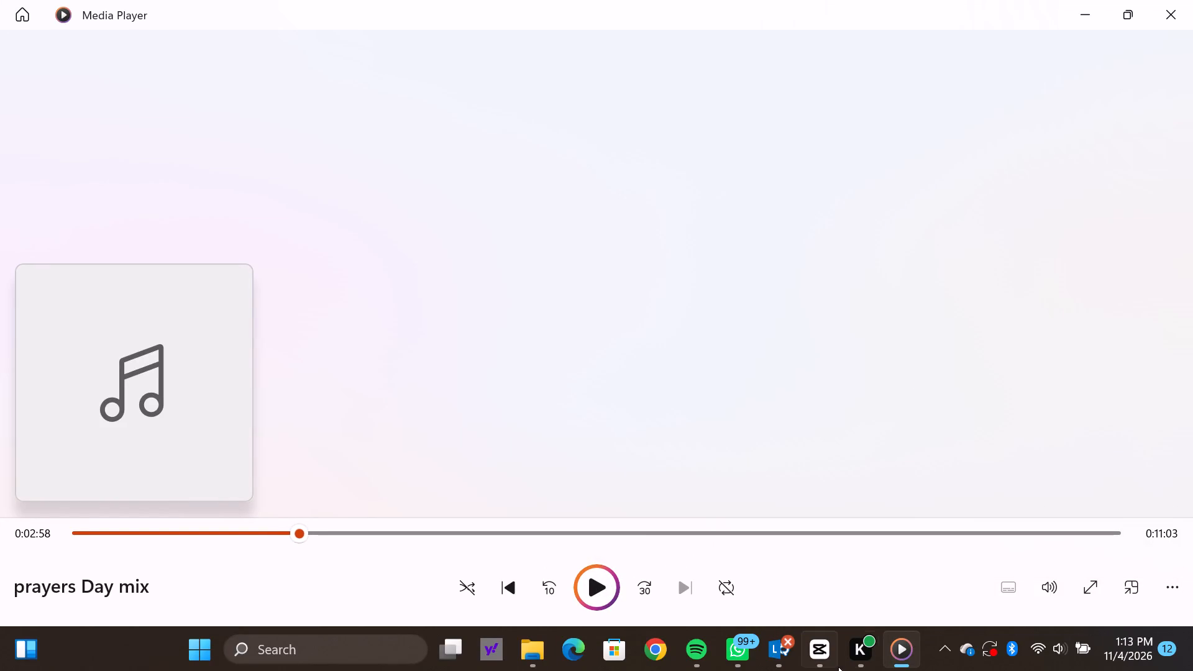